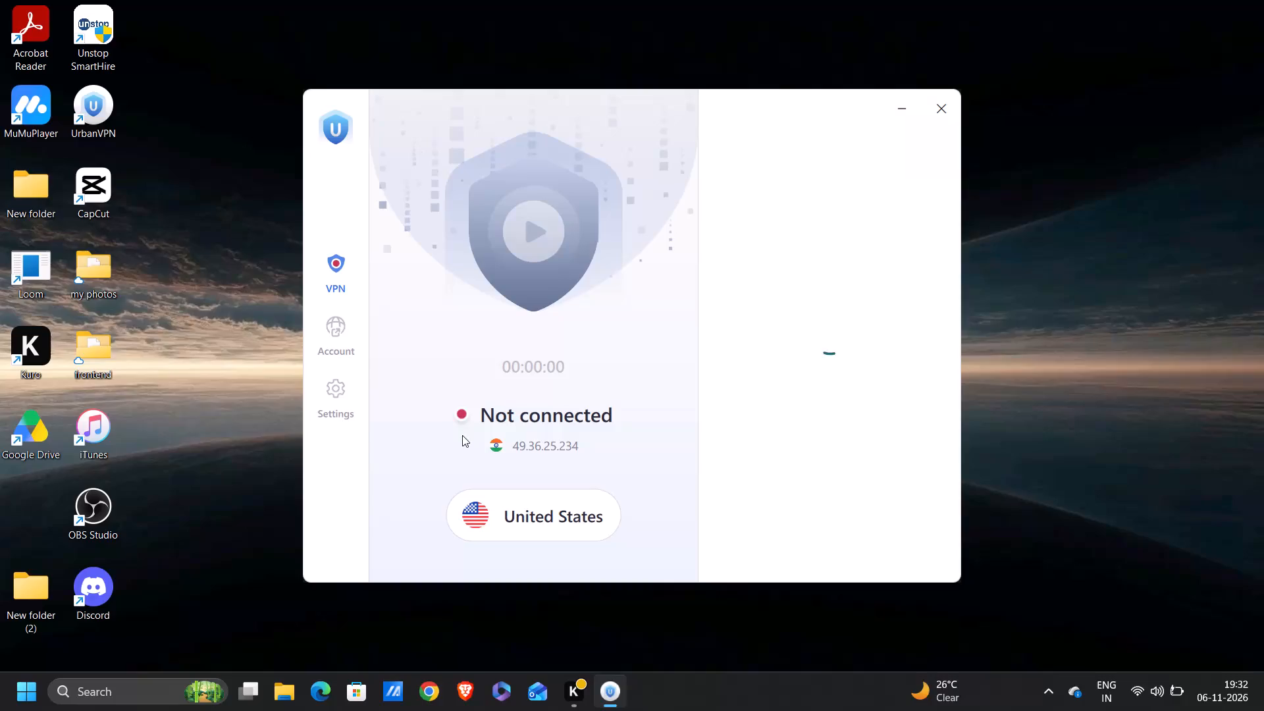
Connect the VPN using the United States server location.
{"action": "left_click", "coordinate": [534, 228]}
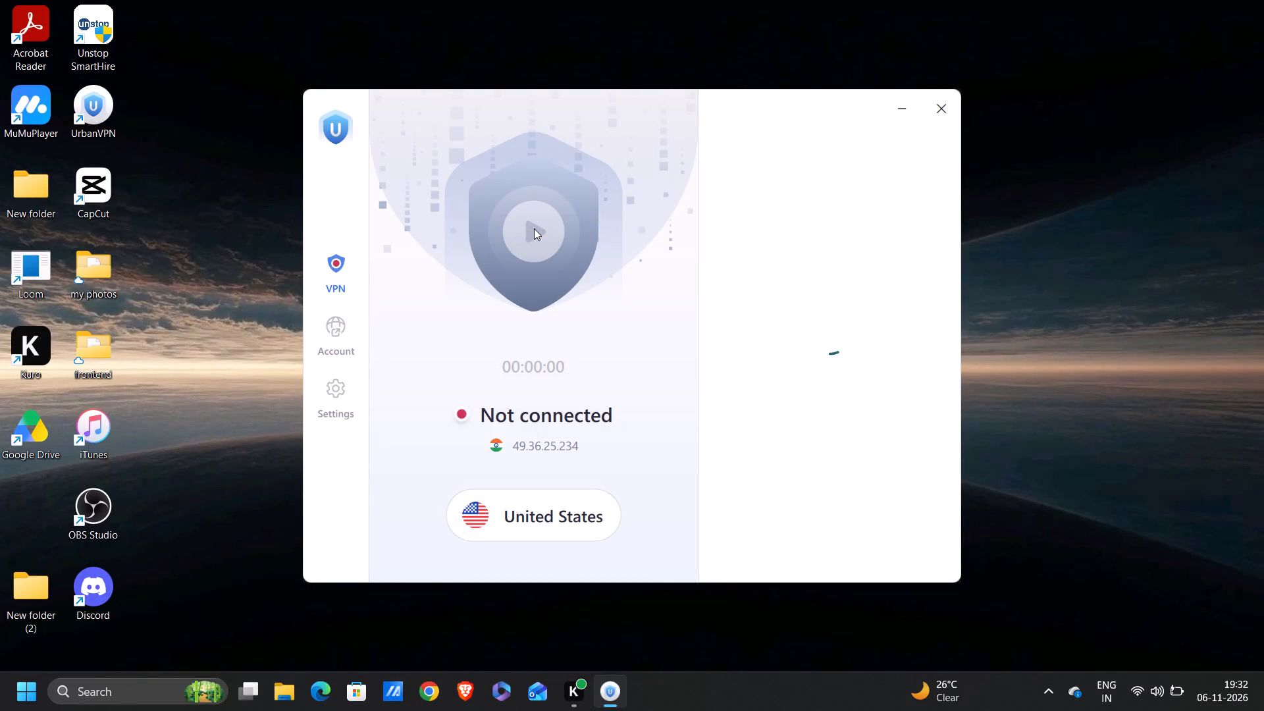
{"action": "left_click", "coordinate": [534, 228]}
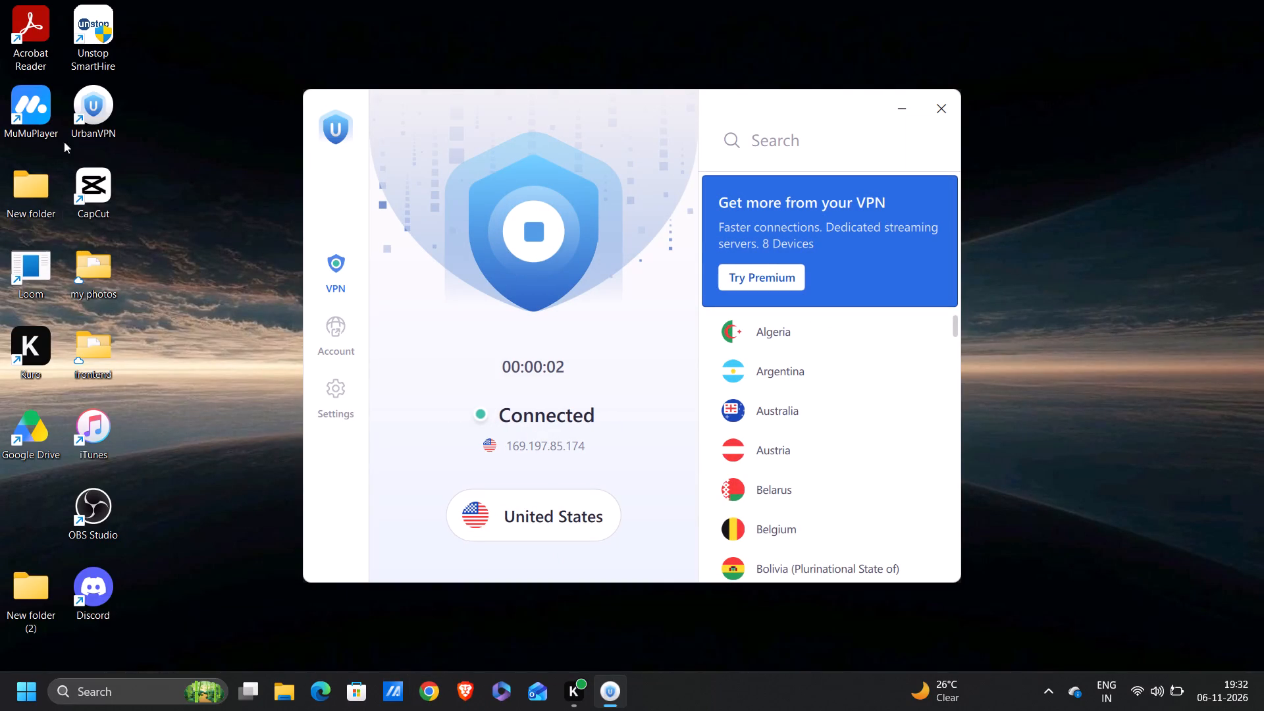
Launch CapCut from the desktop.
{"action": "double_click", "coordinate": [79, 185]}
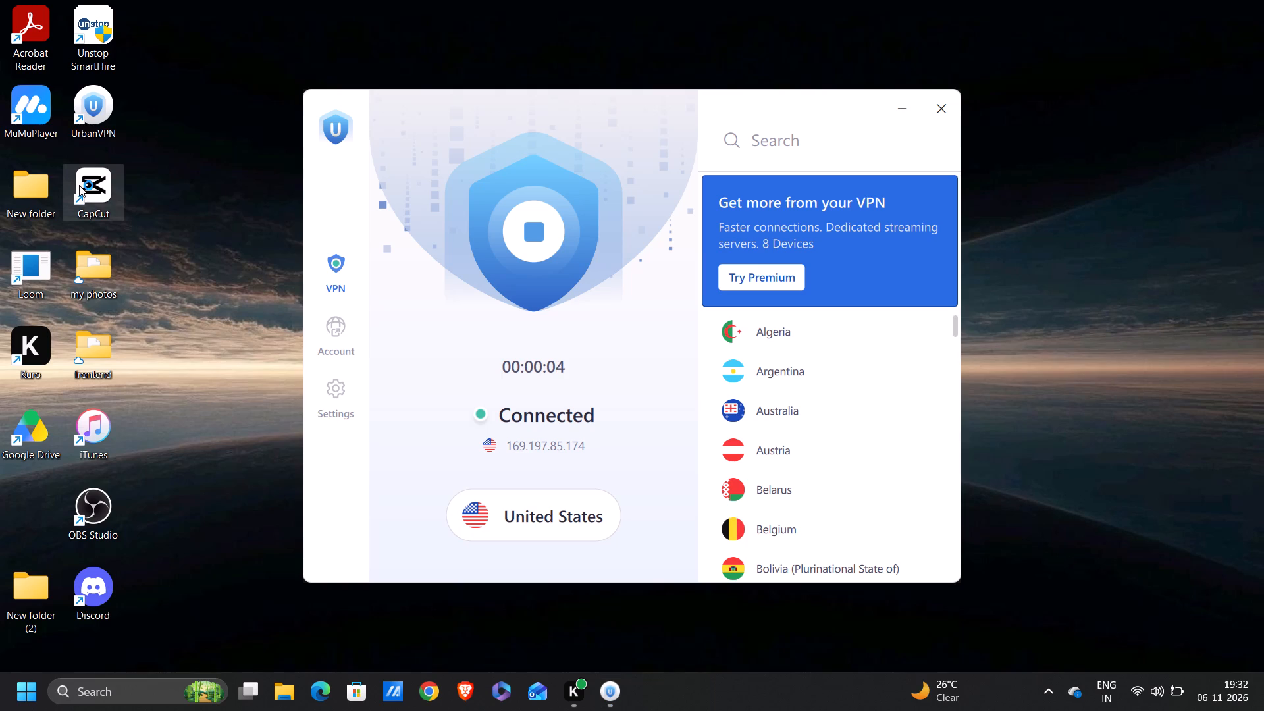
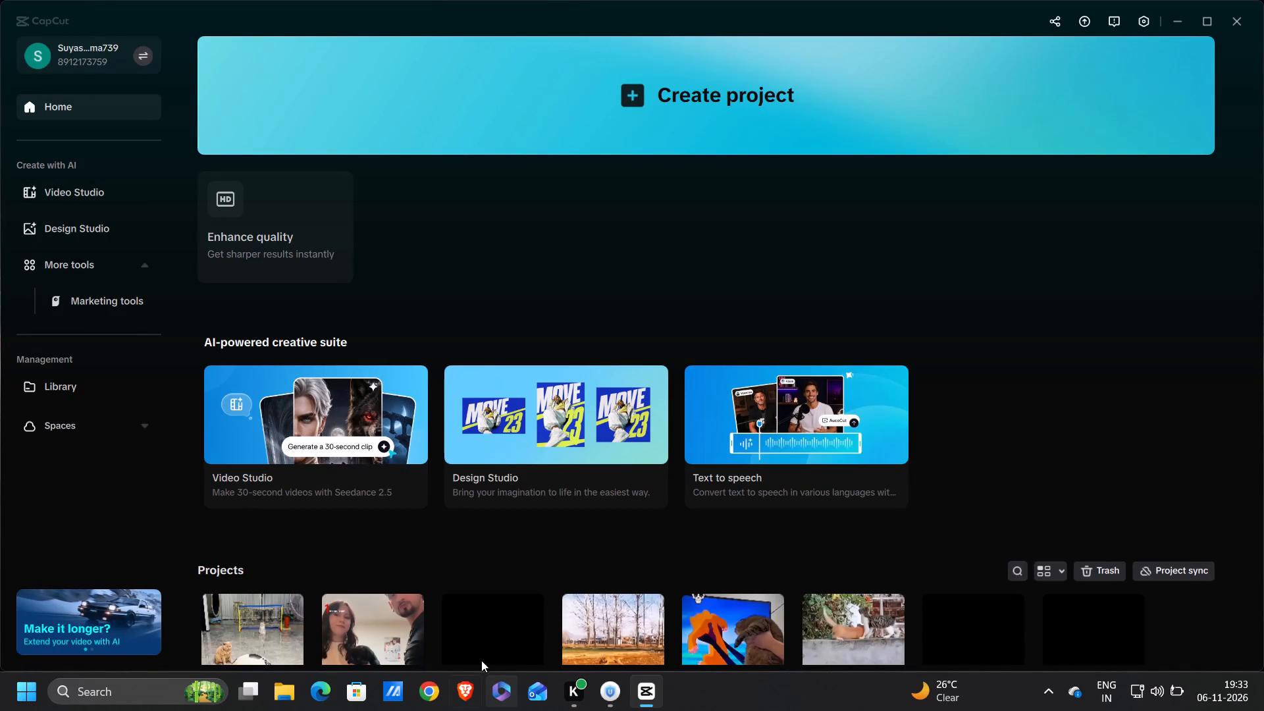
Open the existing project 1106, whose thumbnail shows cats in front of a football goal.
{"action": "left_click", "coordinate": [251, 639]}
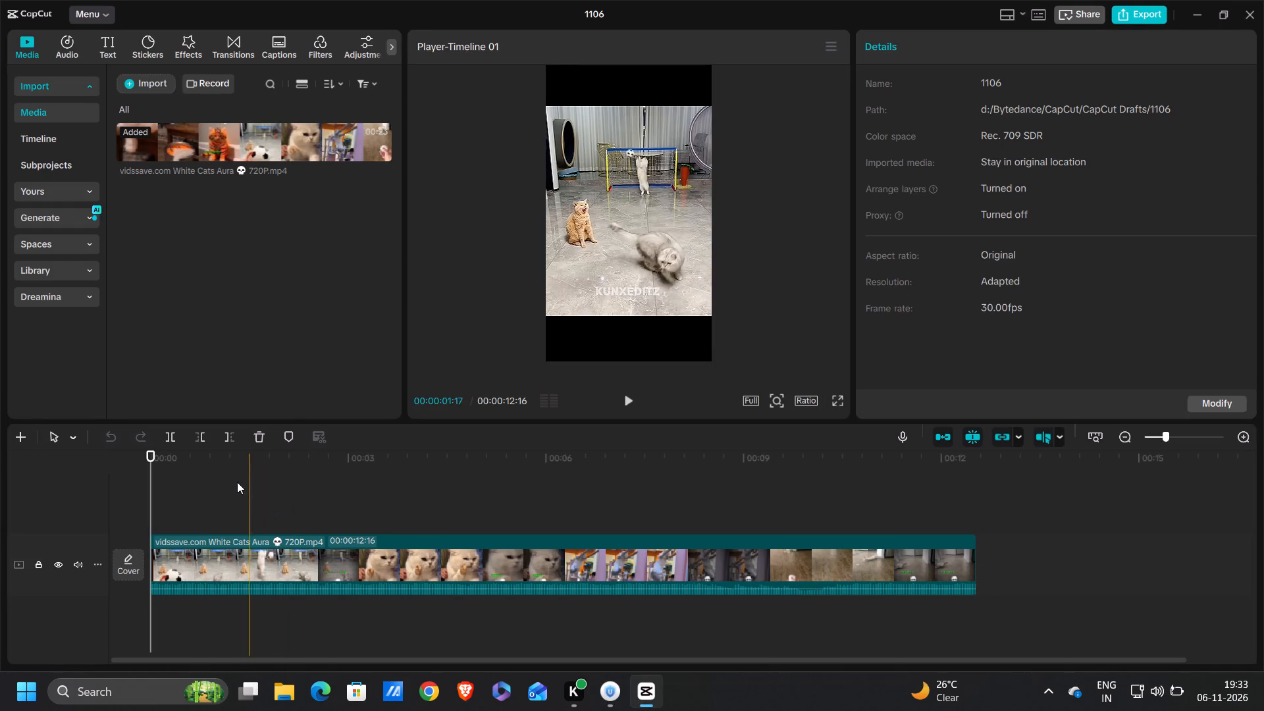
Crop the cat video clip to cut off the black bands above and below and the KUNXEDITZ watermark strip.
{"action": "left_click", "coordinate": [185, 578]}
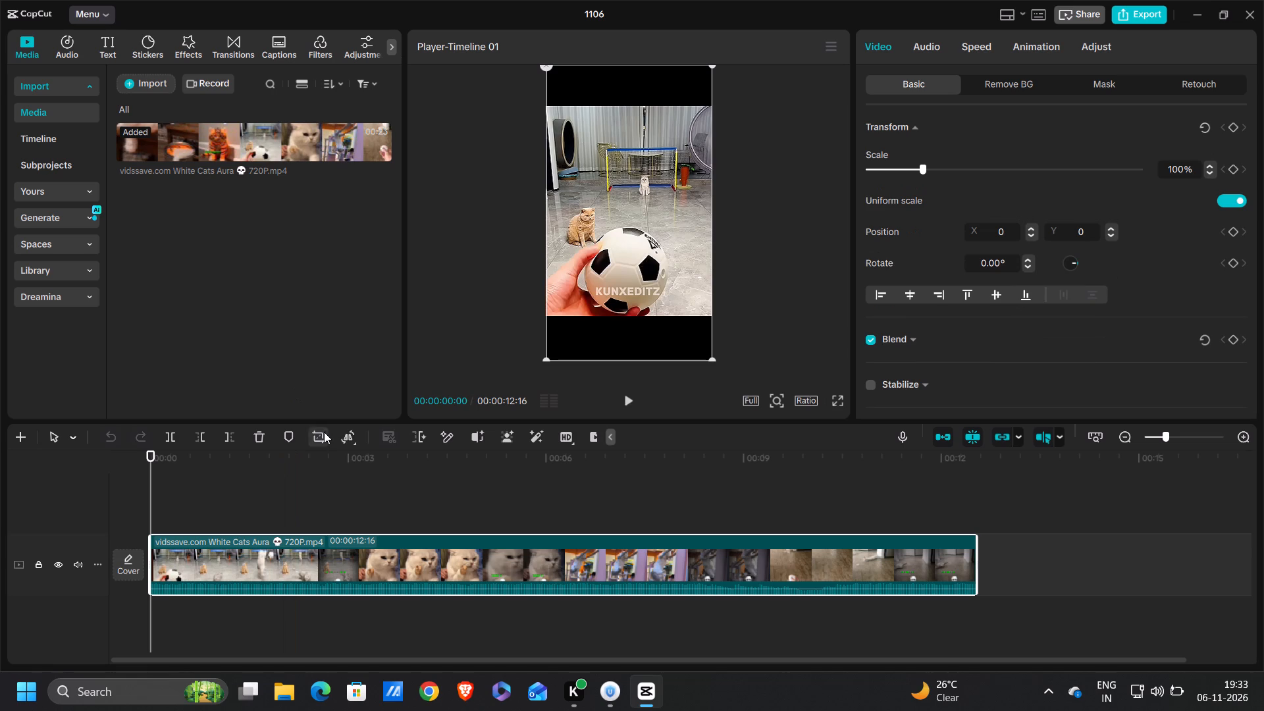
{"action": "left_click", "coordinate": [324, 432]}
{"action": "left_click_drag", "start_coordinate": [642, 517], "coordinate": [642, 511]}
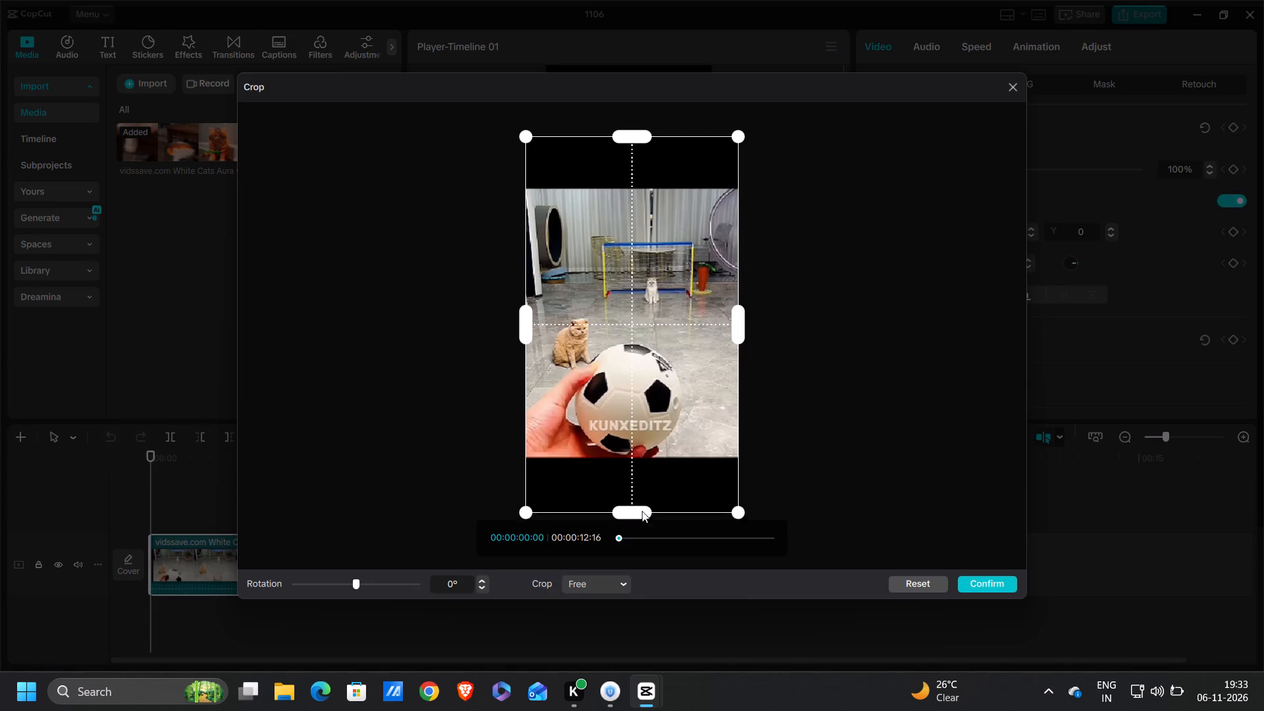
{"action": "left_click_drag", "start_coordinate": [642, 511], "coordinate": [649, 421]}
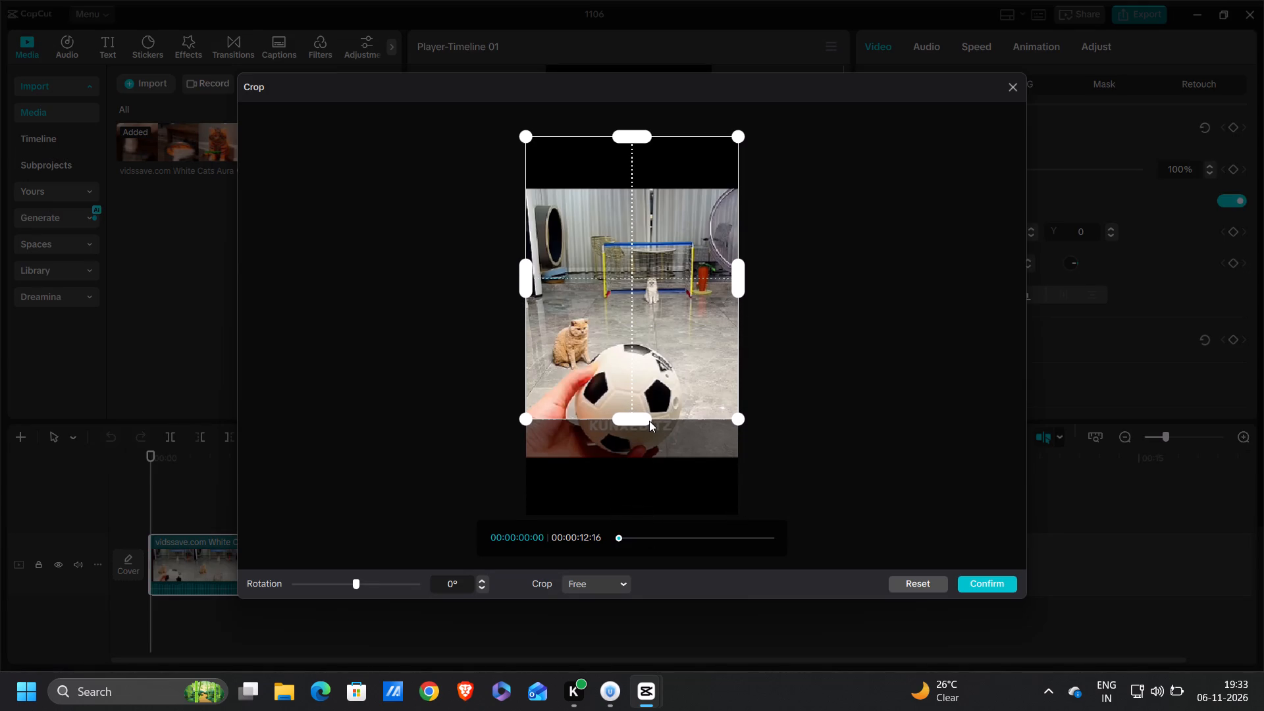
{"action": "left_click_drag", "start_coordinate": [649, 421], "coordinate": [649, 420]}
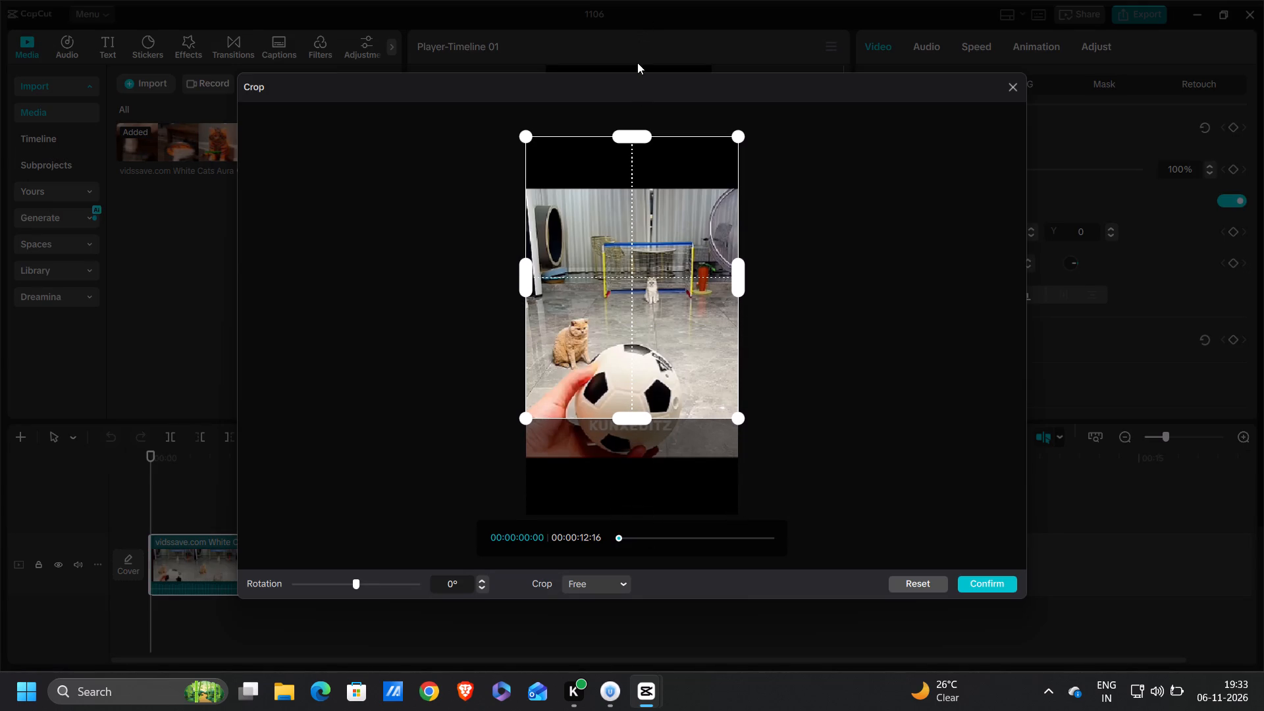
{"action": "left_click_drag", "start_coordinate": [633, 138], "coordinate": [623, 189]}
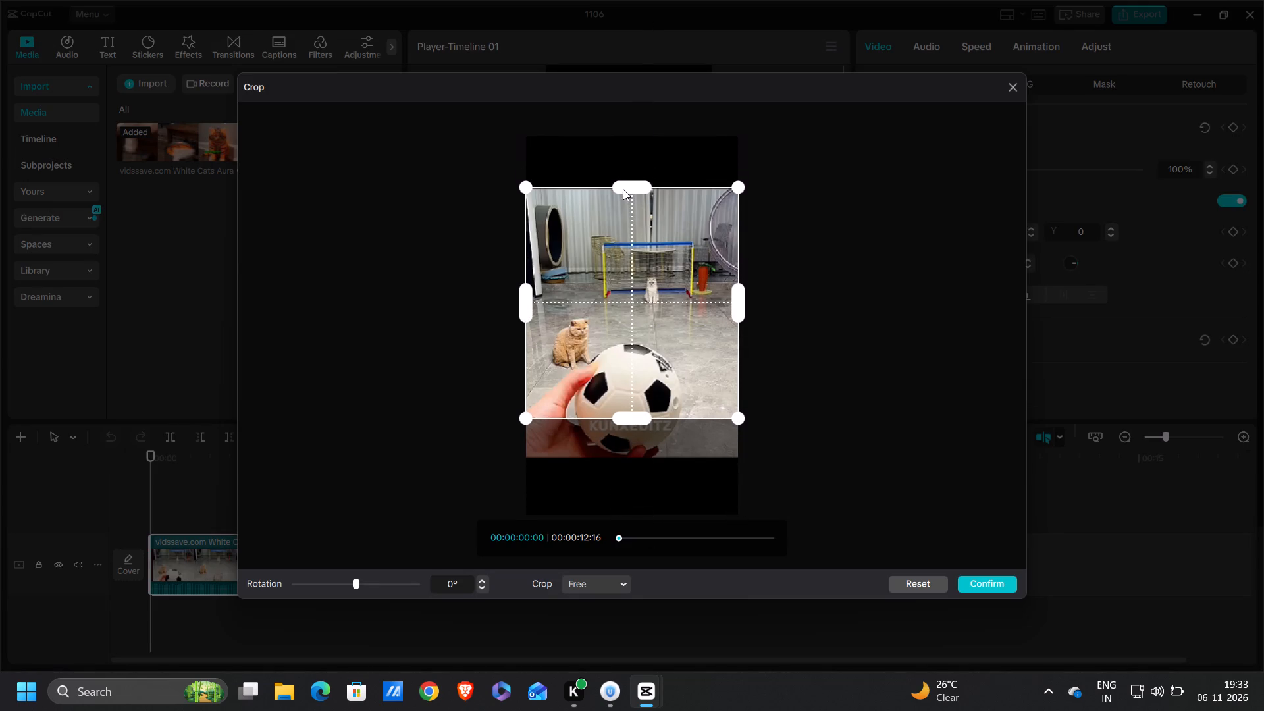
{"action": "left_click_drag", "start_coordinate": [623, 189], "coordinate": [621, 190]}
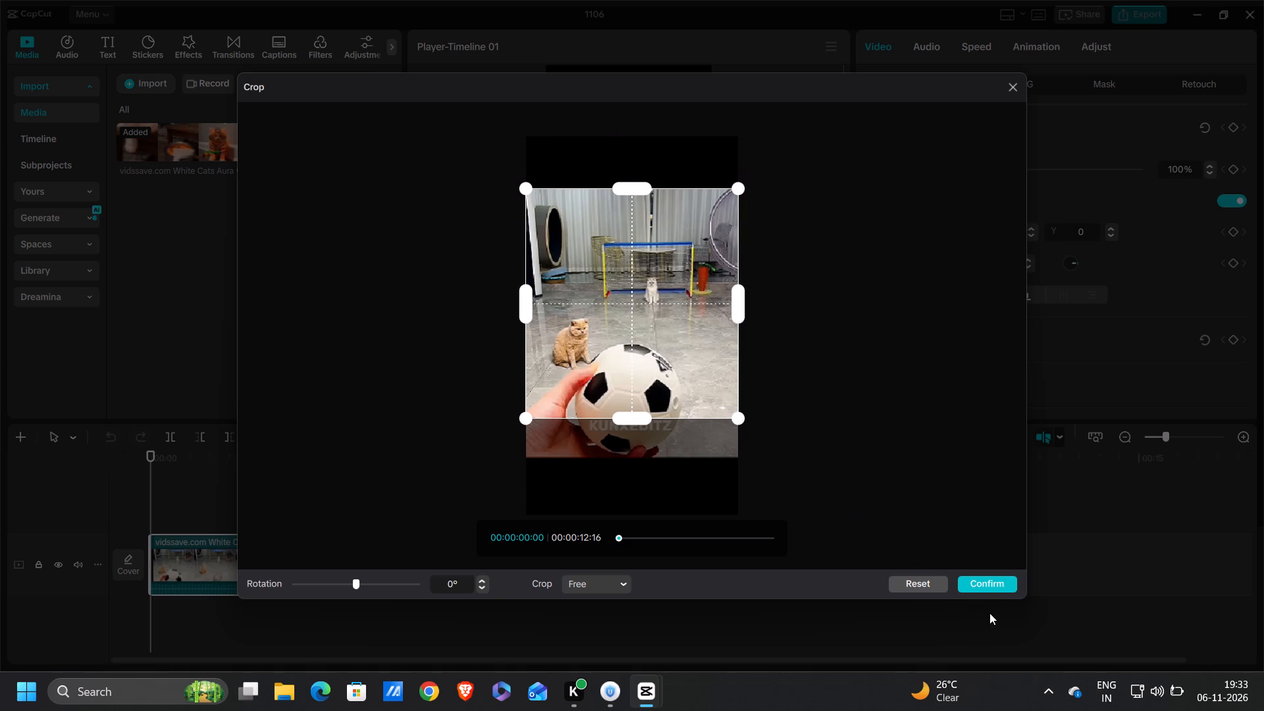
{"action": "left_click", "coordinate": [992, 589]}
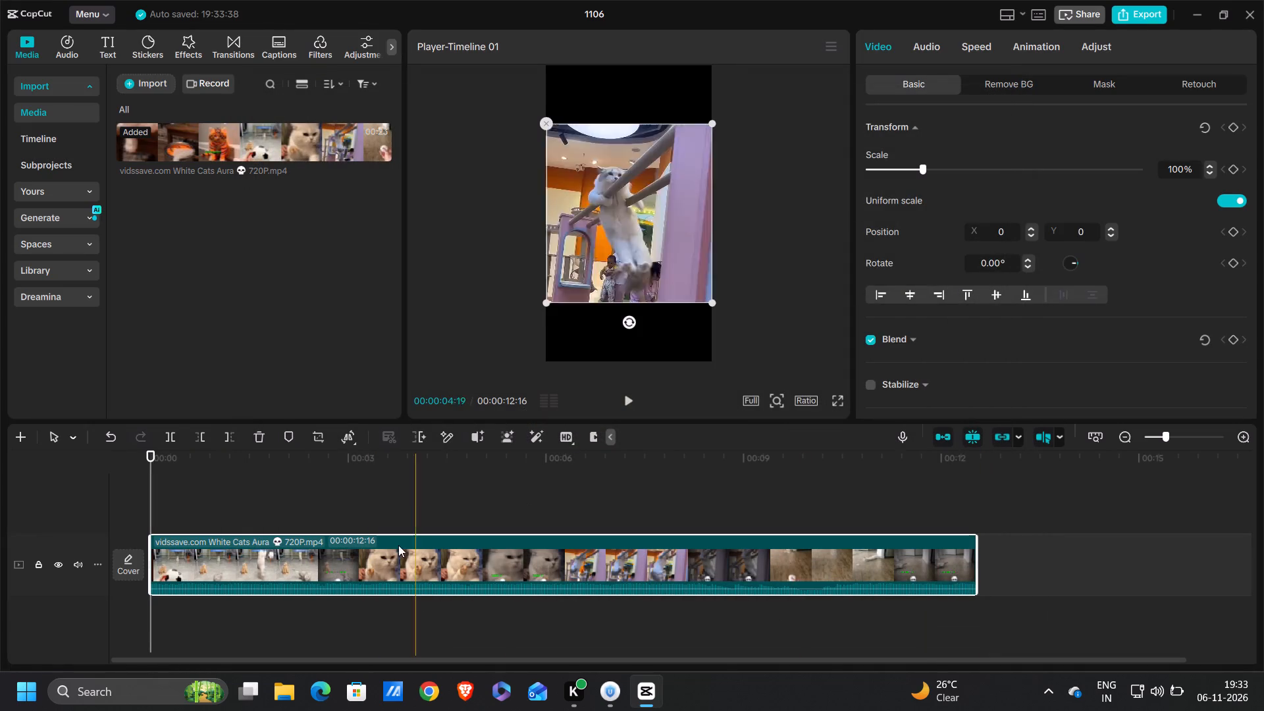
Enlarge the cropped video in the preview to a scale of 110%.
{"action": "left_click_drag", "start_coordinate": [710, 302], "coordinate": [712, 311]}
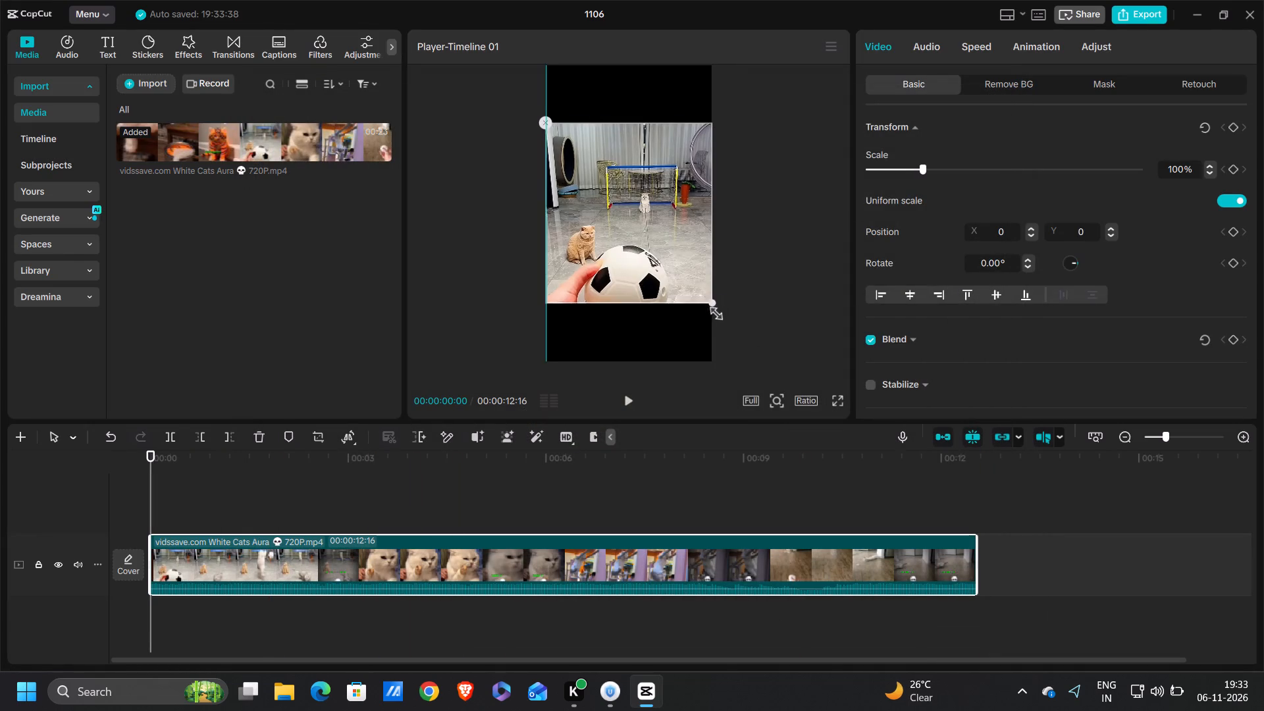
{"action": "left_click_drag", "start_coordinate": [712, 311], "coordinate": [713, 319]}
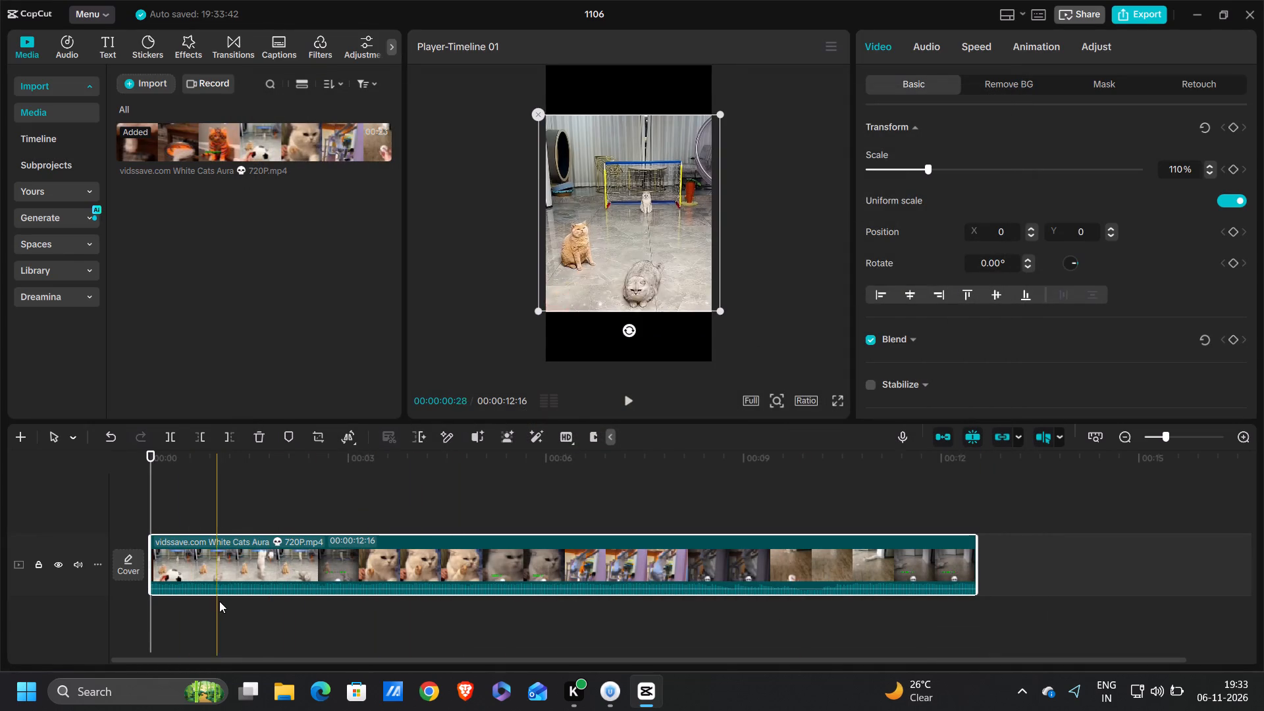
Mute the video clip's own audio by lowering its volume to -∞ dB.
{"action": "left_click_drag", "start_coordinate": [232, 589], "coordinate": [224, 710]}
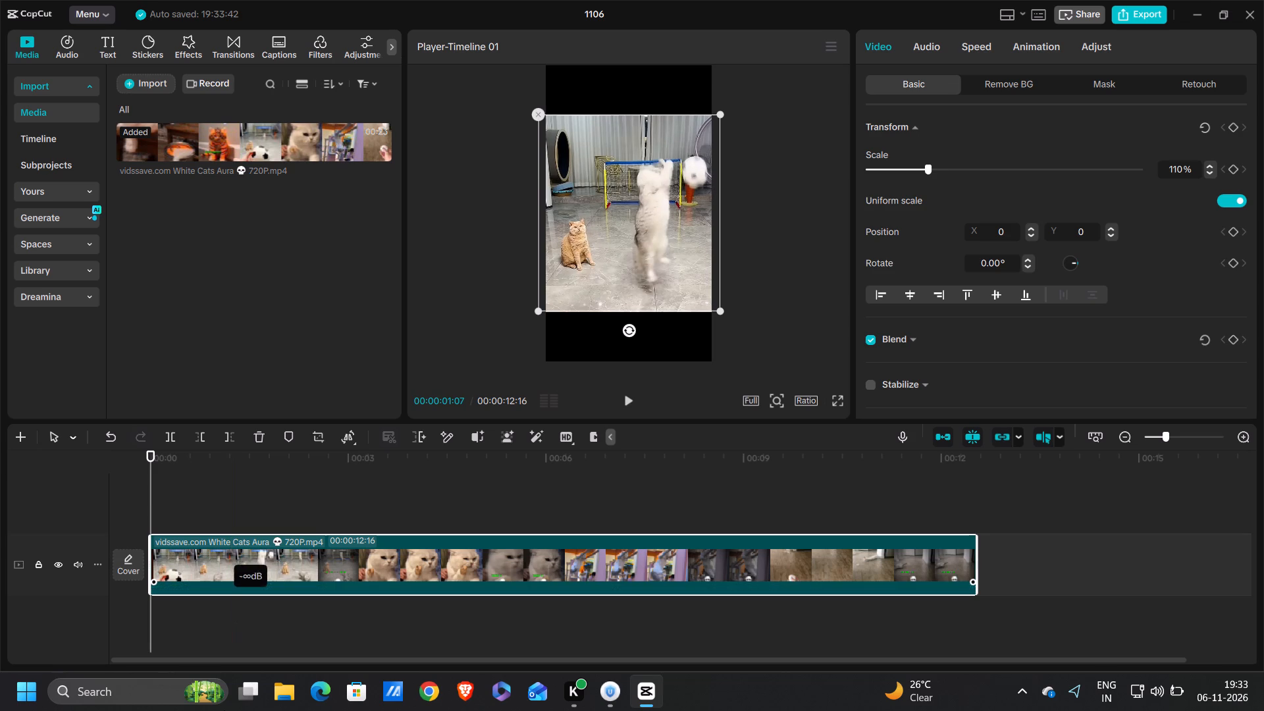
Import the song file Sayfalse_TRXVELER_DJ_ALIM_-_DARE_Slowed_(mp3.pm) from New Volume (E:) into the project media.
{"action": "left_click", "coordinate": [138, 78]}
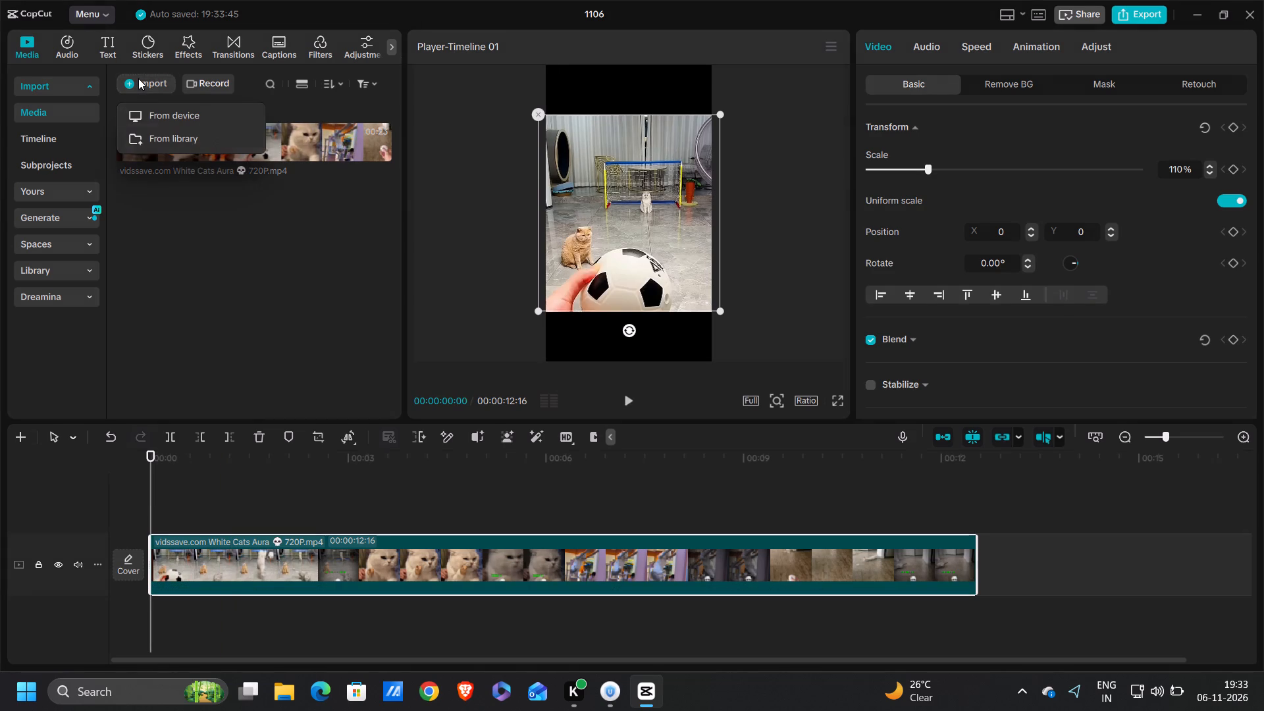
{"action": "left_click", "coordinate": [161, 119]}
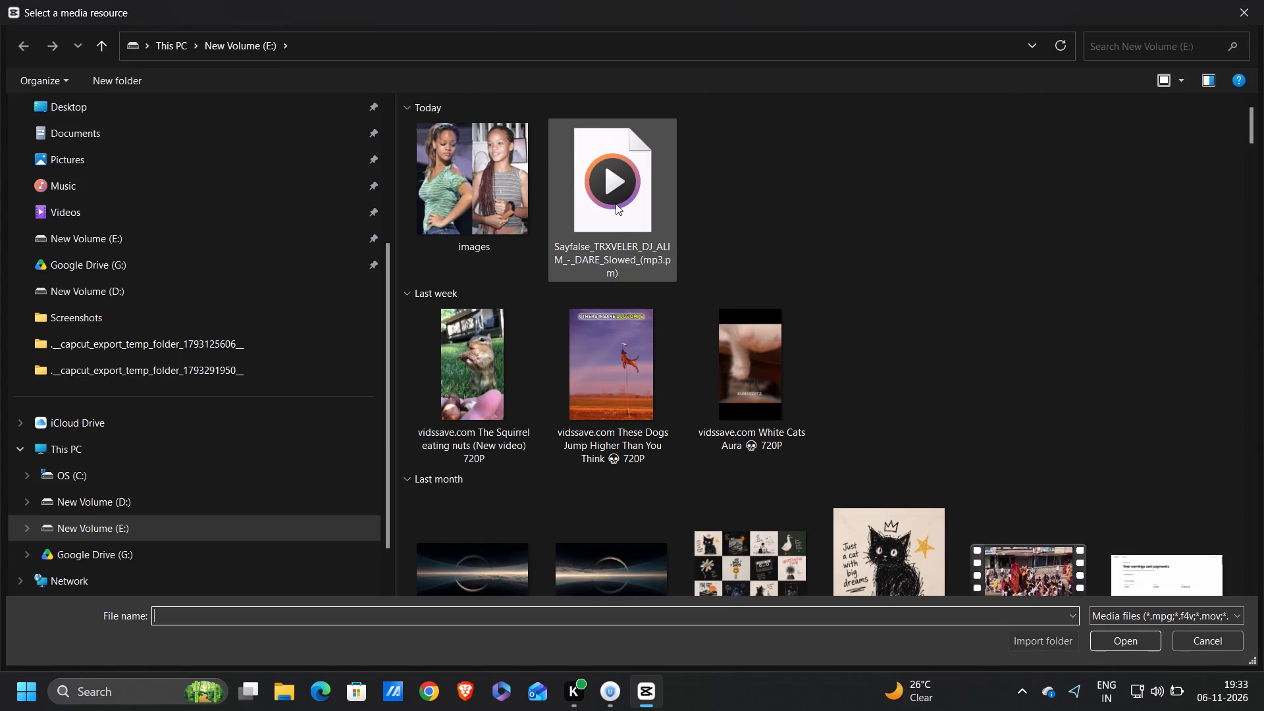
{"action": "double_click", "coordinate": [616, 203]}
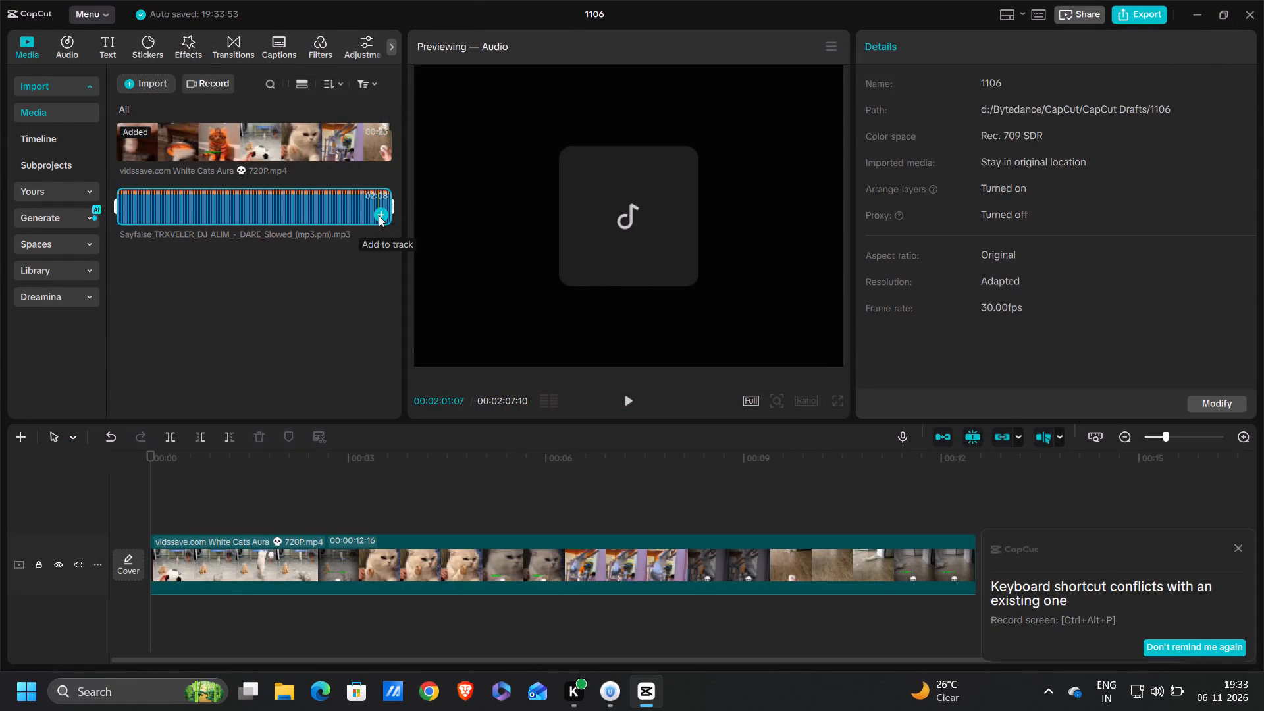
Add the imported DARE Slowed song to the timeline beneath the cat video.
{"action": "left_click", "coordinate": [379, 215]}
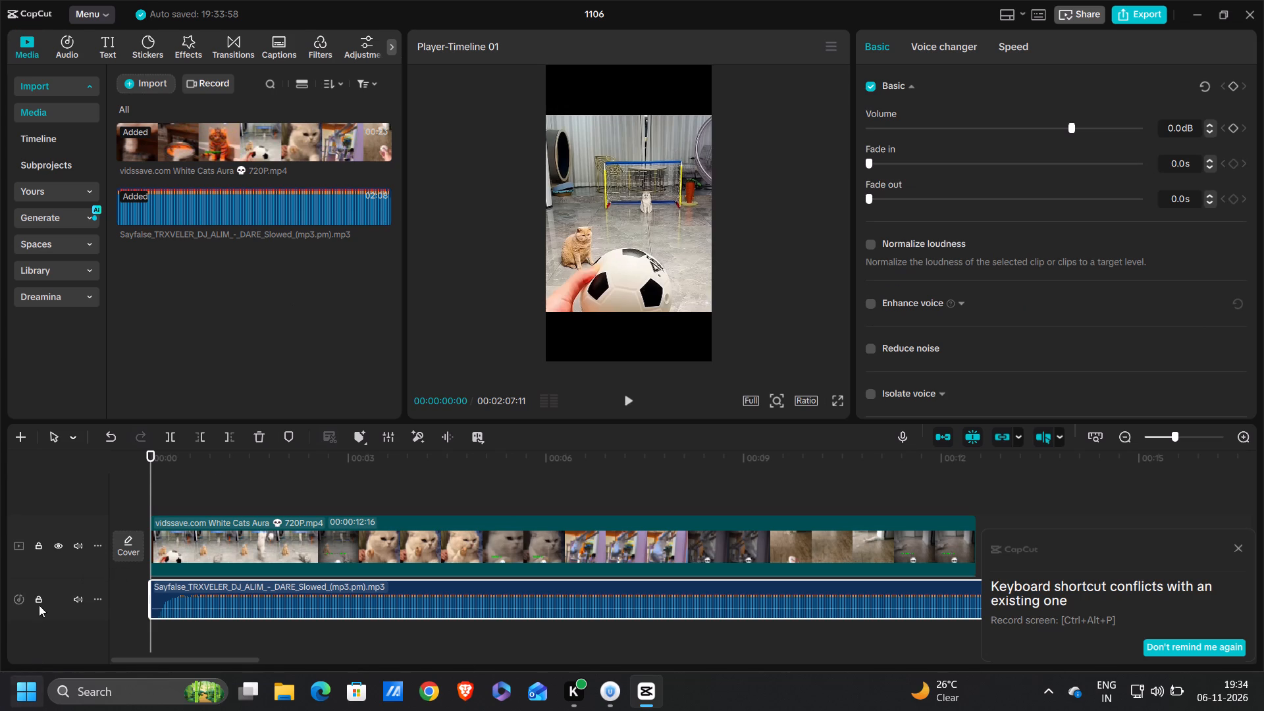
Play the timeline to preview how the DARE Slowed song sounds with the cat video and beyond its end.
{"action": "key", "text": "space"}
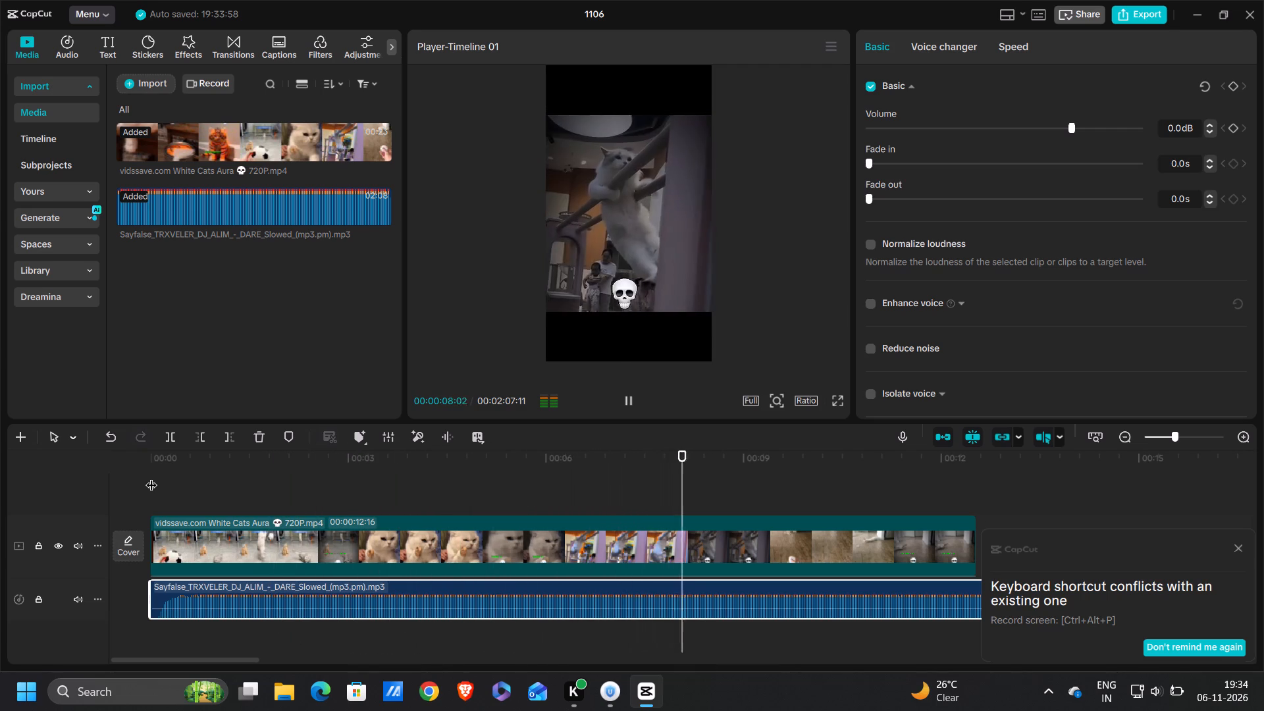
{"action": "scroll", "coordinate": [151, 477], "scroll_direction": "down", "scroll_amount": 9, "text": "ctrl"}
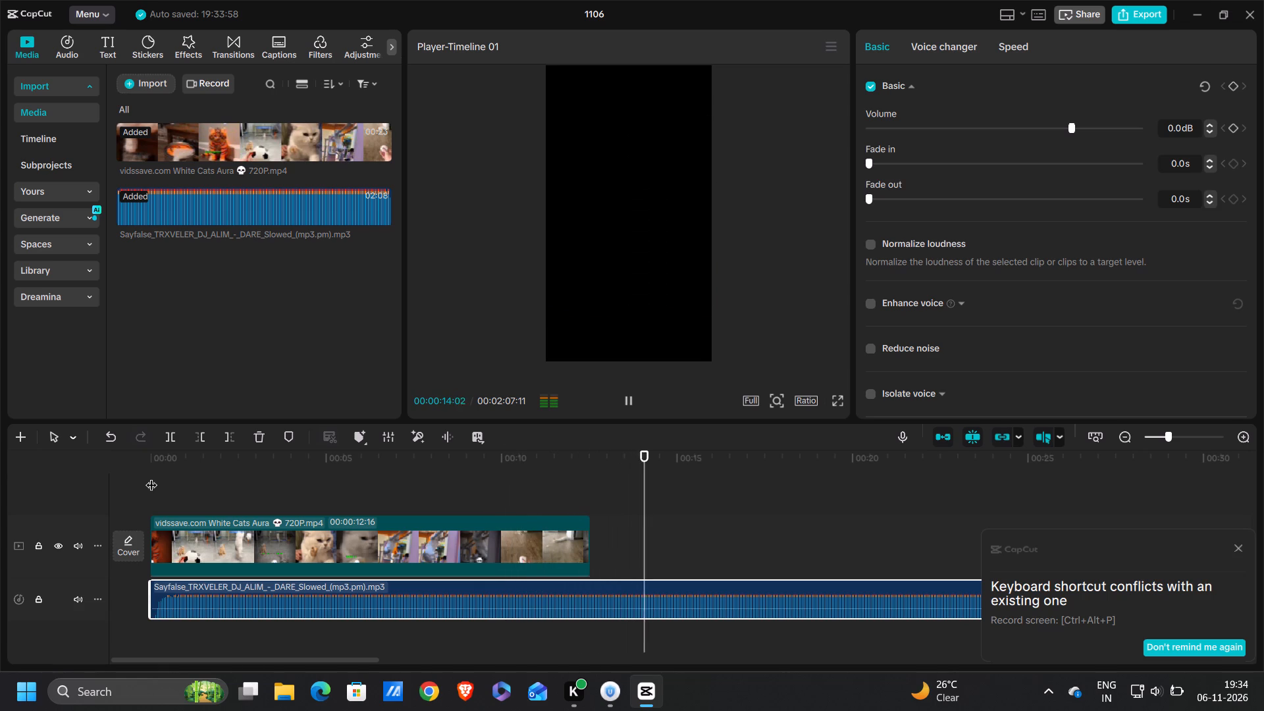
{"action": "scroll", "coordinate": [151, 477], "scroll_direction": "down", "scroll_amount": 7, "text": "ctrl"}
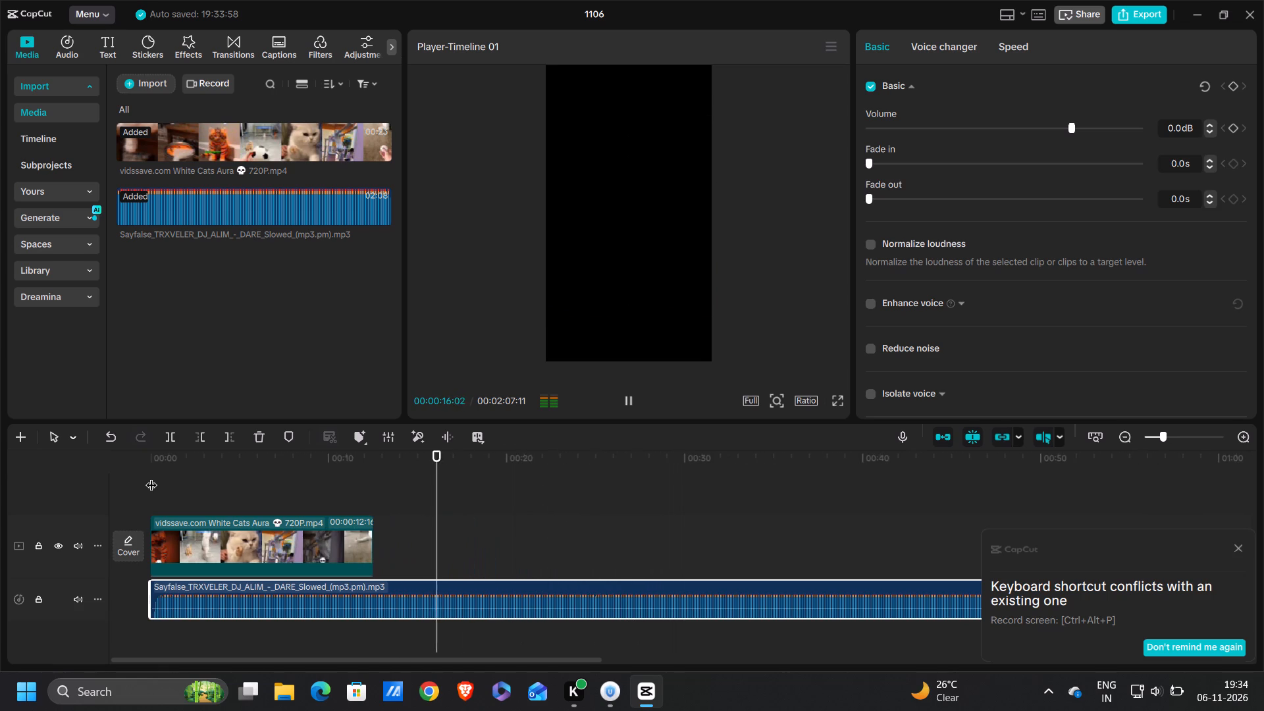
{"action": "scroll", "coordinate": [151, 477], "scroll_direction": "down", "scroll_amount": 13, "text": "ctrl"}
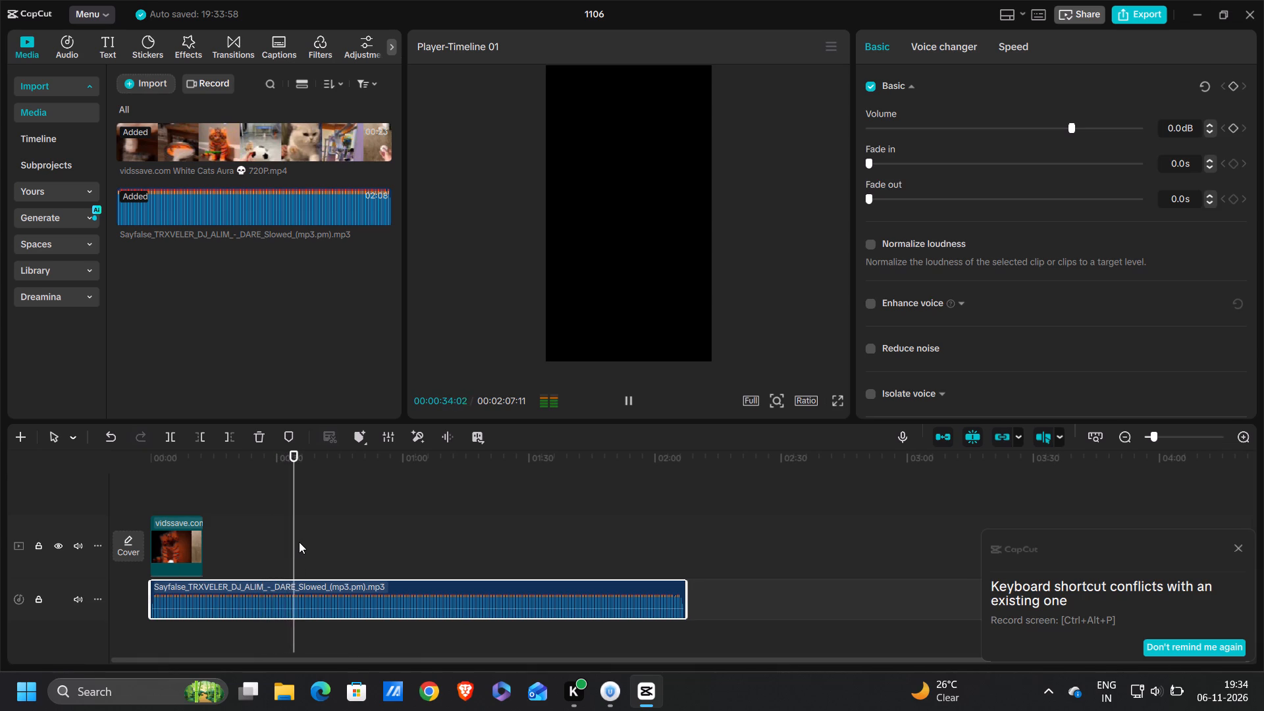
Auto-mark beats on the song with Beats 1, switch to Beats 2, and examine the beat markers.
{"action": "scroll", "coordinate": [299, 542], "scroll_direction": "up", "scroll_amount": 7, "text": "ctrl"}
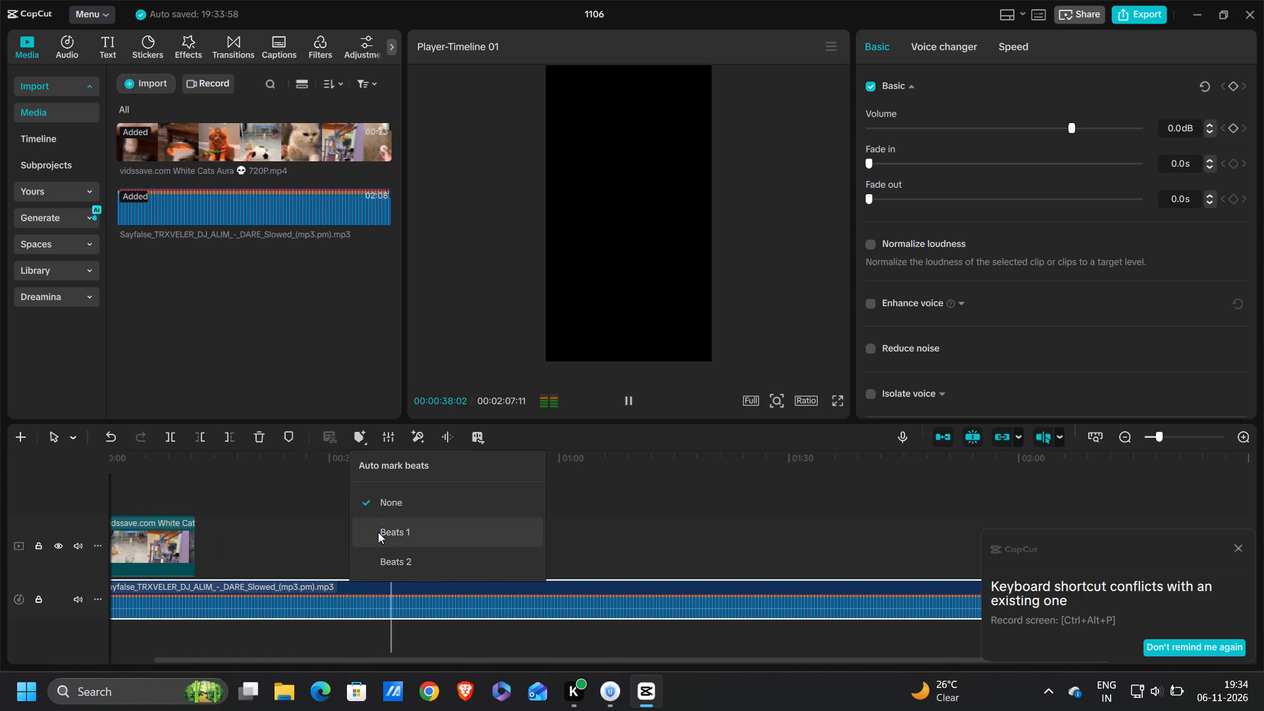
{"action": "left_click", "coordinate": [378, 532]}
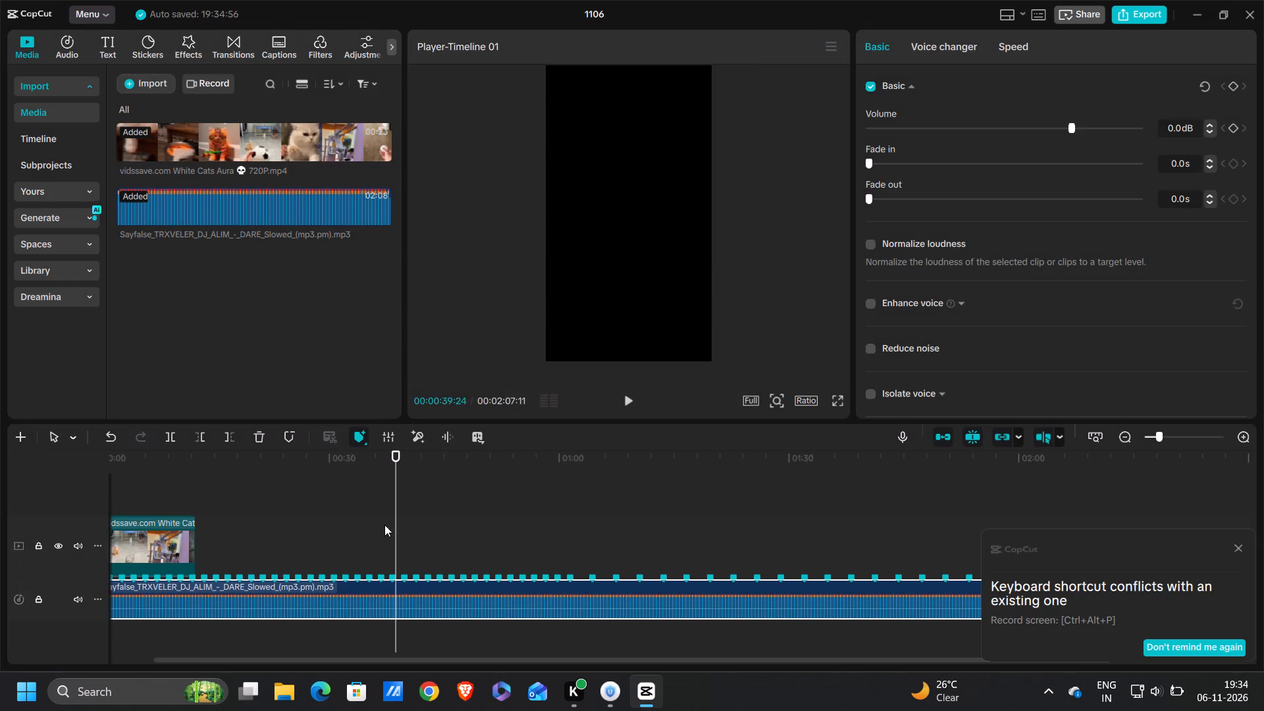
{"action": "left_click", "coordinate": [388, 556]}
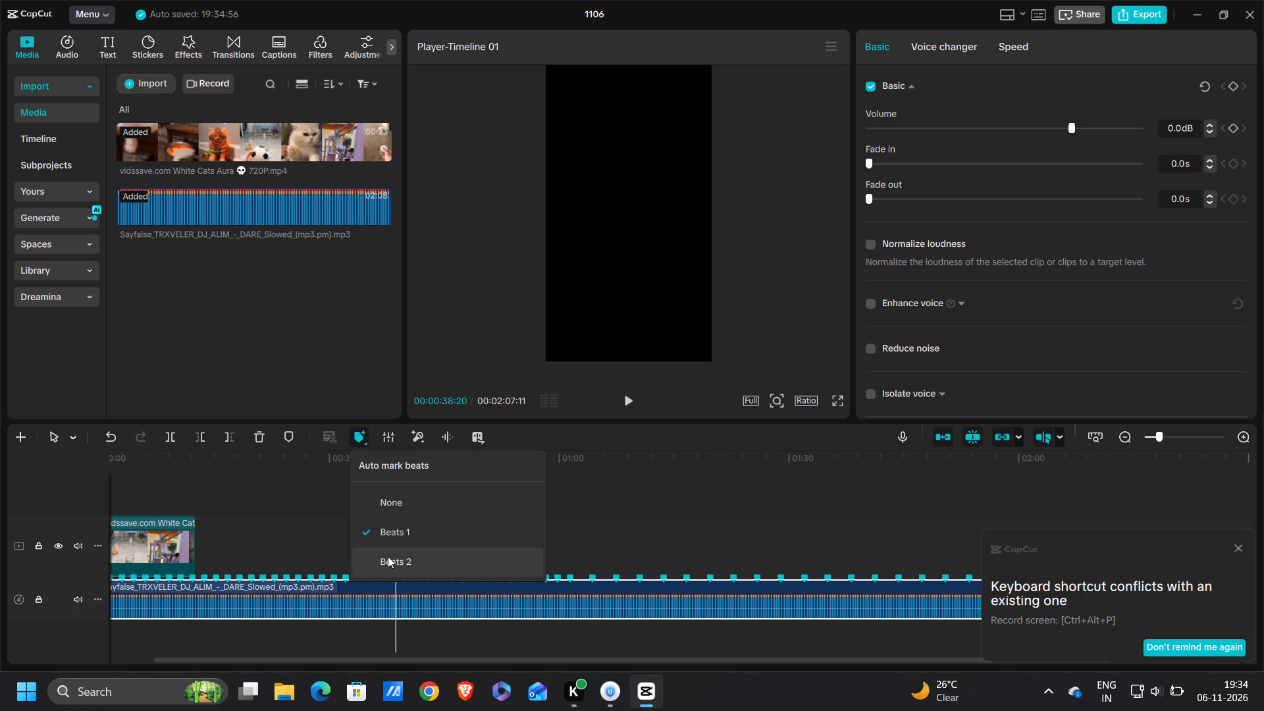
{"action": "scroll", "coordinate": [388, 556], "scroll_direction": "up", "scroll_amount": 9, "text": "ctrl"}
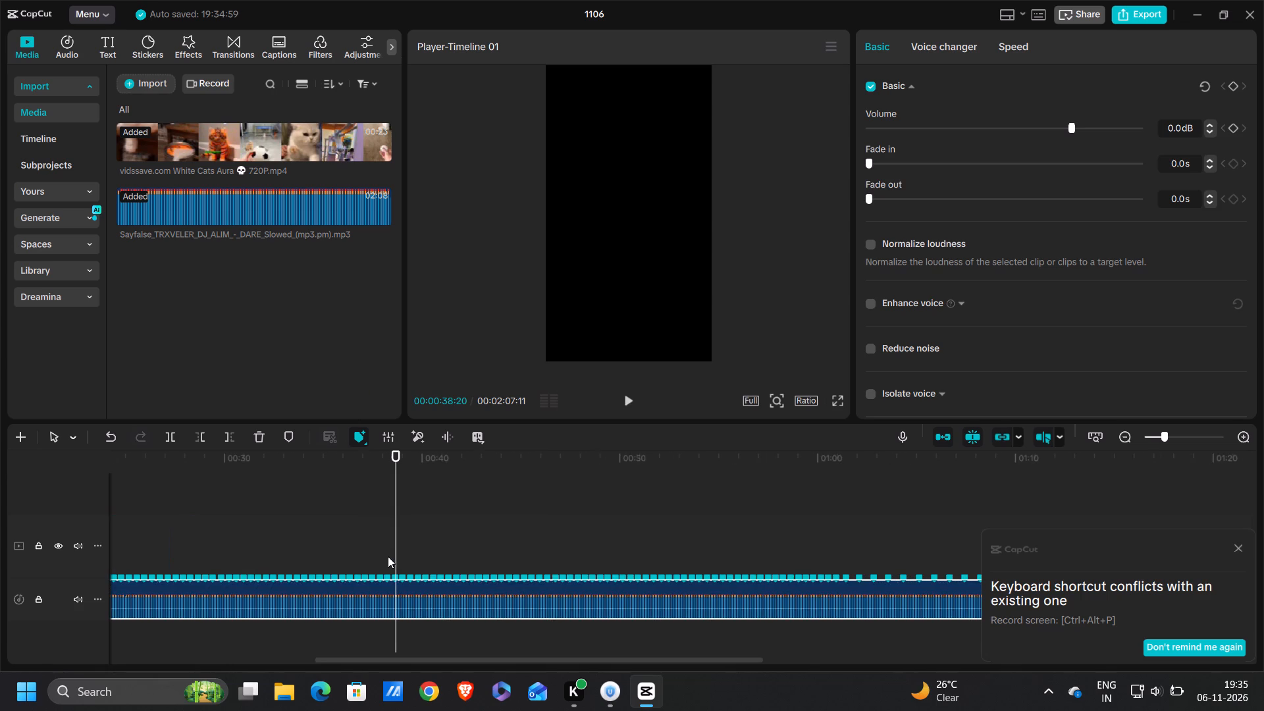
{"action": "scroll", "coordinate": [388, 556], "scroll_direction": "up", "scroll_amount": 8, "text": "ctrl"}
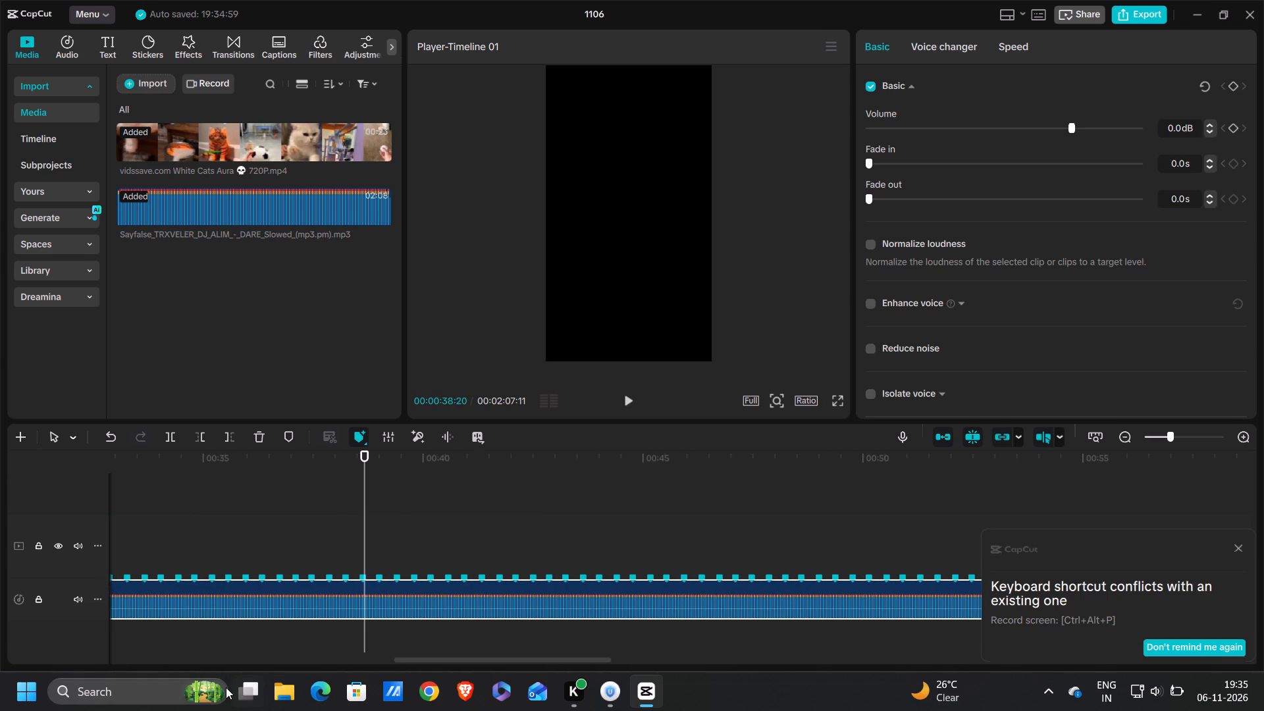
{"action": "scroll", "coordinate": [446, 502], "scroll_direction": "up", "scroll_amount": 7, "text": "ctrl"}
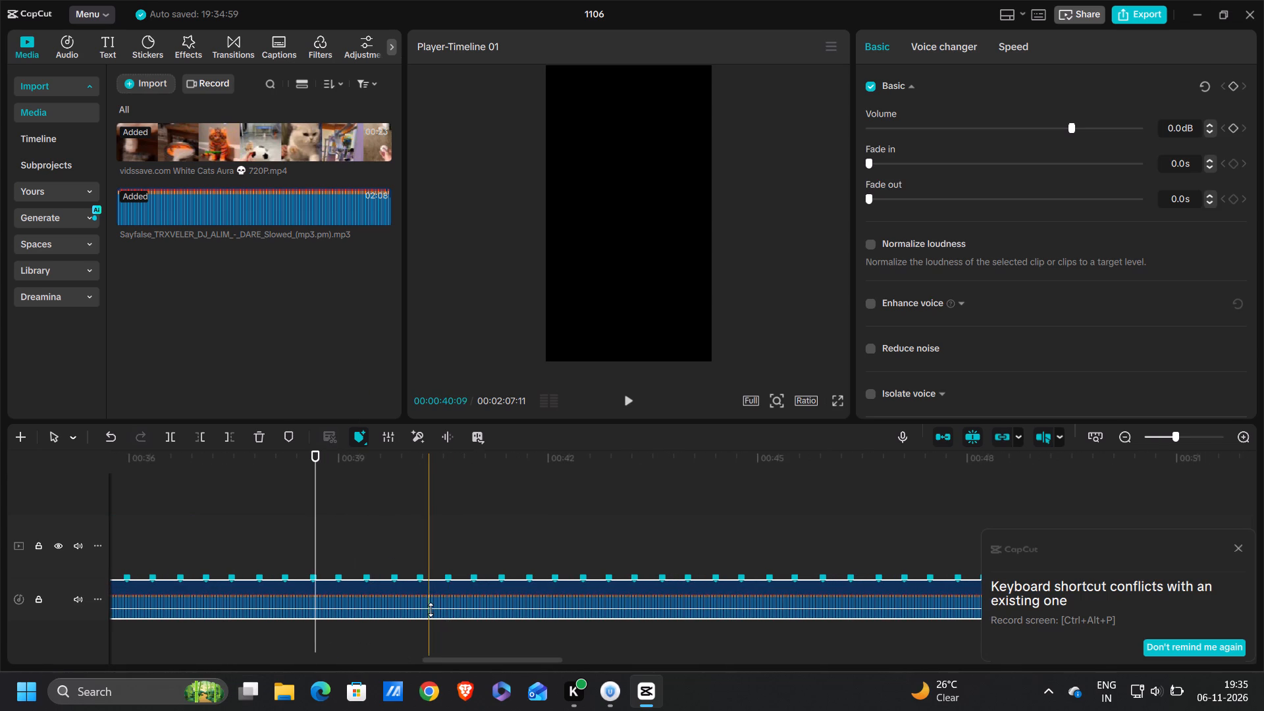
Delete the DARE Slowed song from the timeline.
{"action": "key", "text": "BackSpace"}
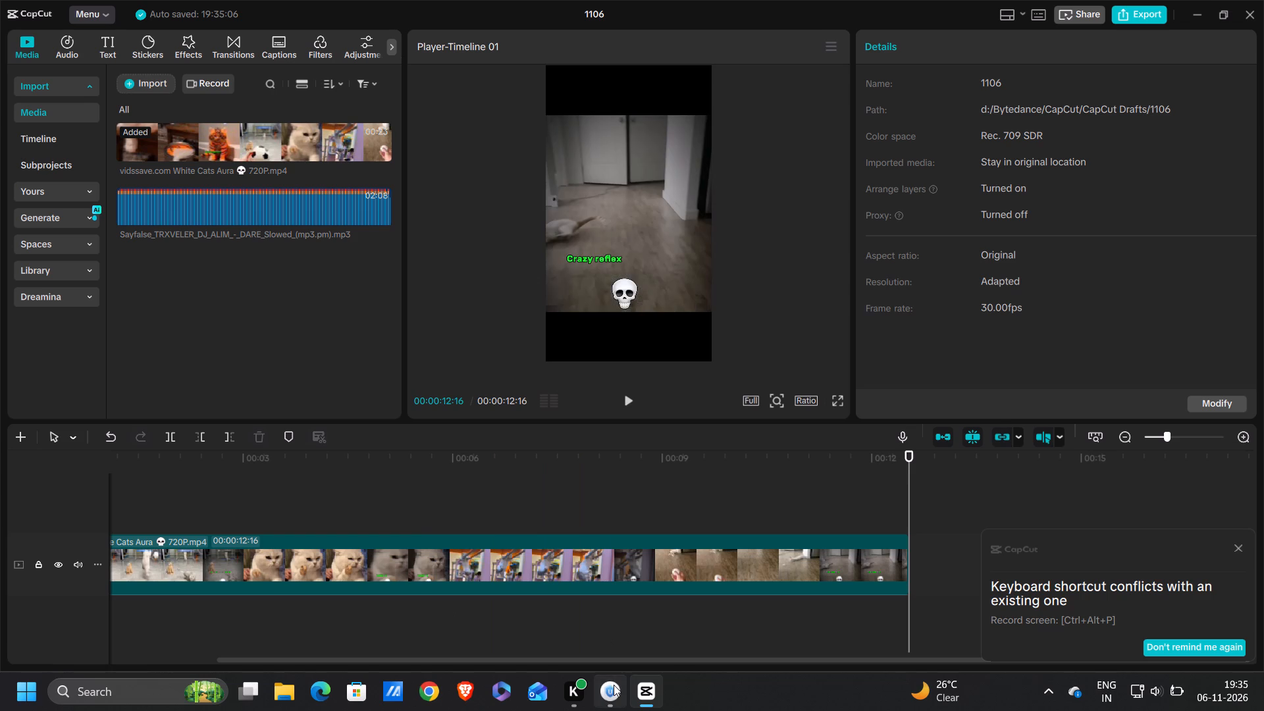
Switch to UrbanVPN and disconnect the United States connection.
{"action": "left_click", "coordinate": [614, 685]}
{"action": "left_click", "coordinate": [554, 230]}
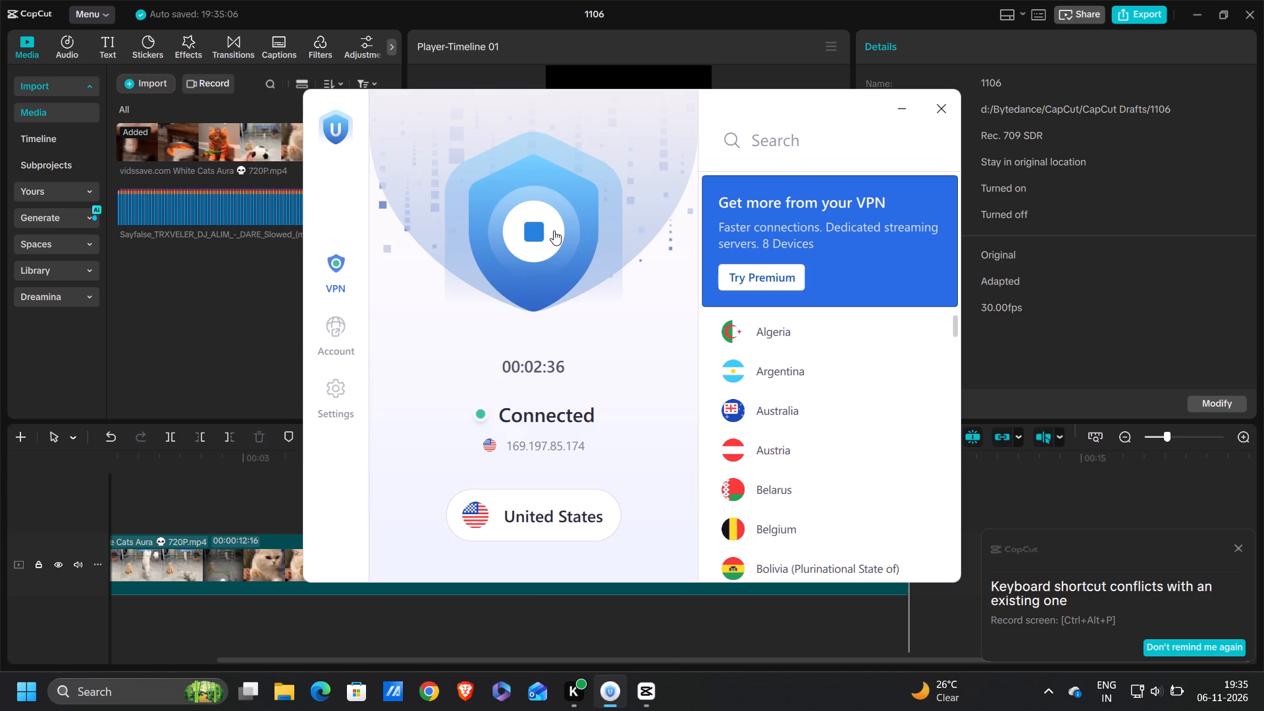
Launch Google Chrome with the Person 1 profile, search Google for "youtube" and open the YouTube site.
{"action": "left_click", "coordinate": [432, 710]}
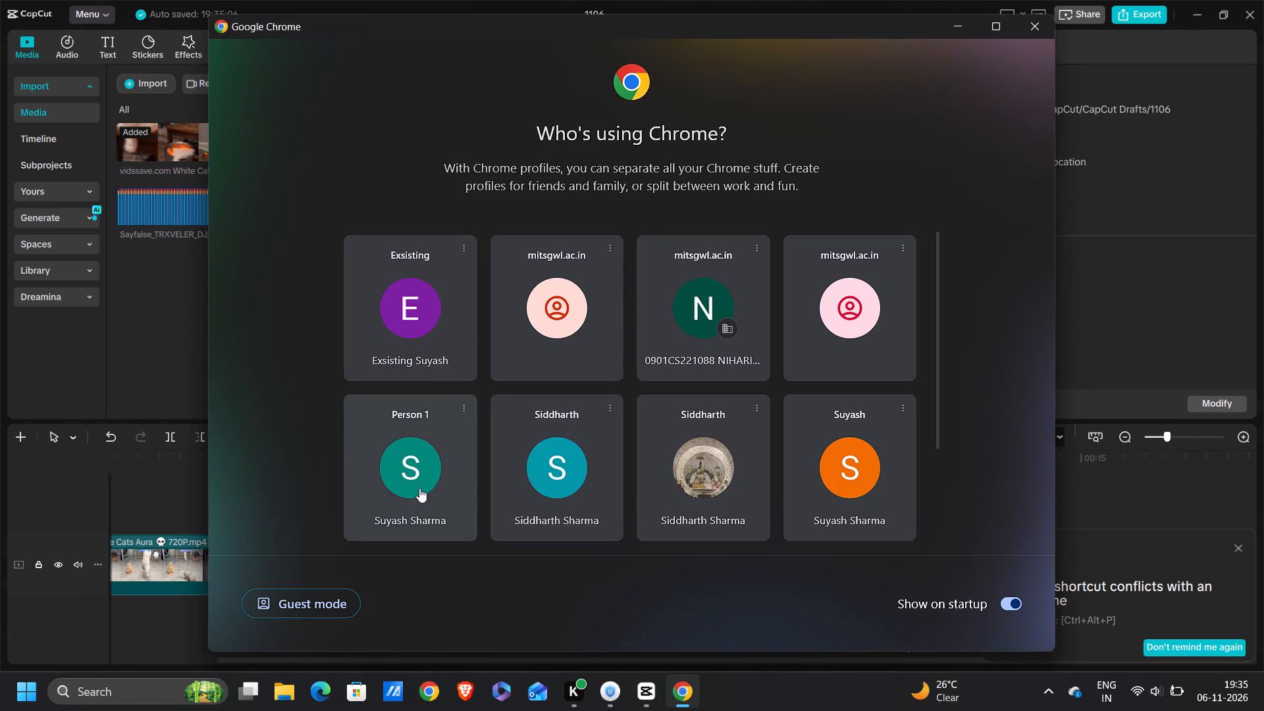
{"action": "left_click", "coordinate": [419, 488]}
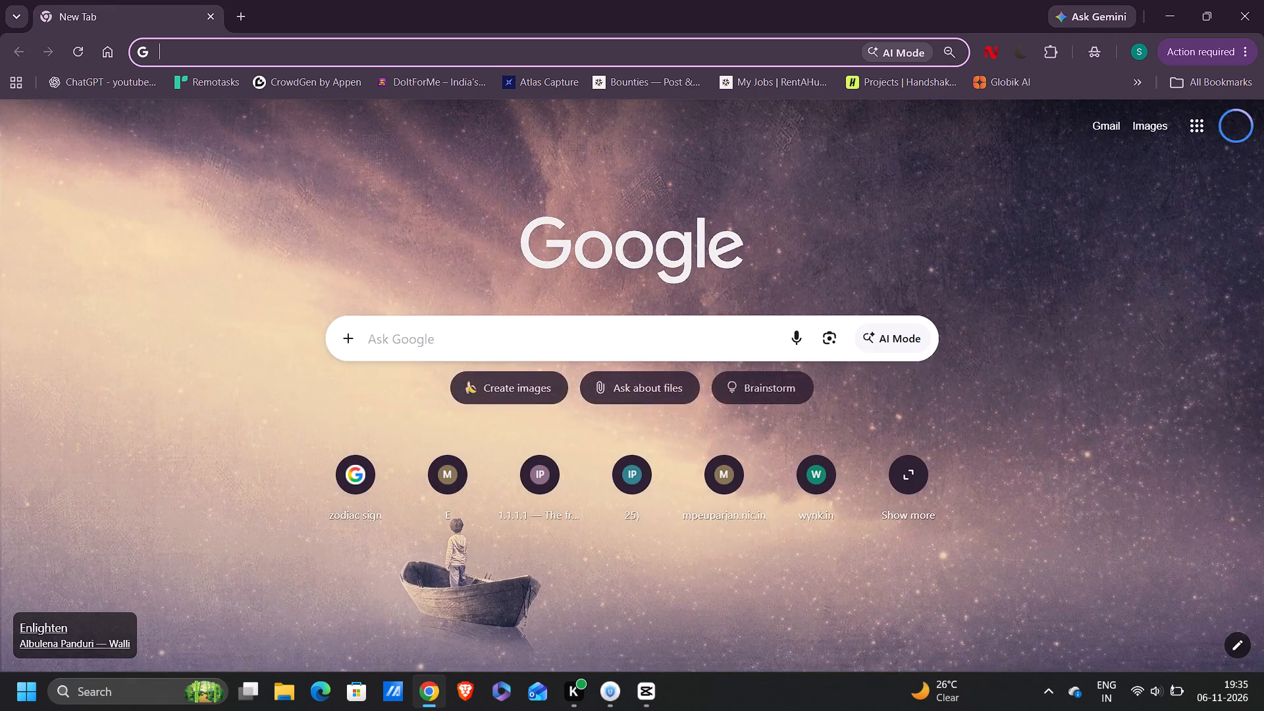
{"action": "left_click", "coordinate": [535, 342]}
{"action": "type", "text": "youtube"}
{"action": "key", "text": "Return"}
{"action": "left_click", "coordinate": [179, 303]}
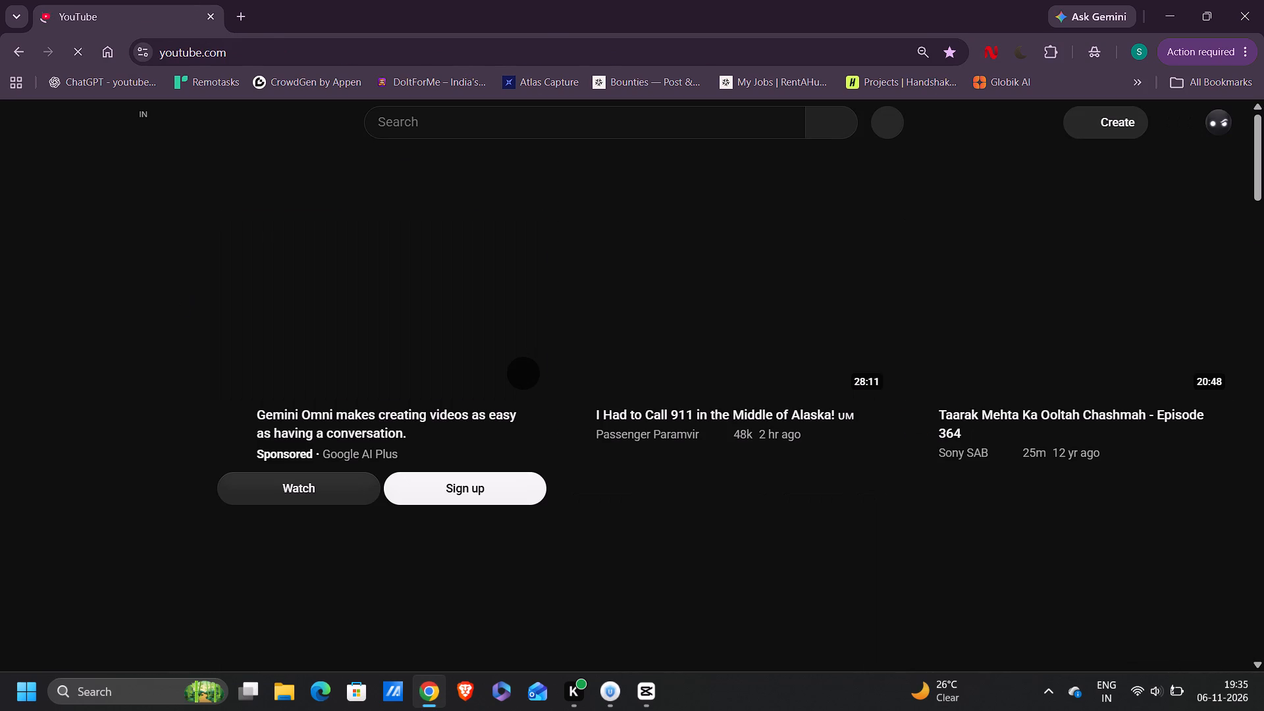
Search YouTube for "best phonk music for edits".
{"action": "left_click", "coordinate": [554, 123]}
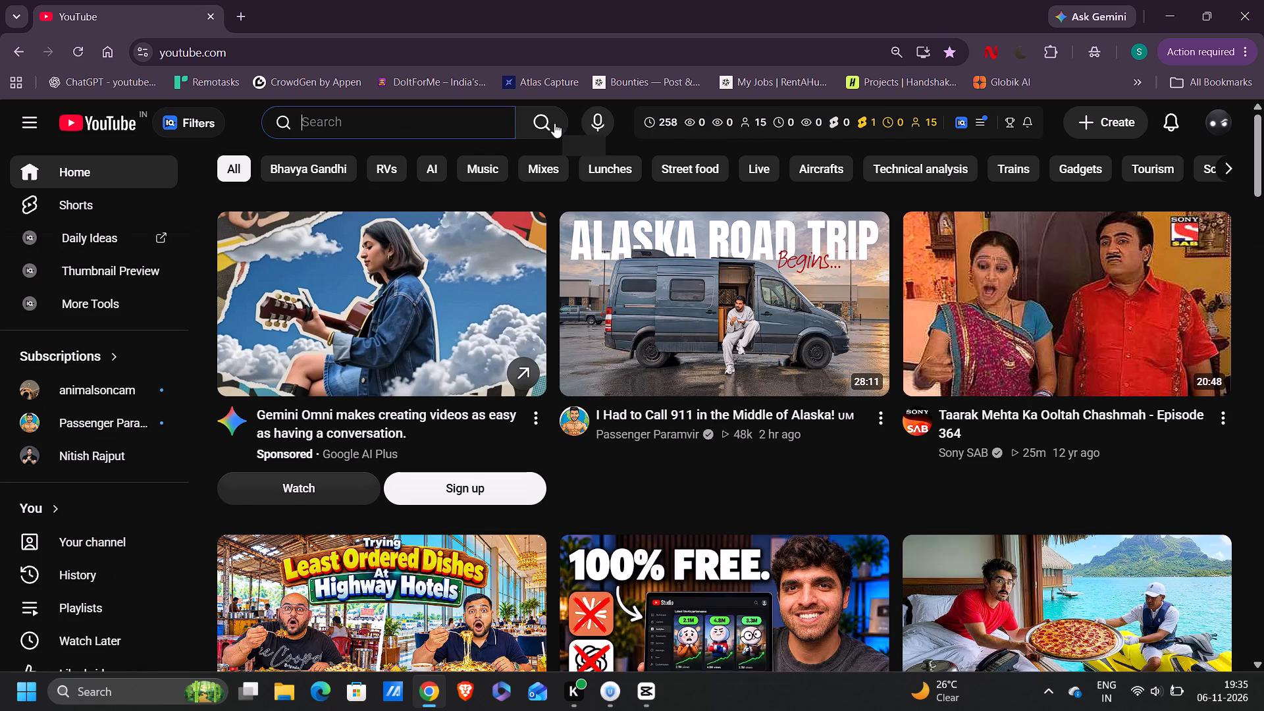
{"action": "type", "text": "best ph"}
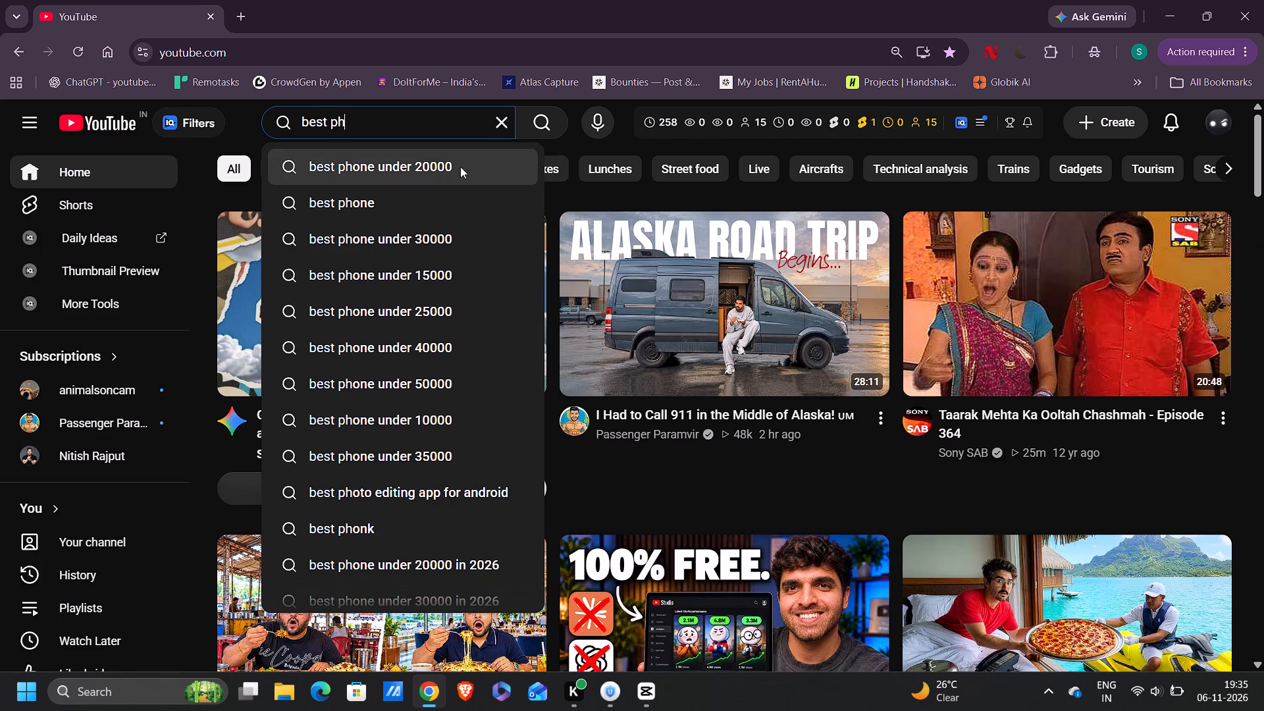
{"action": "type", "text": "onk"}
{"action": "key", "text": "space"}
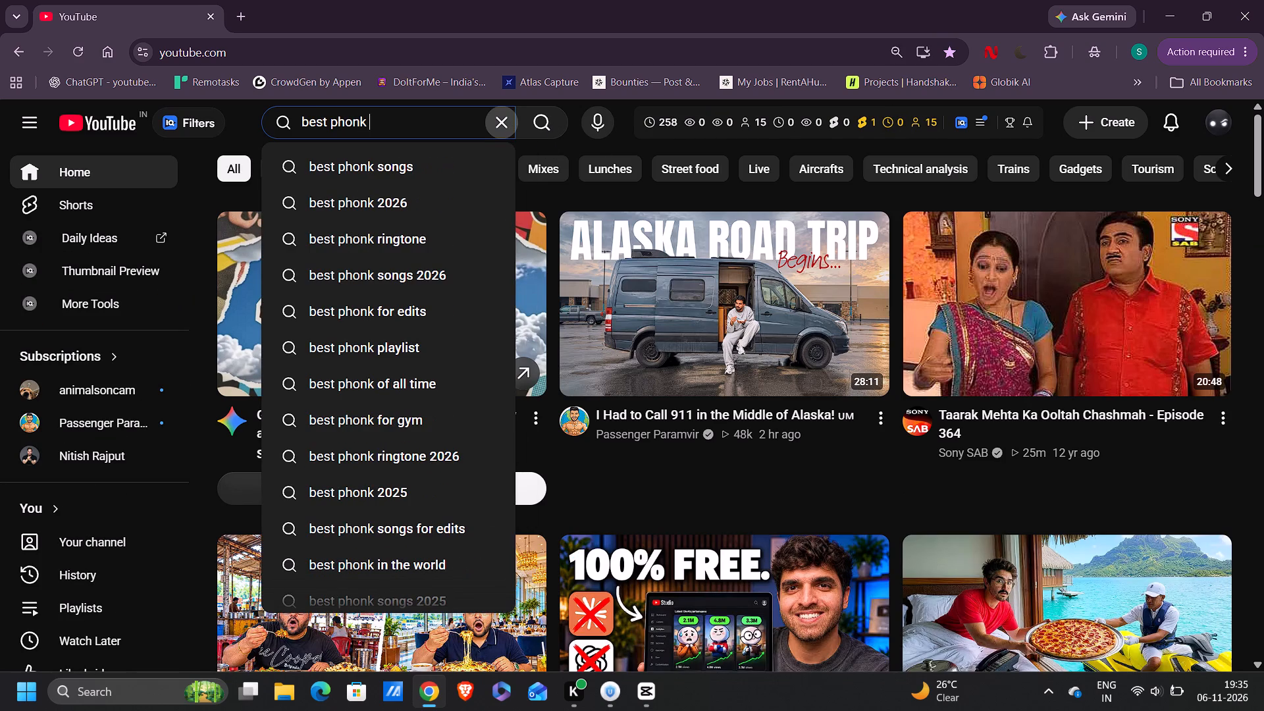
{"action": "type", "text": "mu"}
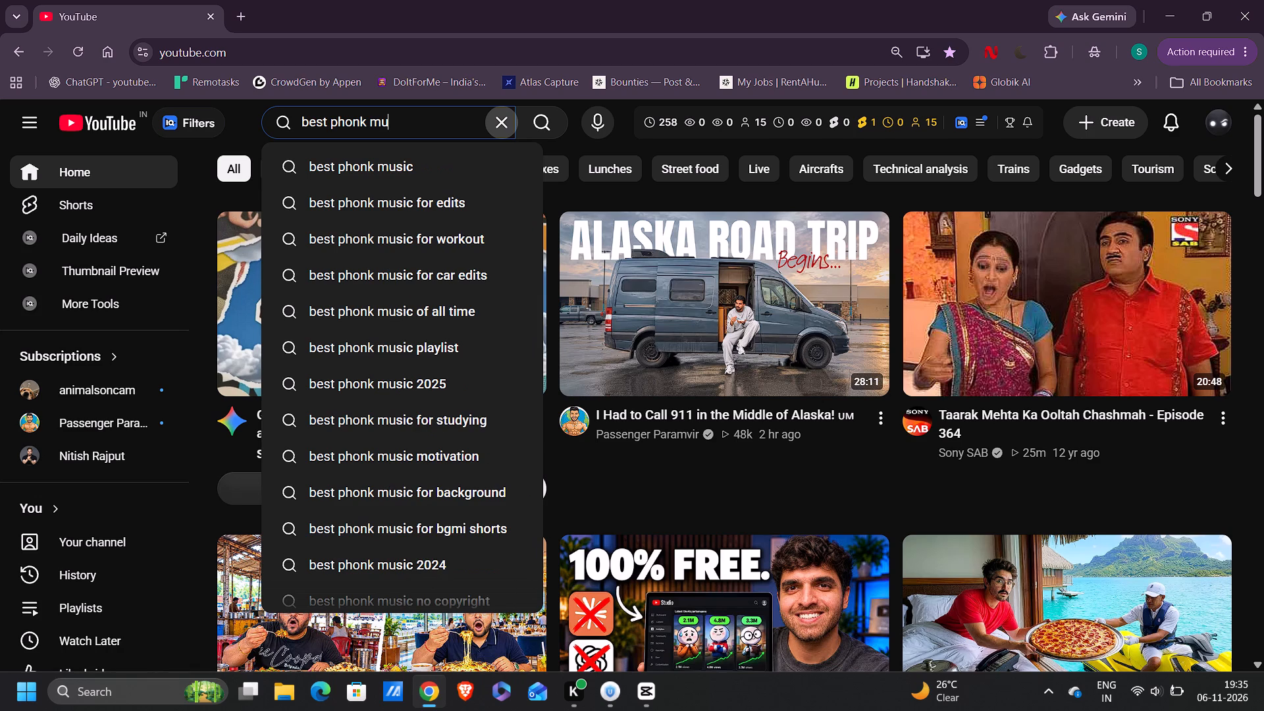
{"action": "left_click", "coordinate": [447, 199]}
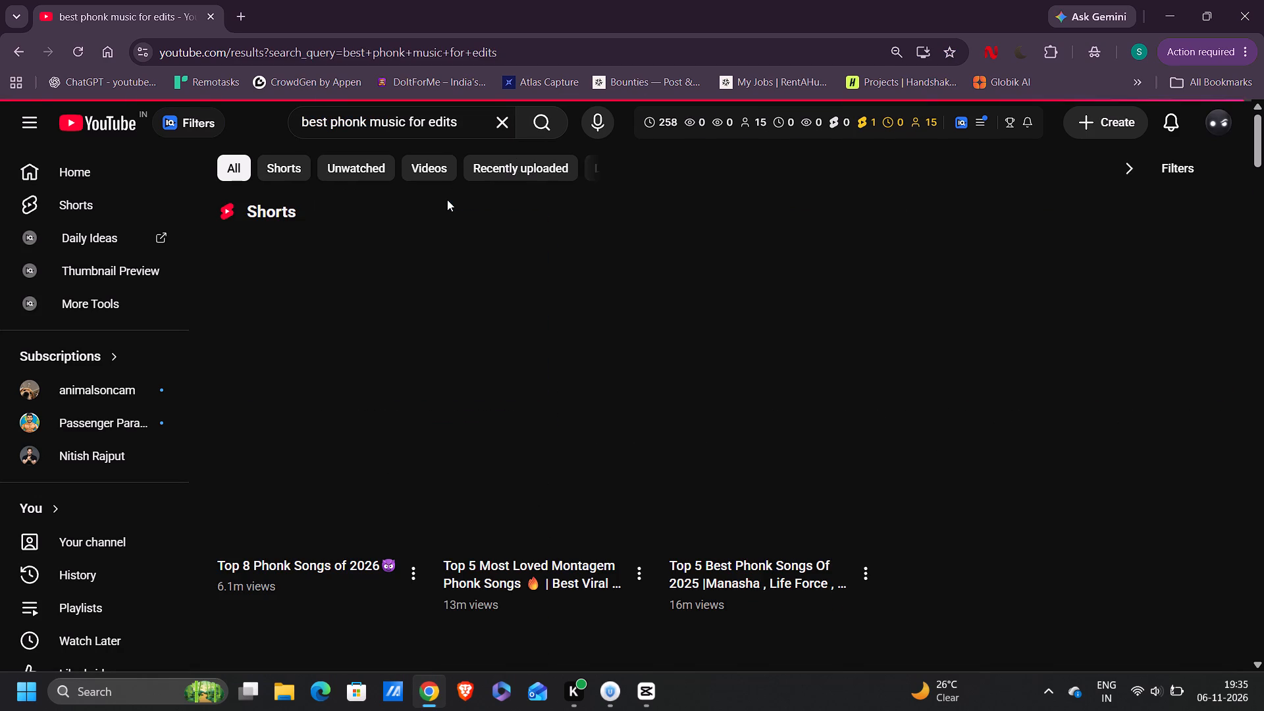
Play the "Top 8 Phonk Songs of 2026" Short, view its comments and close them.
{"action": "scroll", "coordinate": [712, 417], "scroll_direction": "down", "scroll_amount": 1}
{"action": "left_click", "coordinate": [290, 280]}
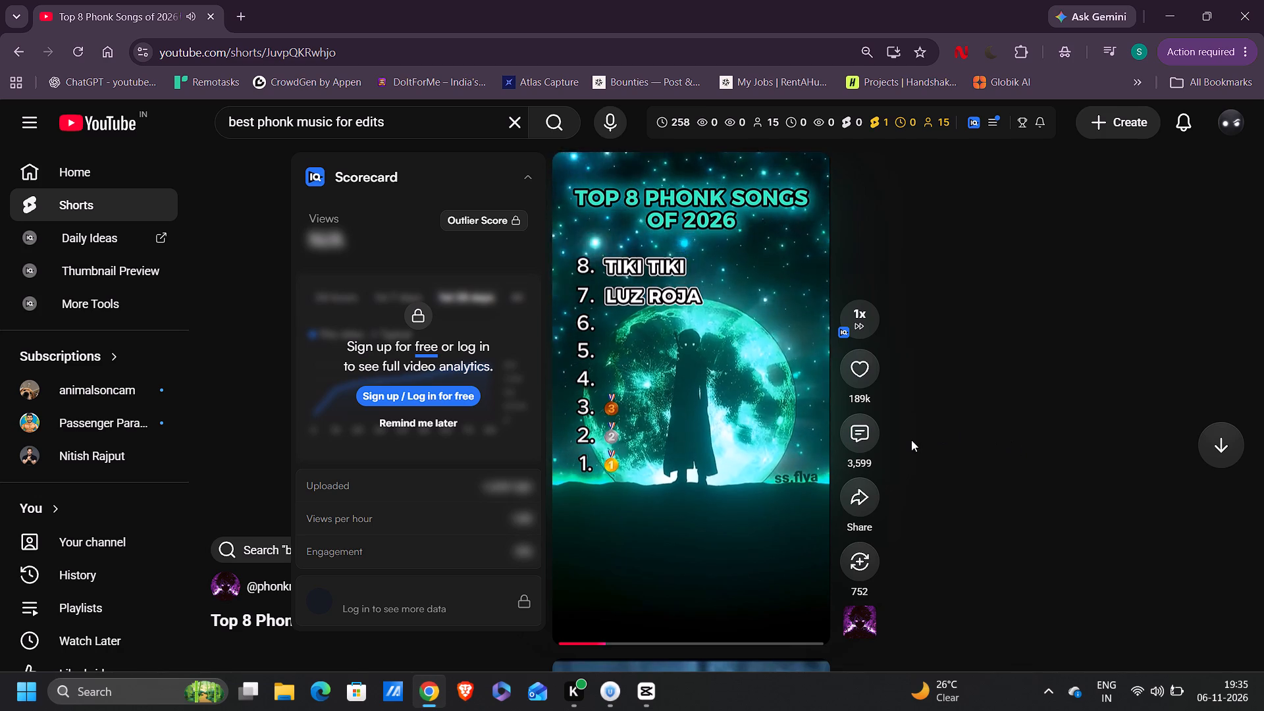
{"action": "left_click", "coordinate": [874, 442]}
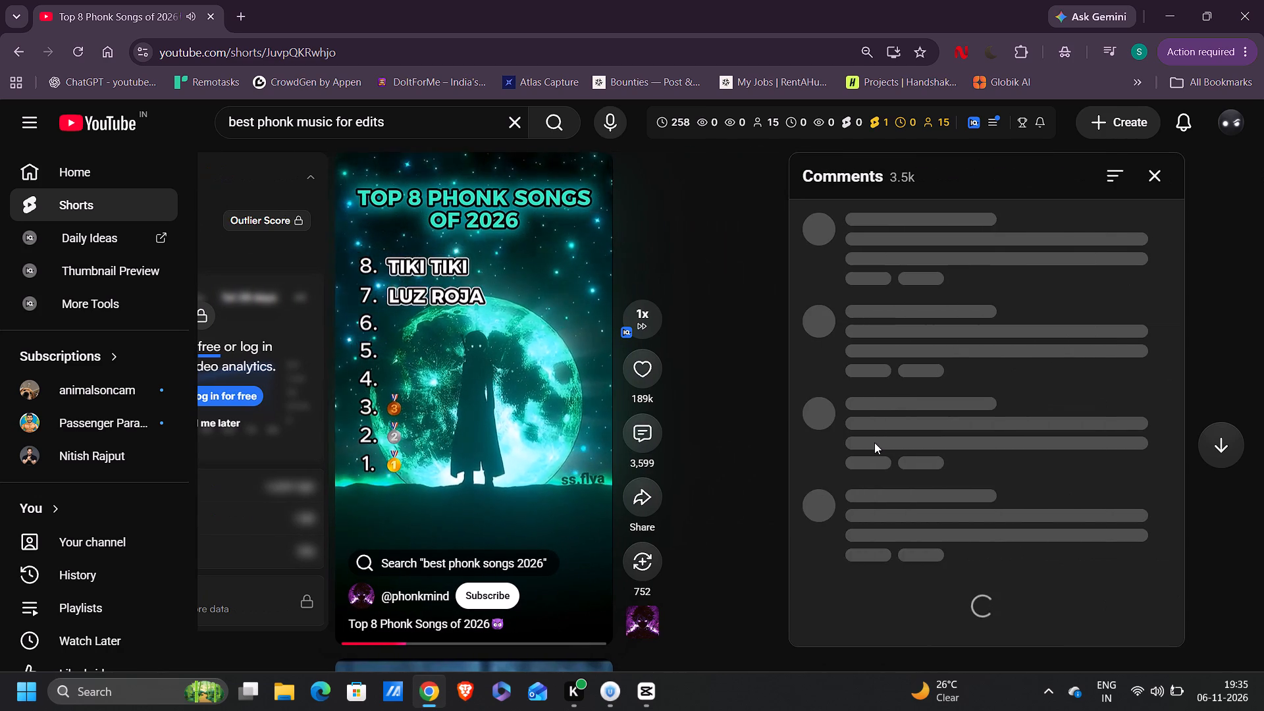
{"action": "left_click", "coordinate": [1162, 168]}
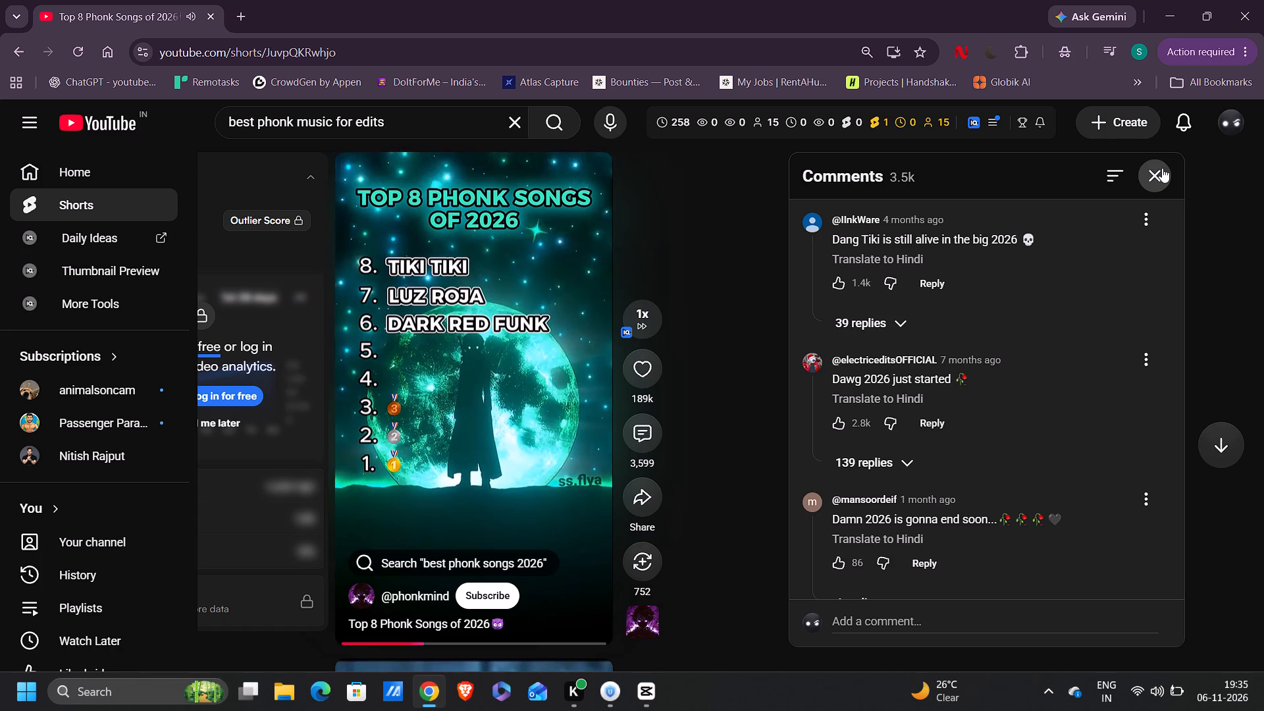
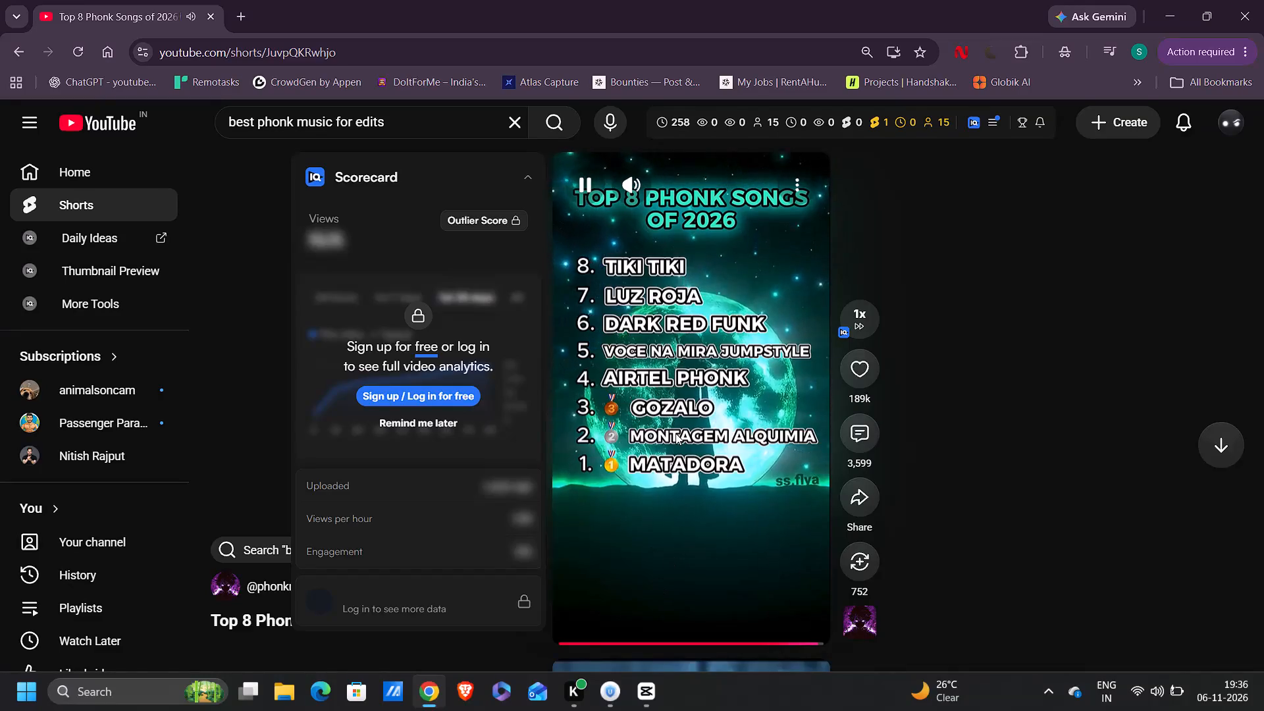
Pause the Short and search Google in a new tab for "matadora phonk mp3 download".
{"action": "left_click", "coordinate": [675, 433]}
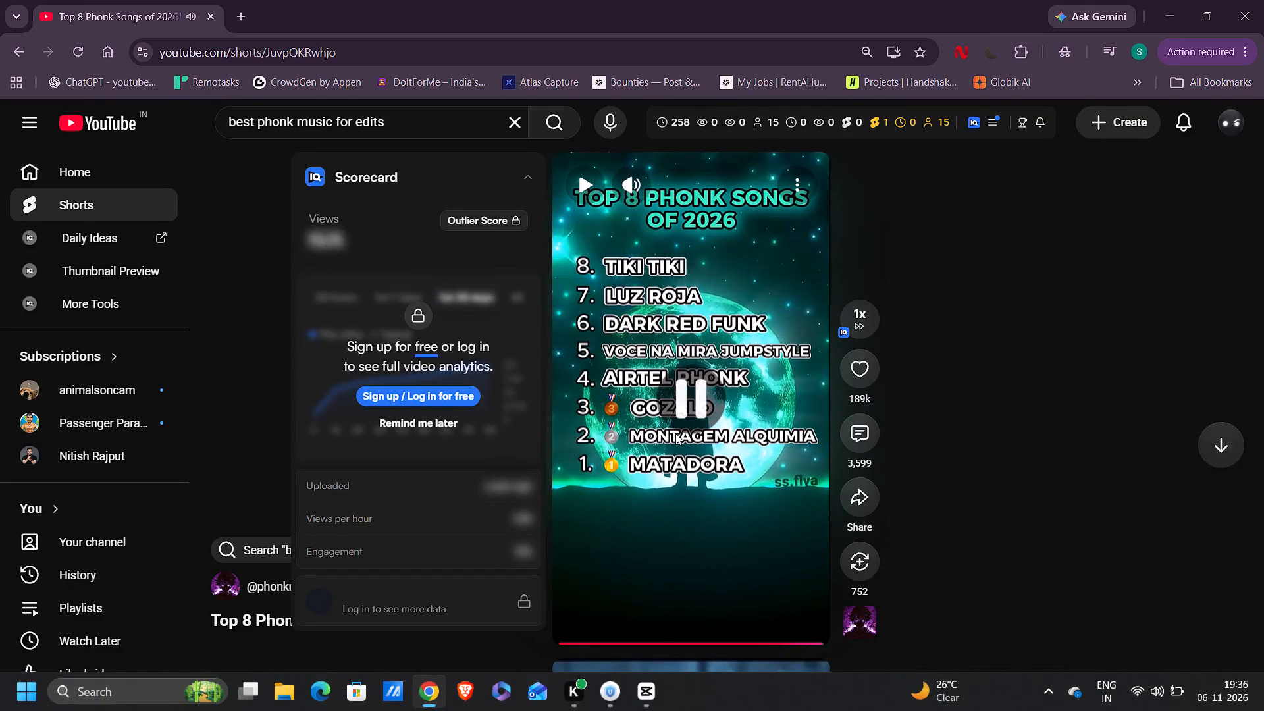
{"action": "left_click", "coordinate": [232, 0]}
{"action": "type", "text": "mata"}
{"action": "type", "text": "dora"}
{"action": "key", "text": "space"}
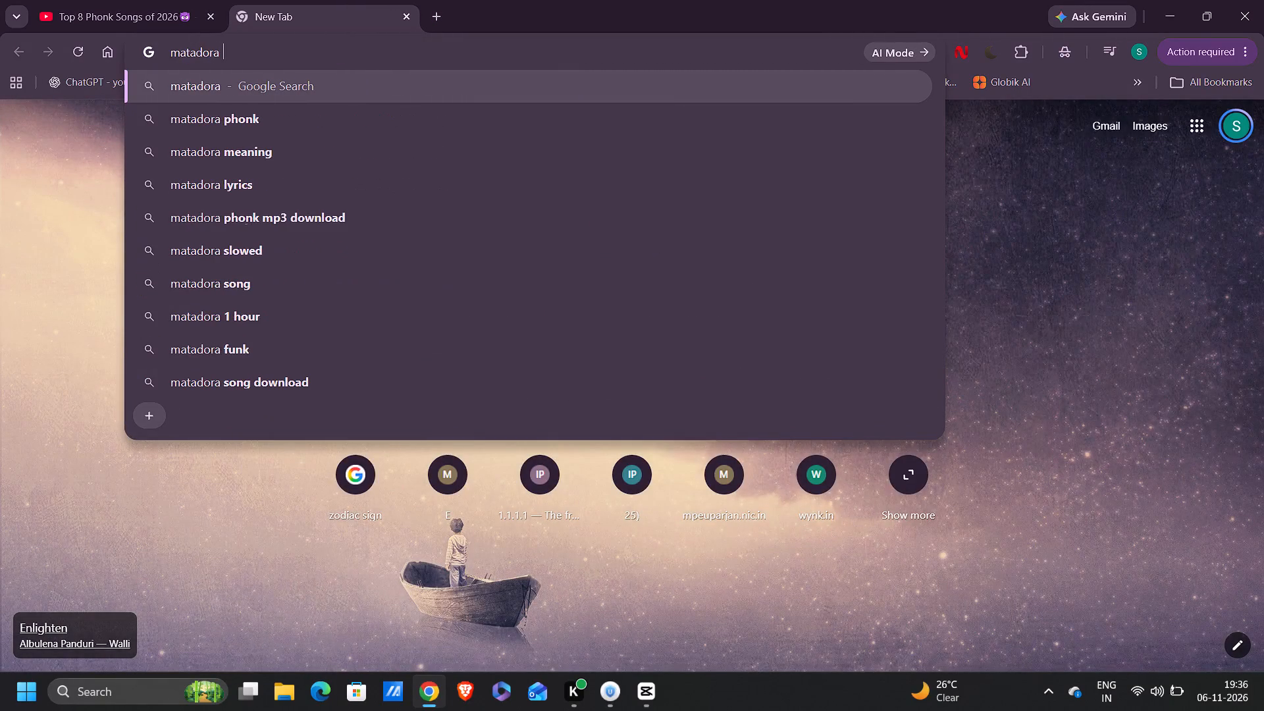
{"action": "type", "text": "p"}
{"action": "left_click", "coordinate": [223, 149]}
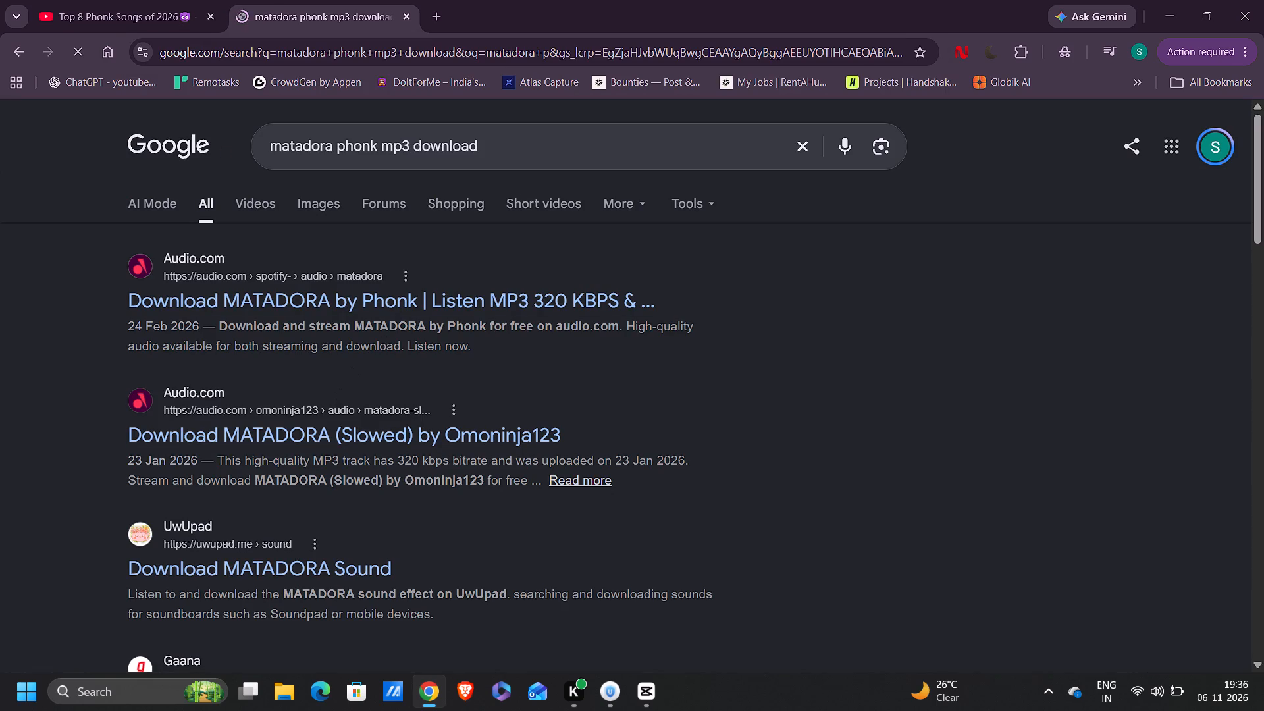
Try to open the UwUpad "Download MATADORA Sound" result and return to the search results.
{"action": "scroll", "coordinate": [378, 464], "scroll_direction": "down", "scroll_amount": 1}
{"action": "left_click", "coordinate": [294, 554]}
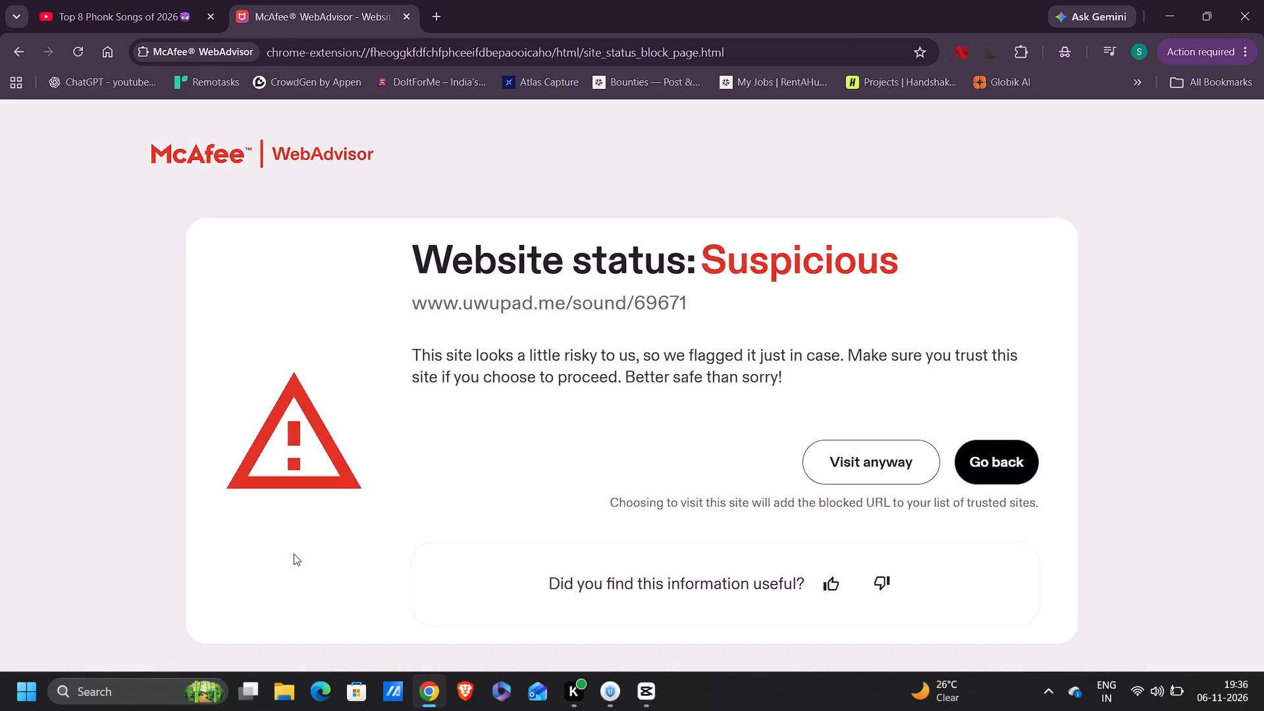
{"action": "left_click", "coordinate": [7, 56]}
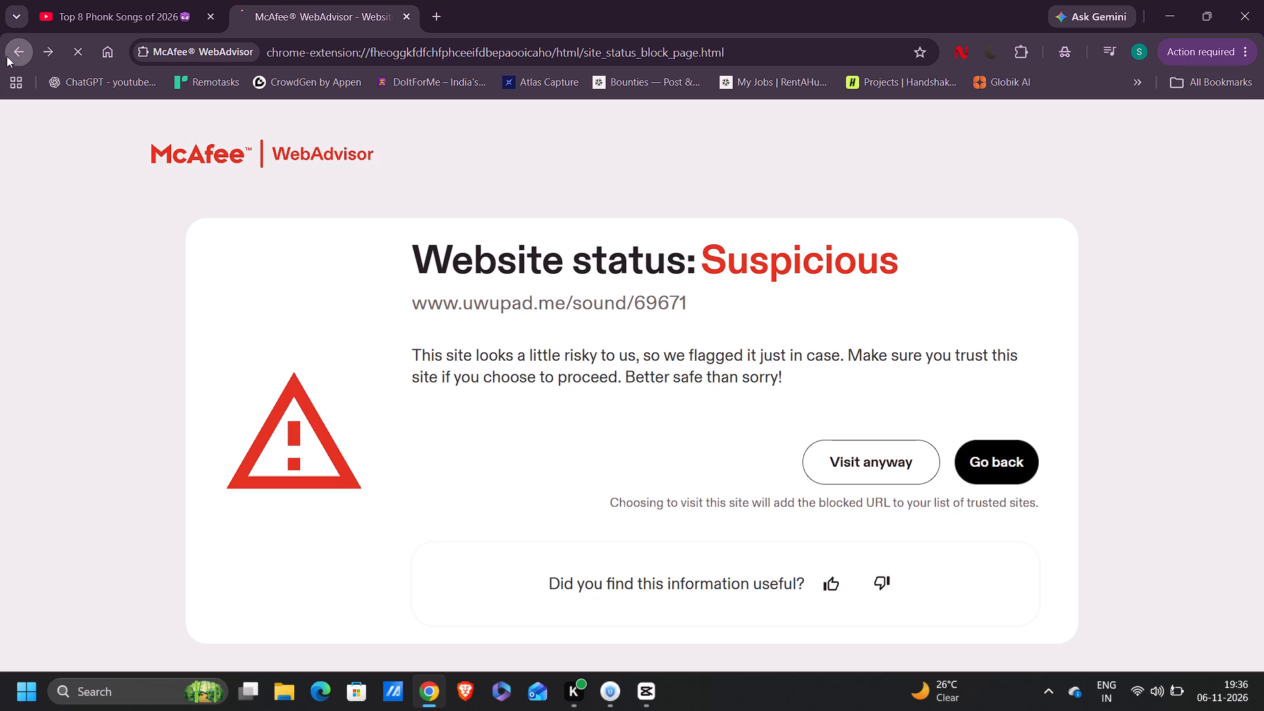
Open the MP3.pm "dj asul - download free mp3" result, check its song list and return to the search results.
{"action": "scroll", "coordinate": [224, 392], "scroll_direction": "down", "scroll_amount": 9}
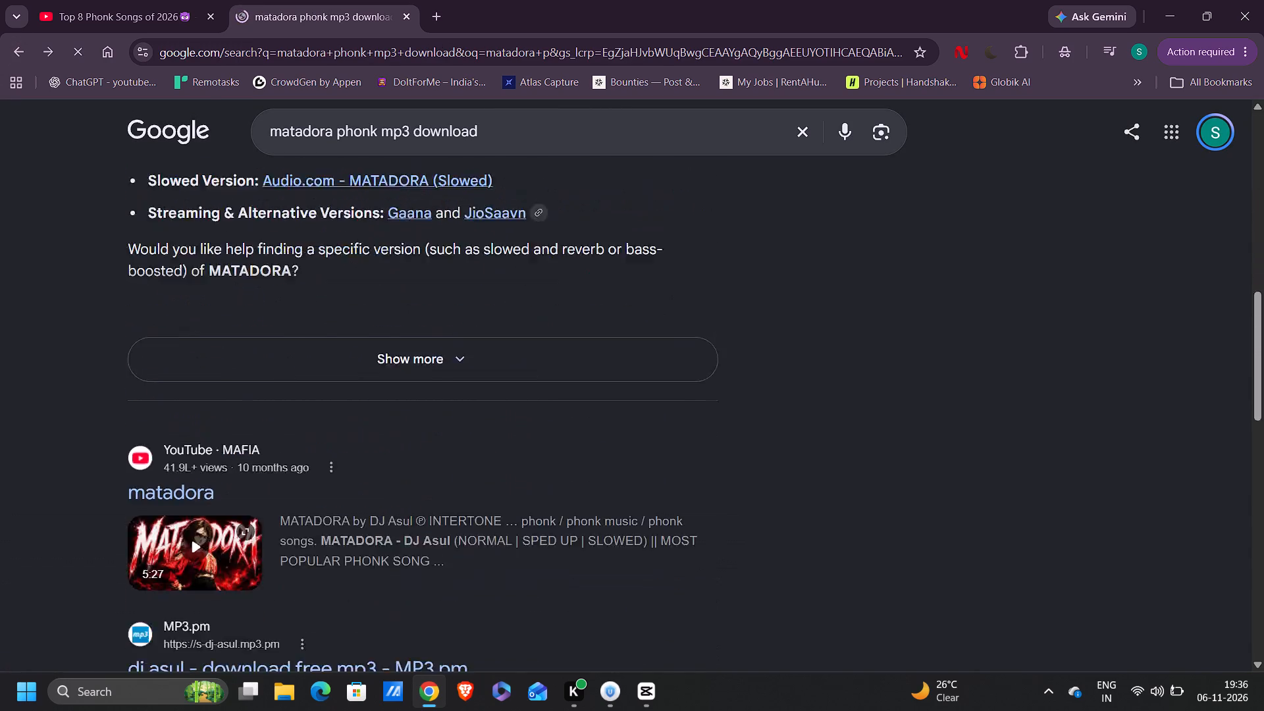
{"action": "scroll", "coordinate": [224, 392], "scroll_direction": "down", "scroll_amount": 3}
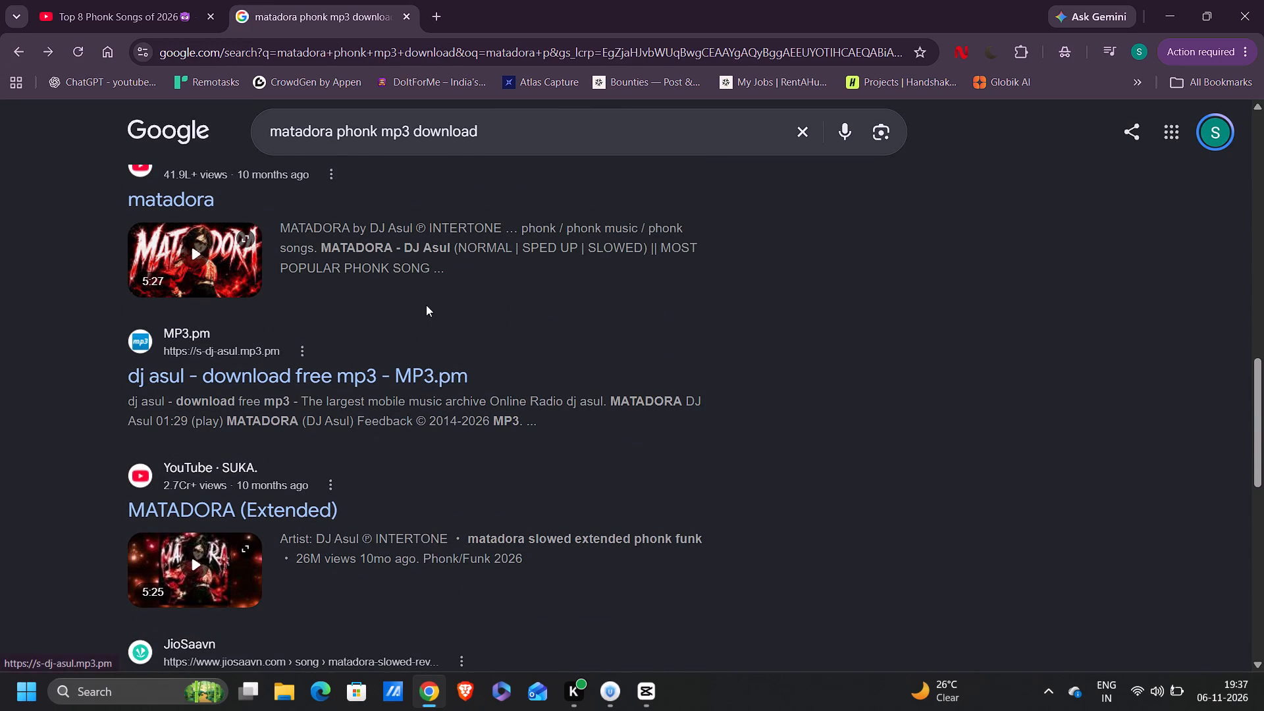
{"action": "left_click", "coordinate": [99, 0]}
{"action": "left_click", "coordinate": [273, 0]}
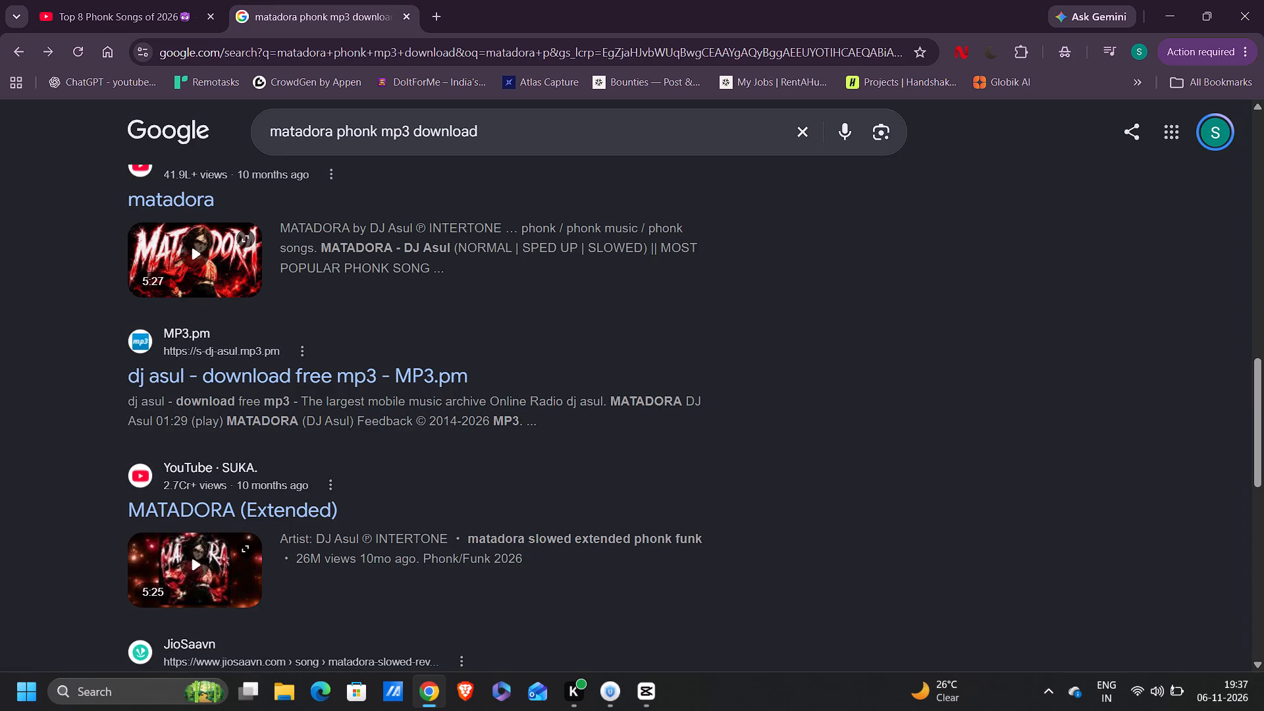
{"action": "left_click", "coordinate": [323, 384]}
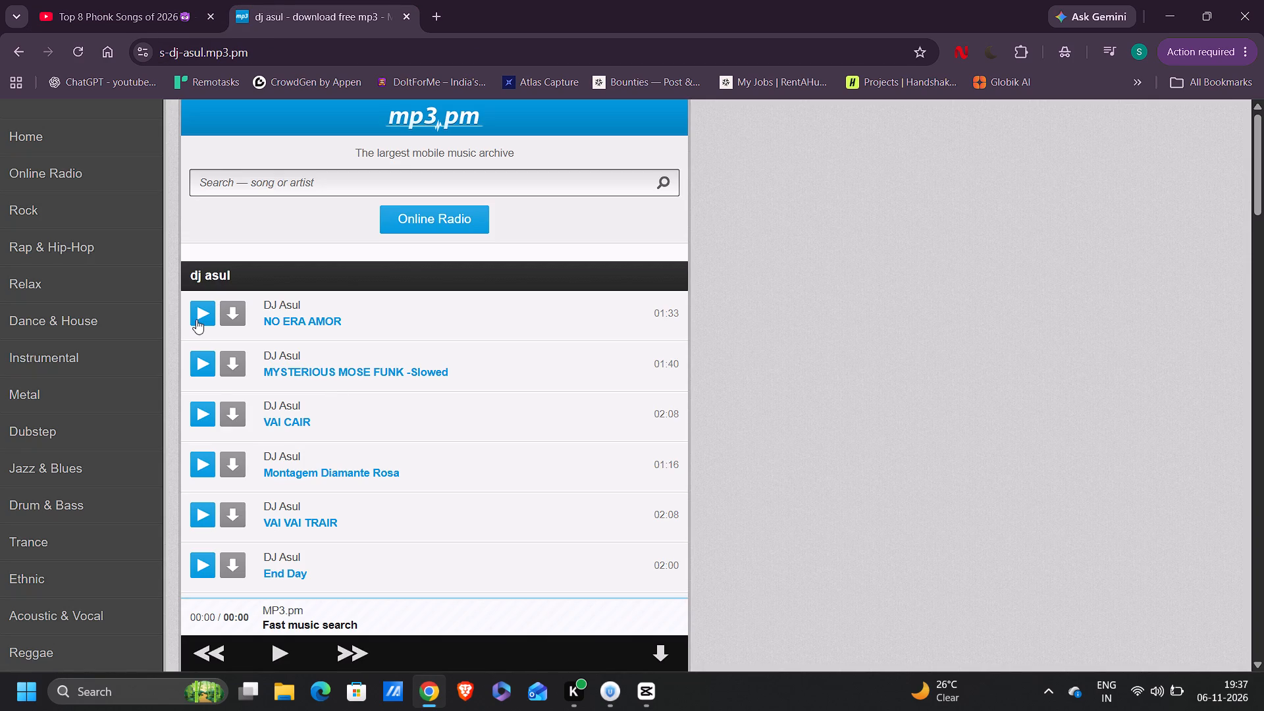
{"action": "left_click", "coordinate": [13, 44]}
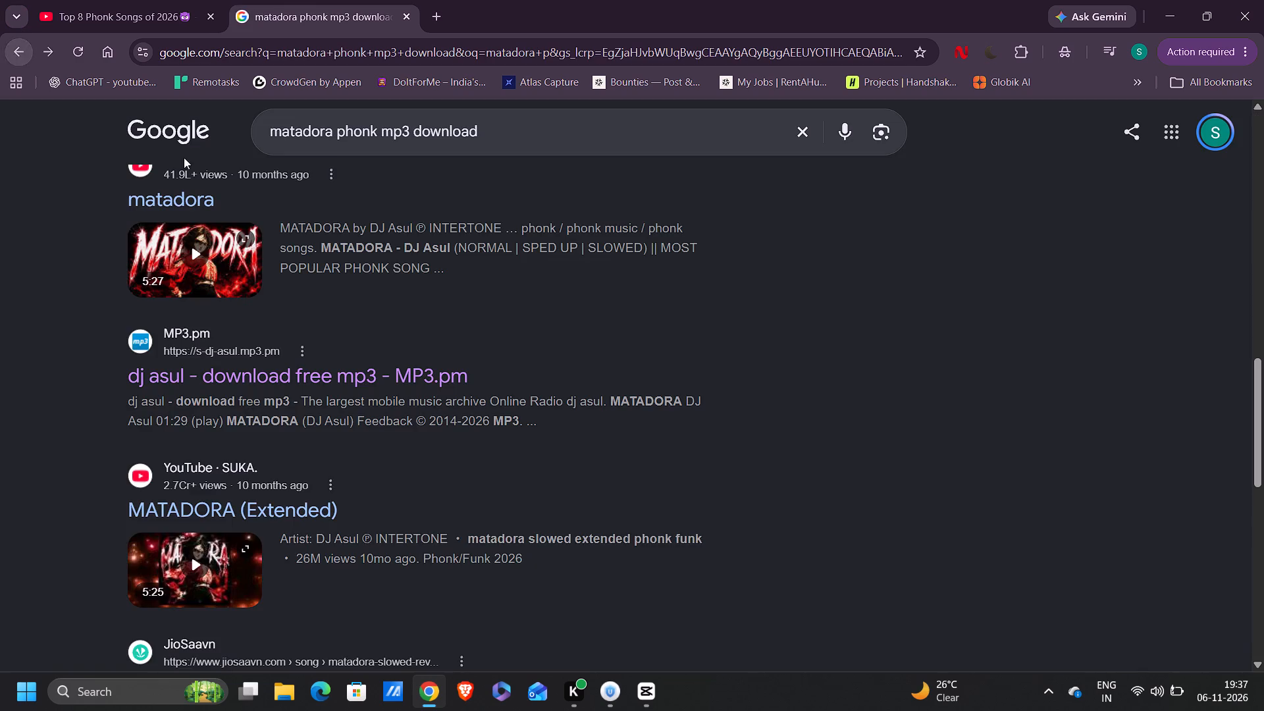
Open the Audio.com "Download MATADORA by Phonk" result, play the track and start its download.
{"action": "scroll", "coordinate": [340, 295], "scroll_direction": "up", "scroll_amount": 18}
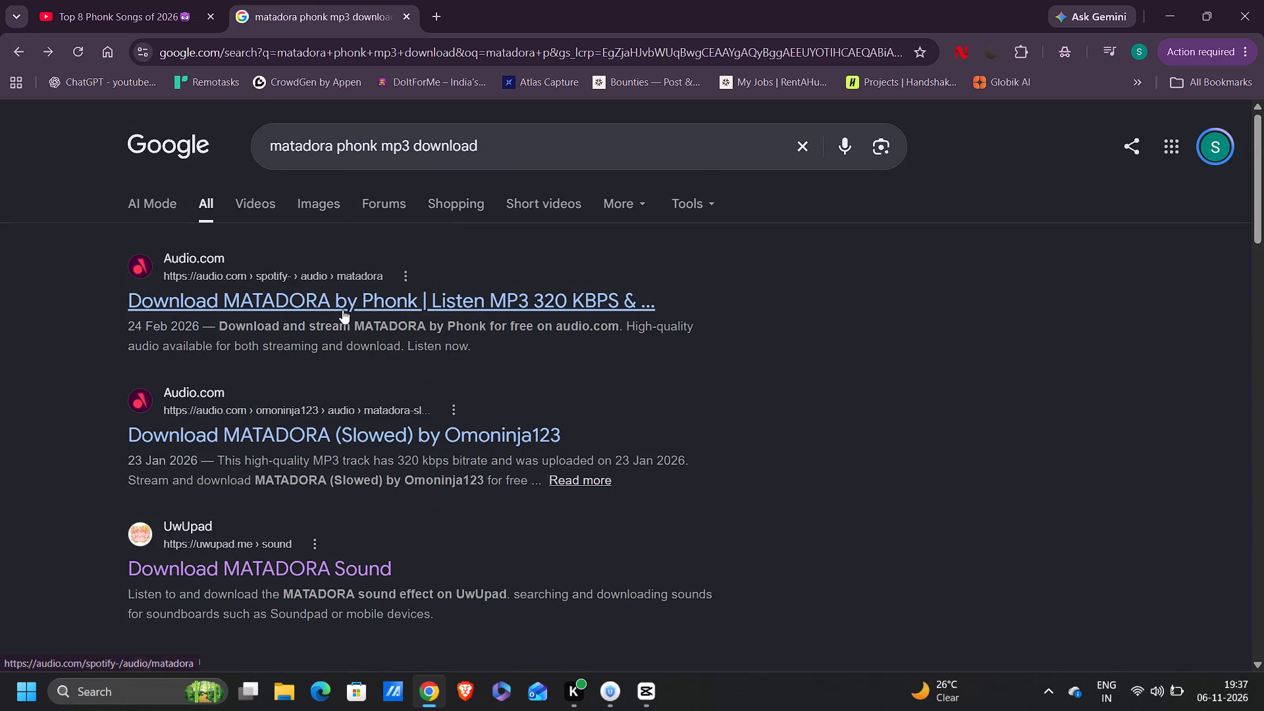
{"action": "left_click", "coordinate": [342, 309]}
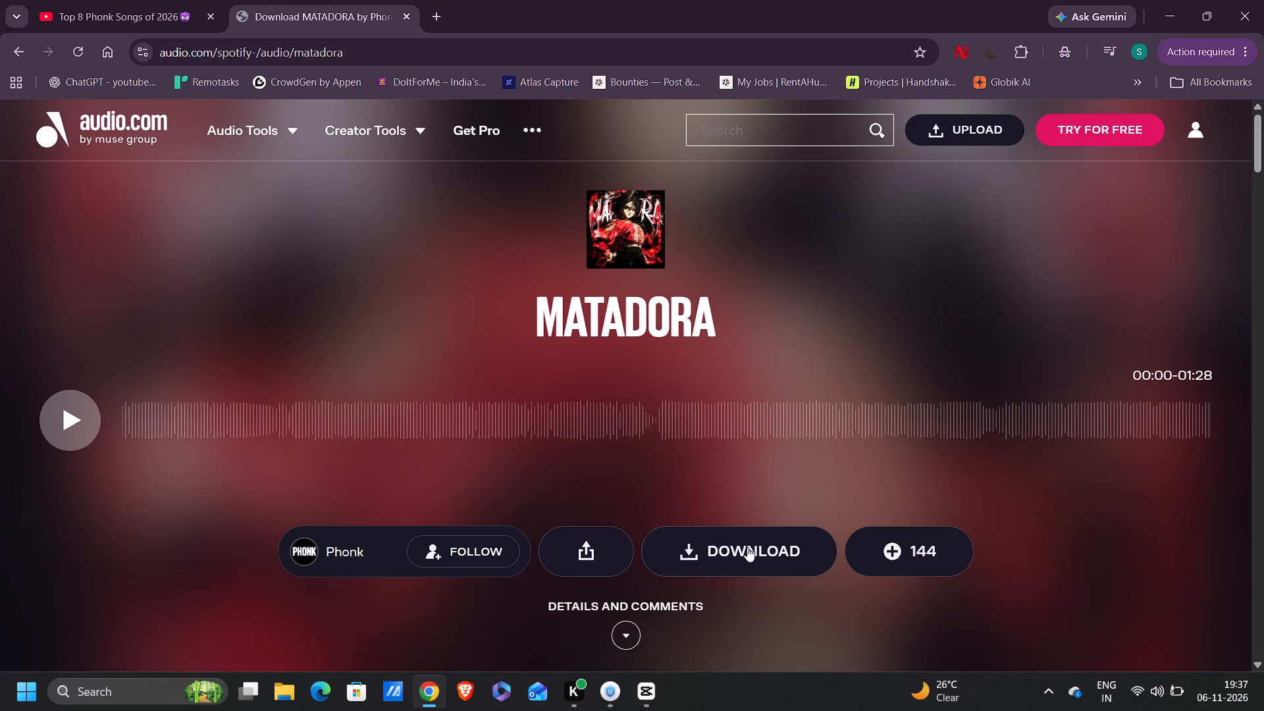
{"action": "left_click", "coordinate": [55, 429]}
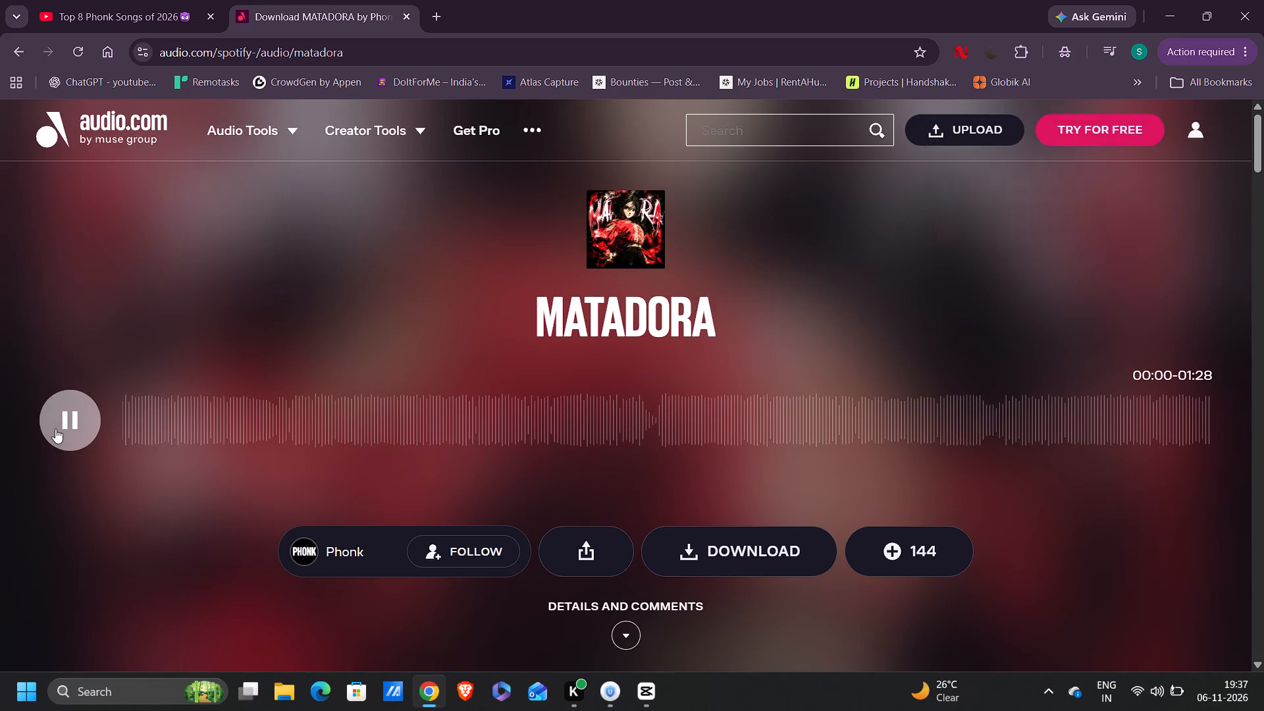
{"action": "left_click", "coordinate": [735, 552]}
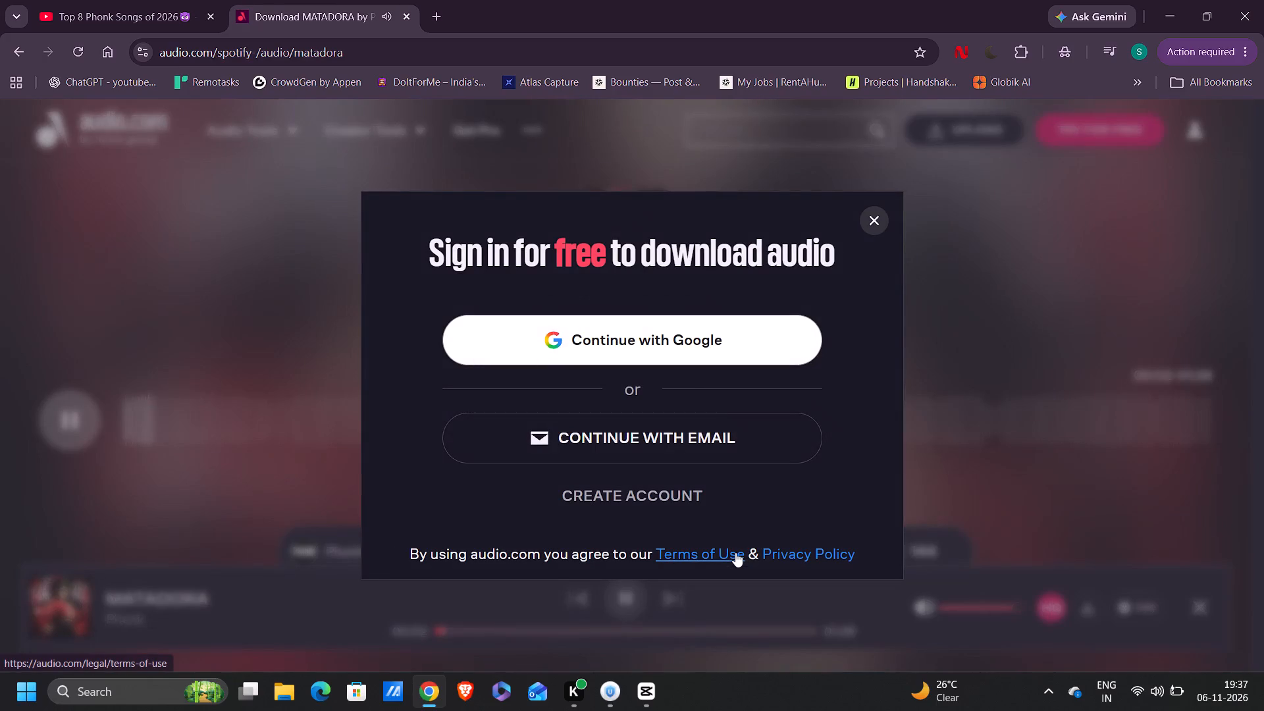
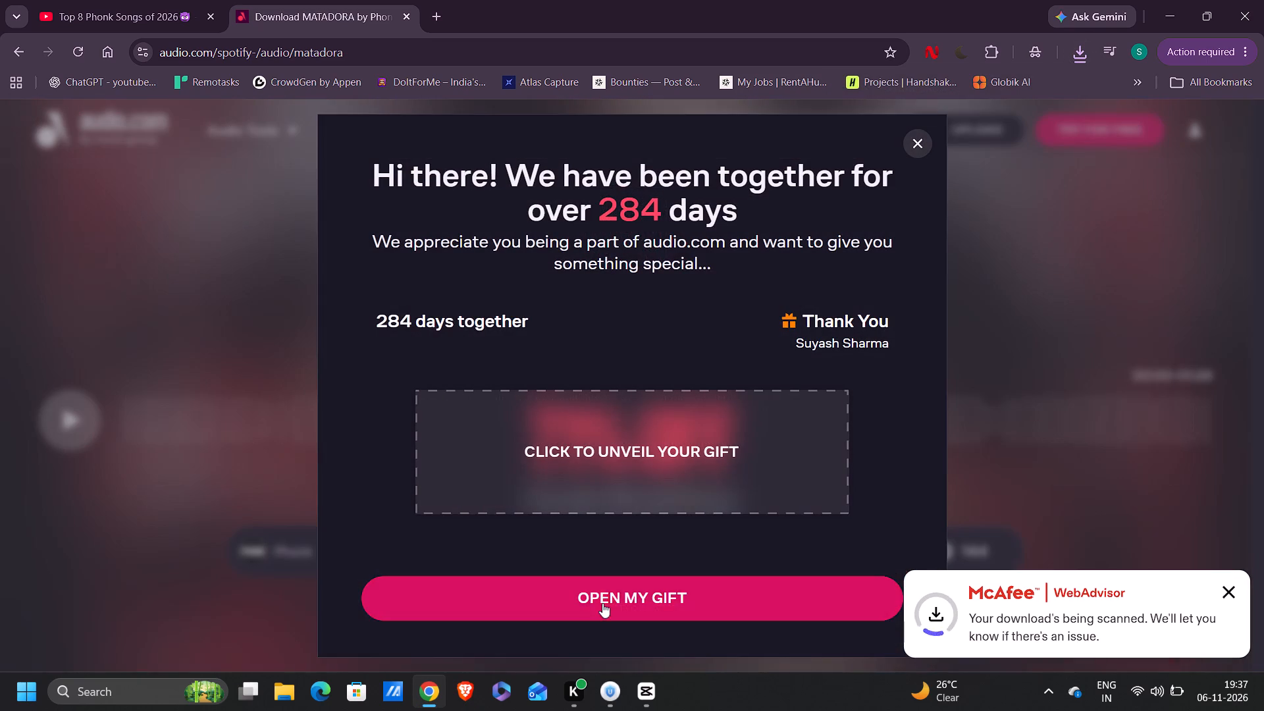
Dismiss the Audio.com gift offer and play the MATADORA track to preview it.
{"action": "left_click", "coordinate": [910, 130]}
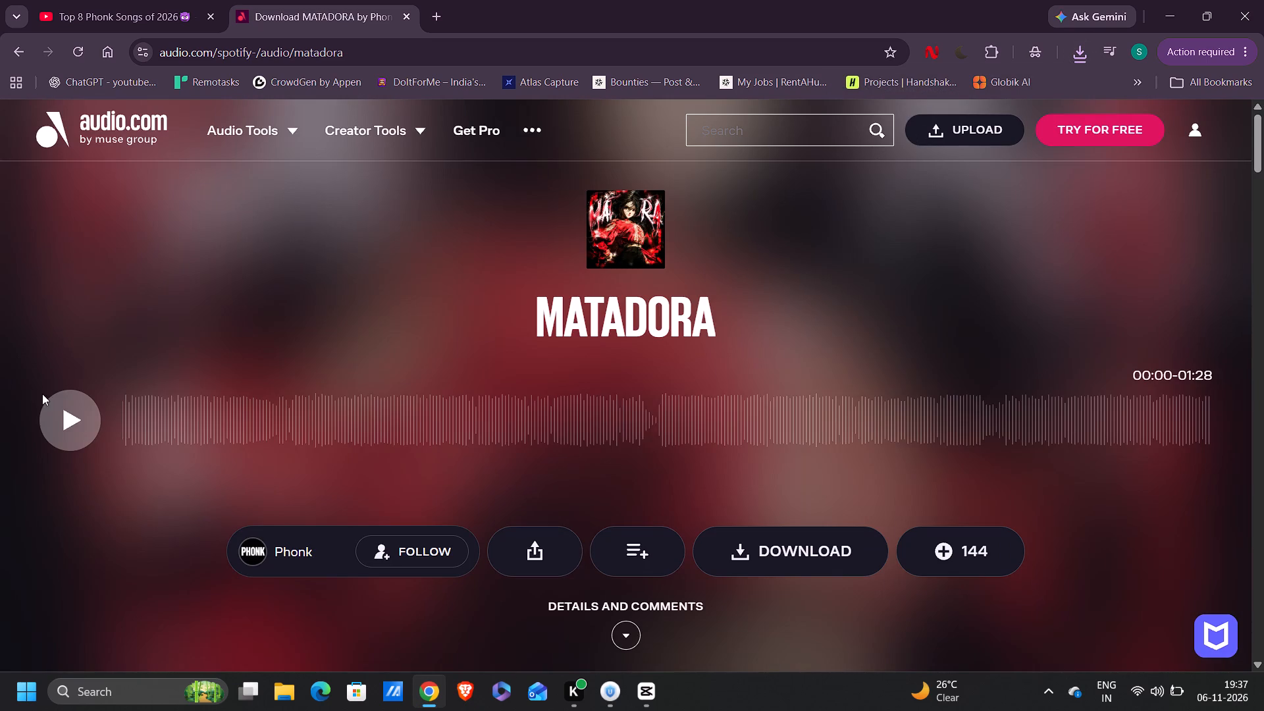
{"action": "left_click", "coordinate": [66, 412]}
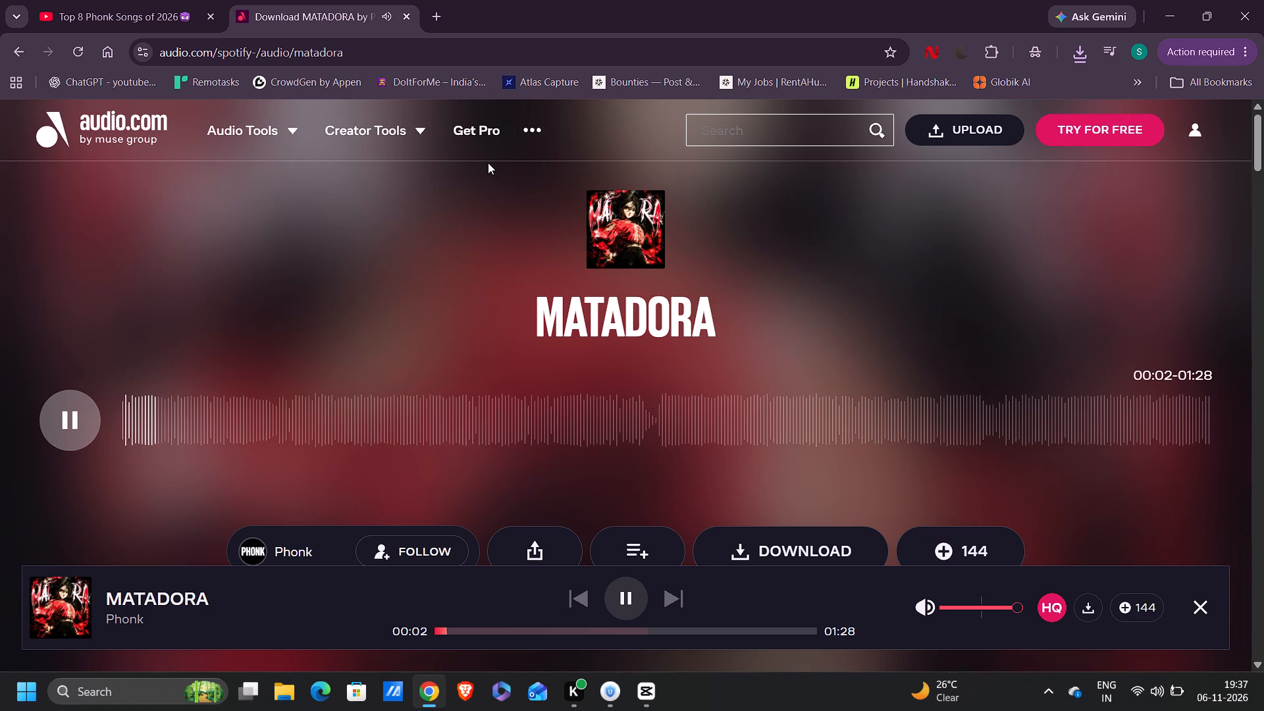
Close the Audio.com MATADORA tab and the browser window.
{"action": "left_click", "coordinate": [408, 18]}
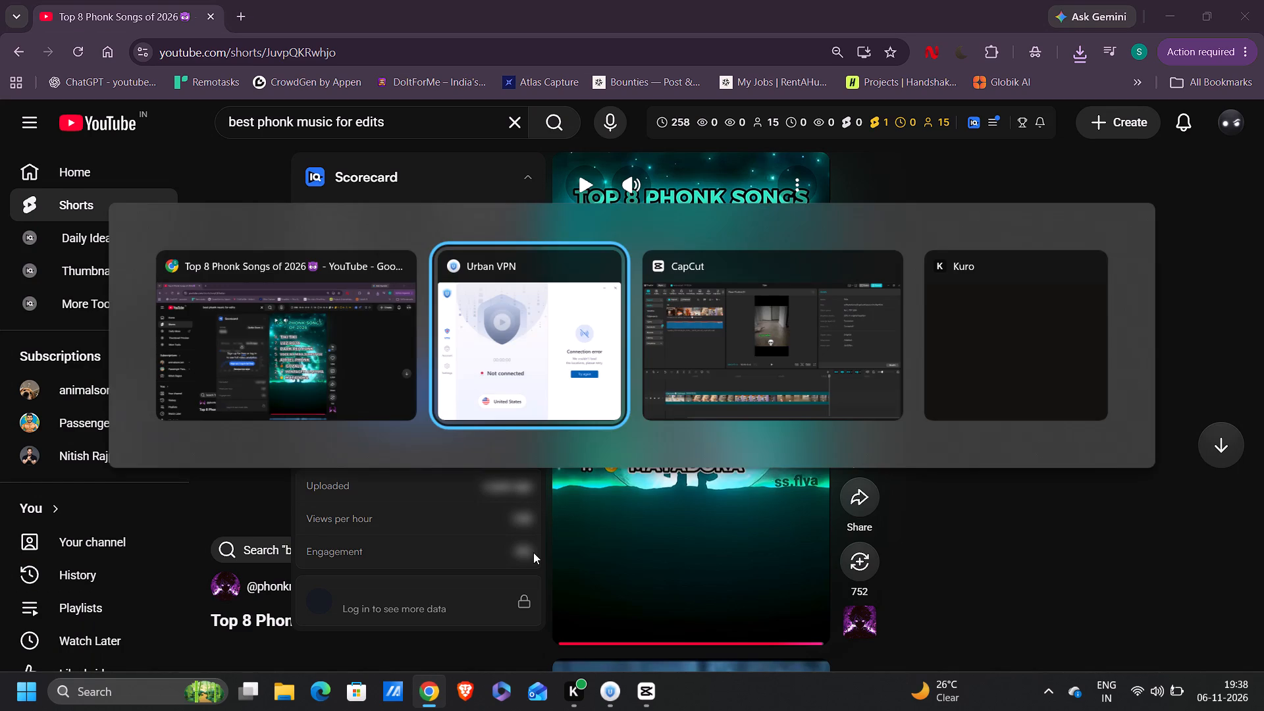
{"action": "left_click", "coordinate": [1261, 0]}
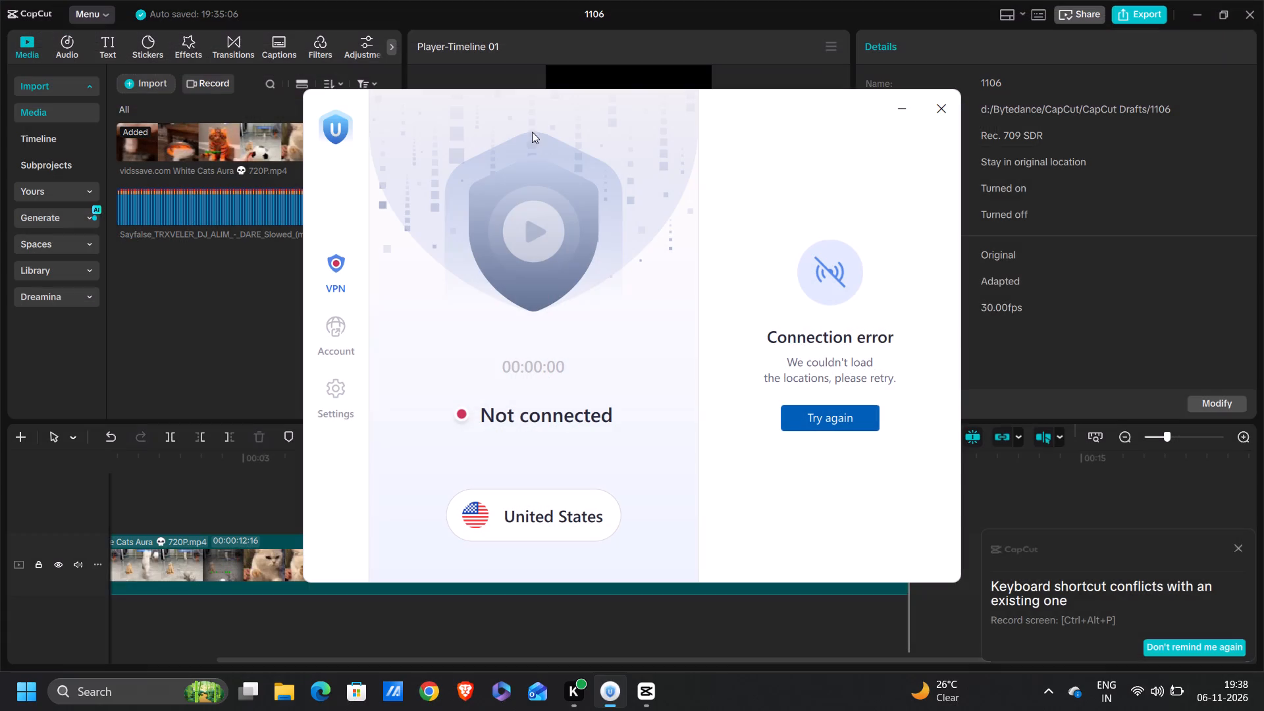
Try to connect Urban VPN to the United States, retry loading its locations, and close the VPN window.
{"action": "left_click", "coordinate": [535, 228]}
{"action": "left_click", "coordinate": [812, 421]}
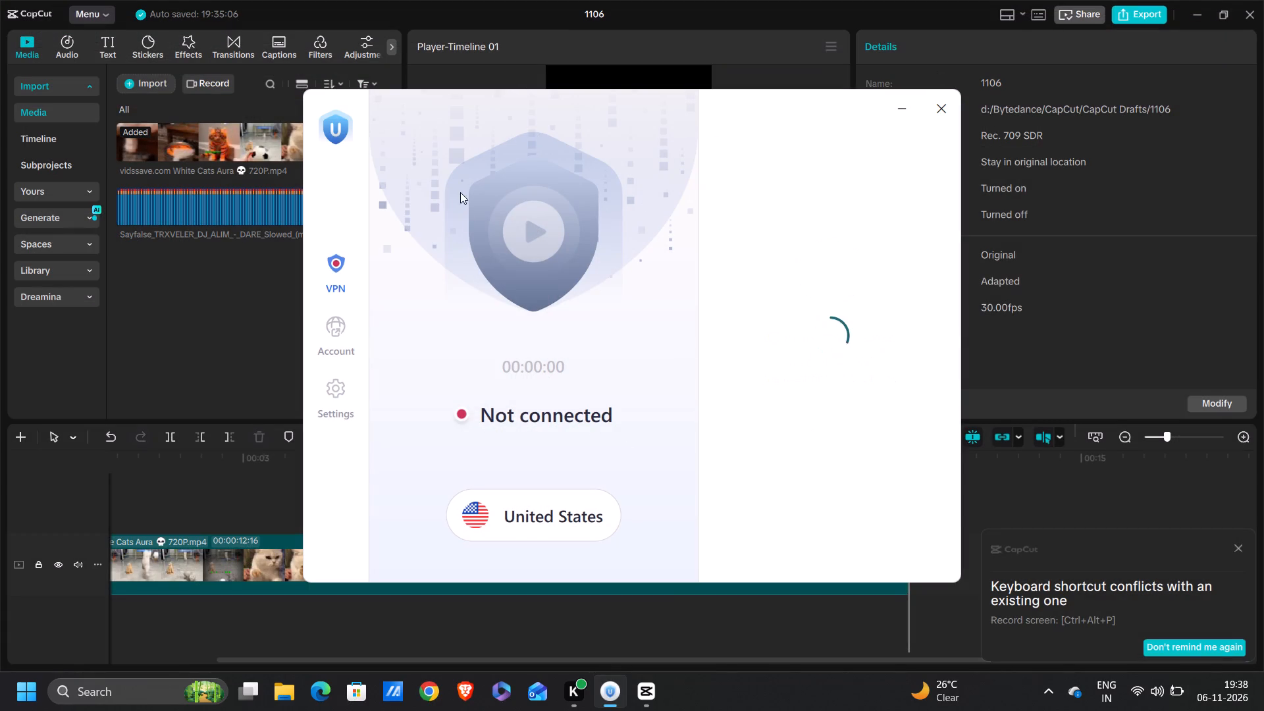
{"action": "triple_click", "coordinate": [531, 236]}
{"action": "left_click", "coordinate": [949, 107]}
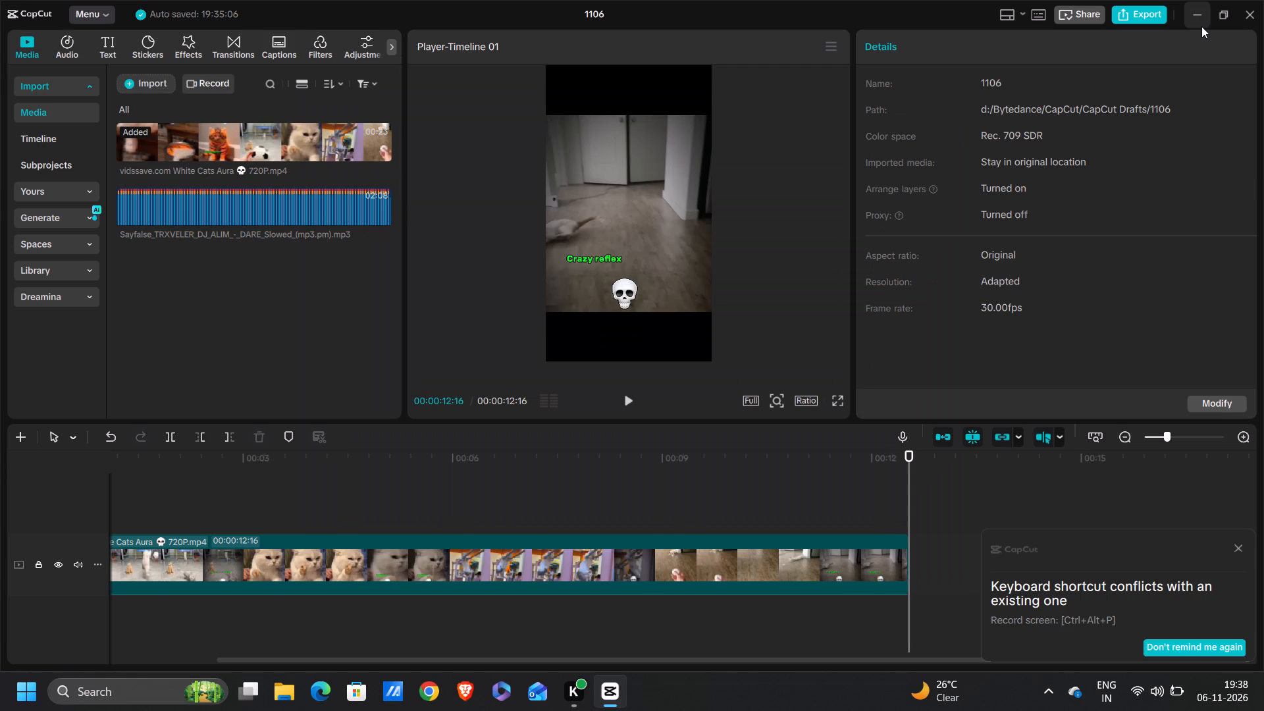
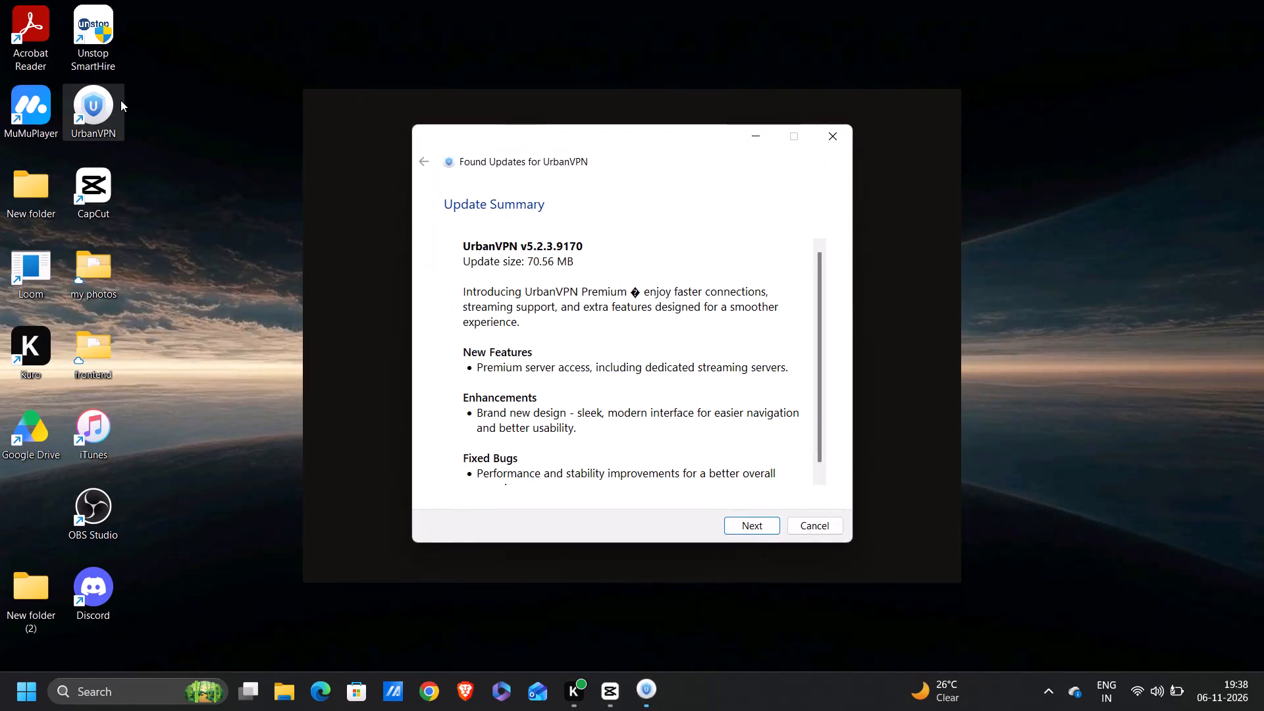
Decline the UrbanVPN update, try to connect to the United States again, and retry loading the server locations.
{"action": "left_click", "coordinate": [829, 526]}
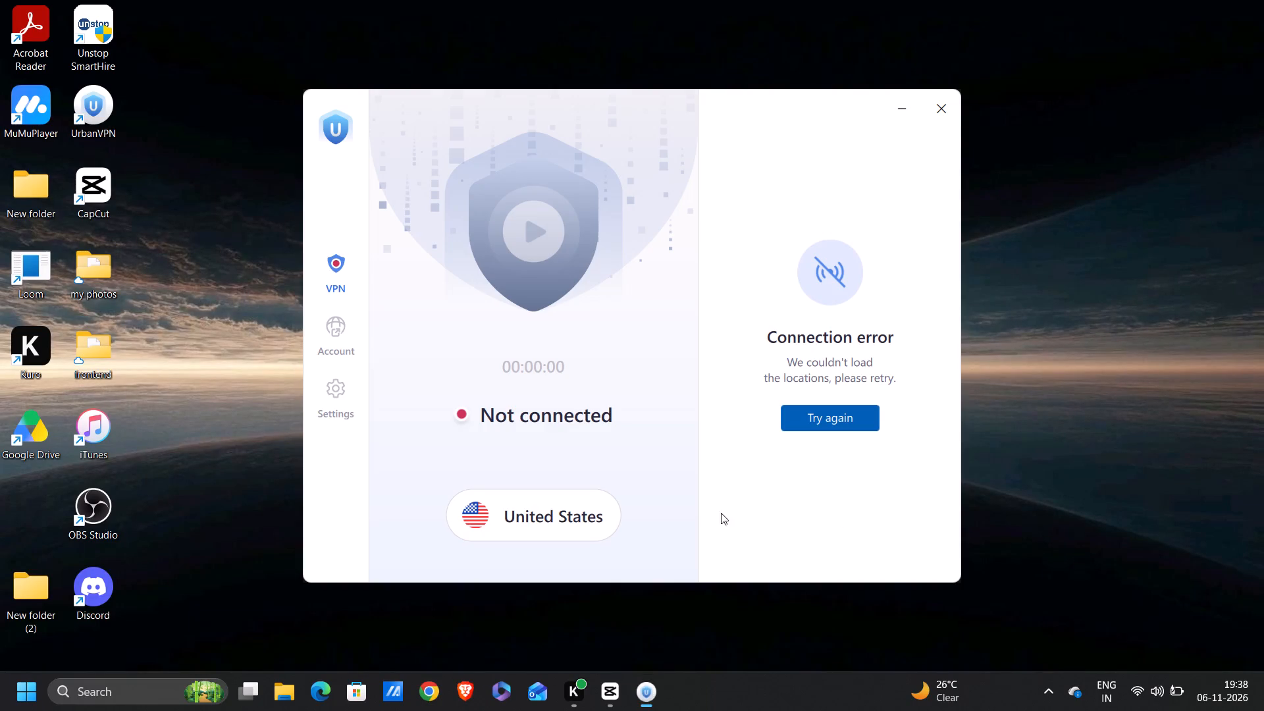
{"action": "left_click", "coordinate": [551, 211]}
{"action": "left_click", "coordinate": [847, 427]}
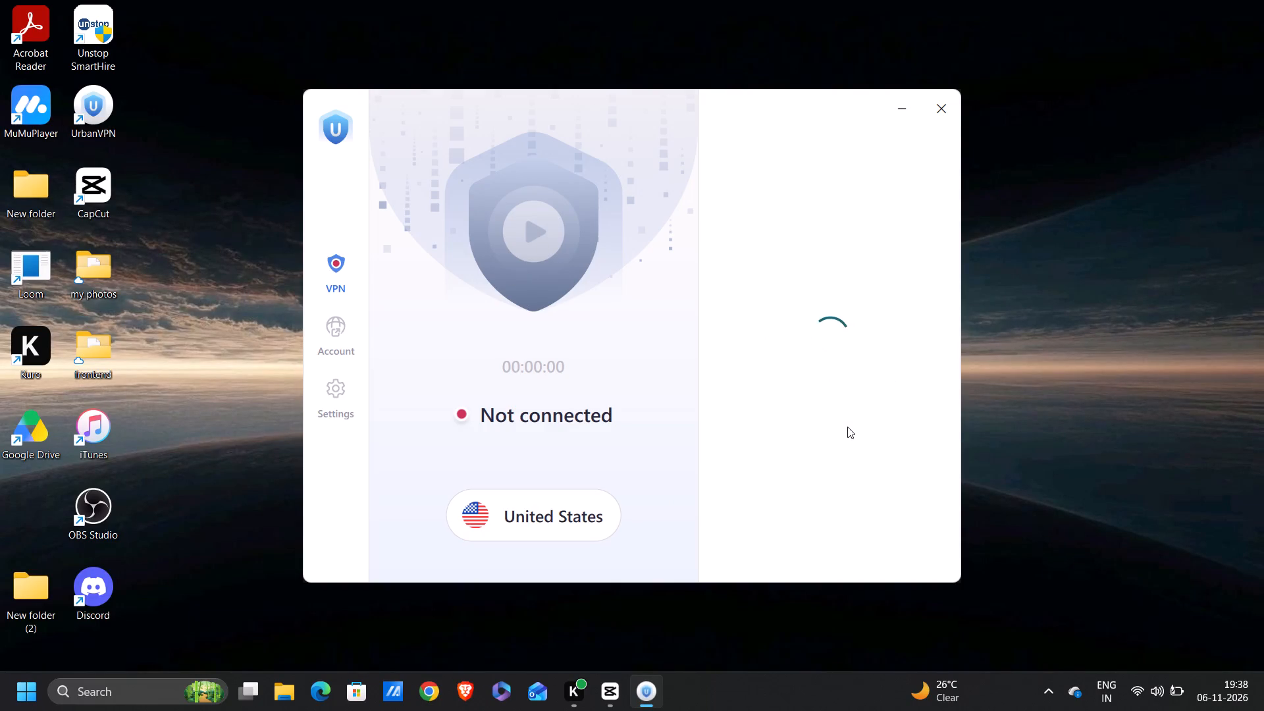
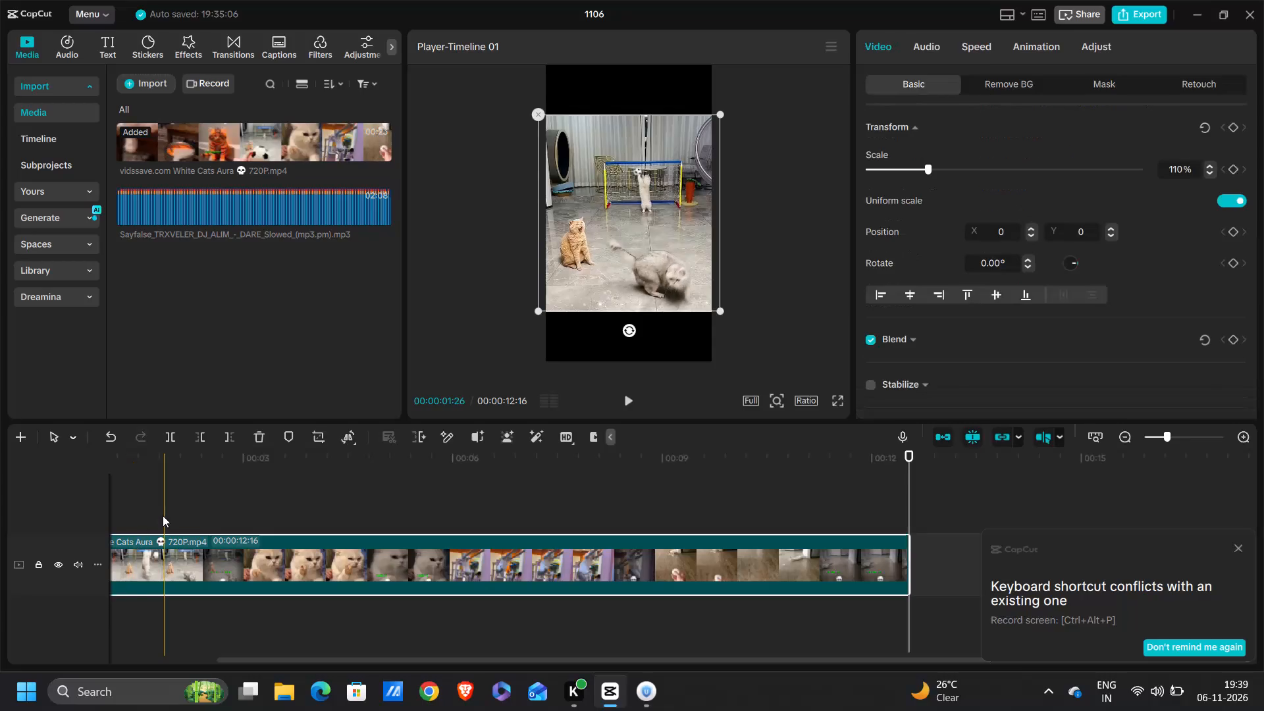
Import MATADORA from New Volume (E:) and place it on an audio track beneath the cat video, at the timeline start.
{"action": "double_click", "coordinate": [163, 515]}
{"action": "scroll", "coordinate": [163, 515], "scroll_direction": "right", "scroll_amount": 5}
{"action": "left_click", "coordinate": [129, 522]}
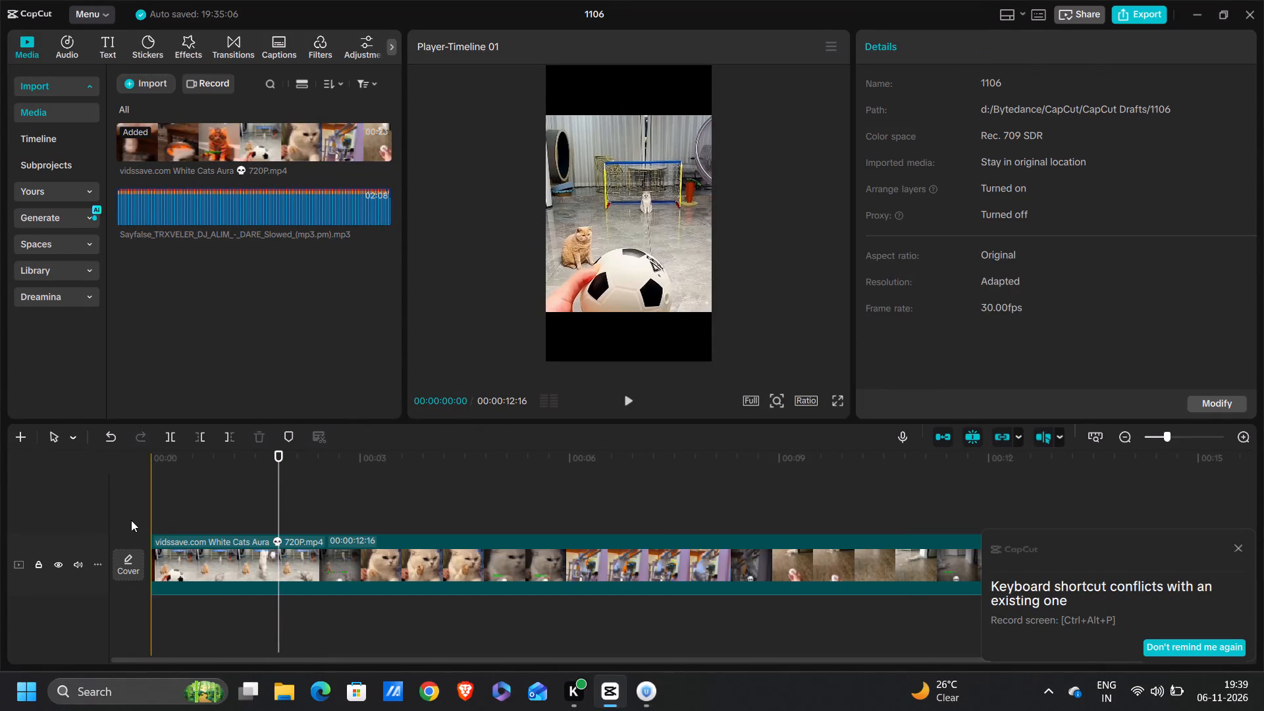
{"action": "left_click", "coordinate": [138, 90]}
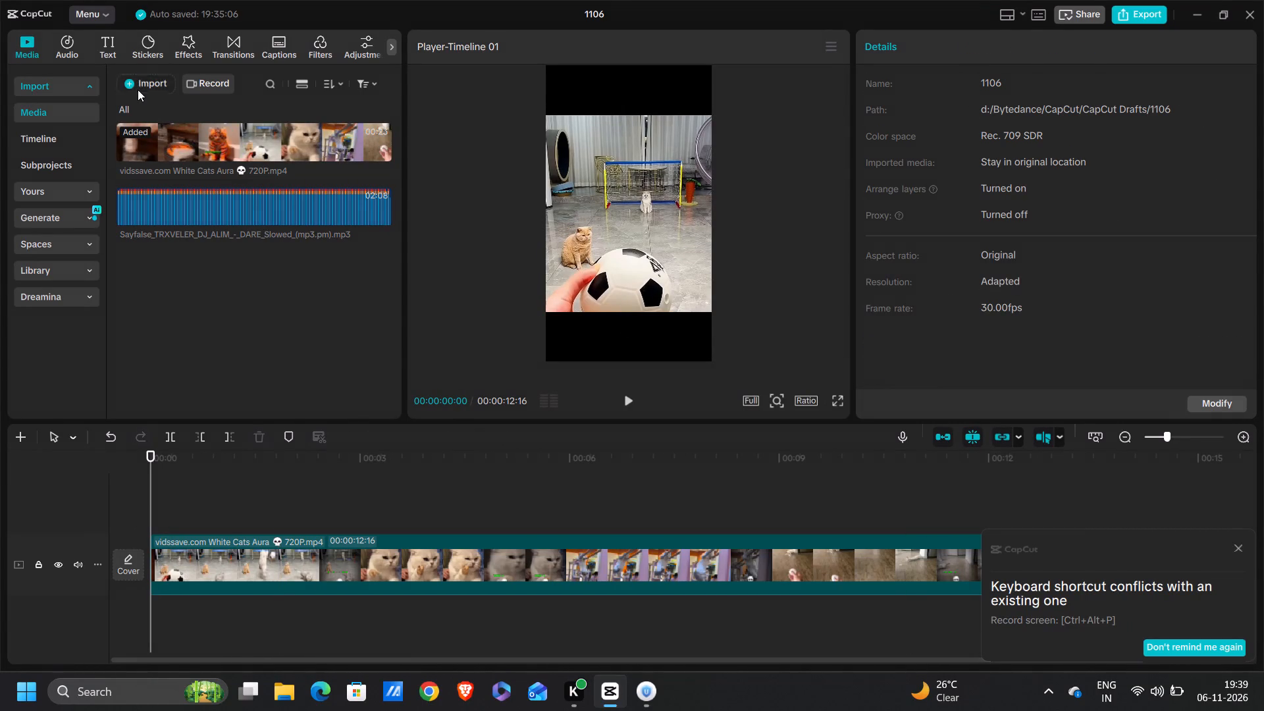
{"action": "left_click", "coordinate": [215, 113]}
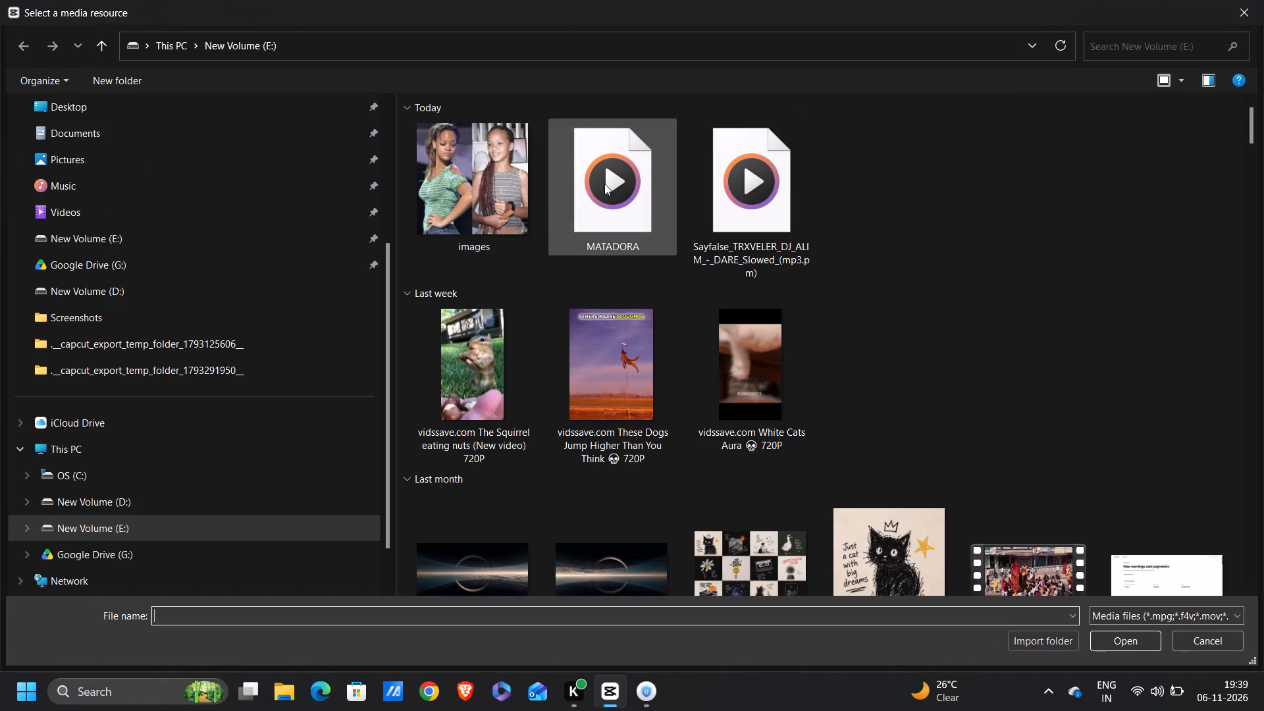
{"action": "double_click", "coordinate": [627, 176]}
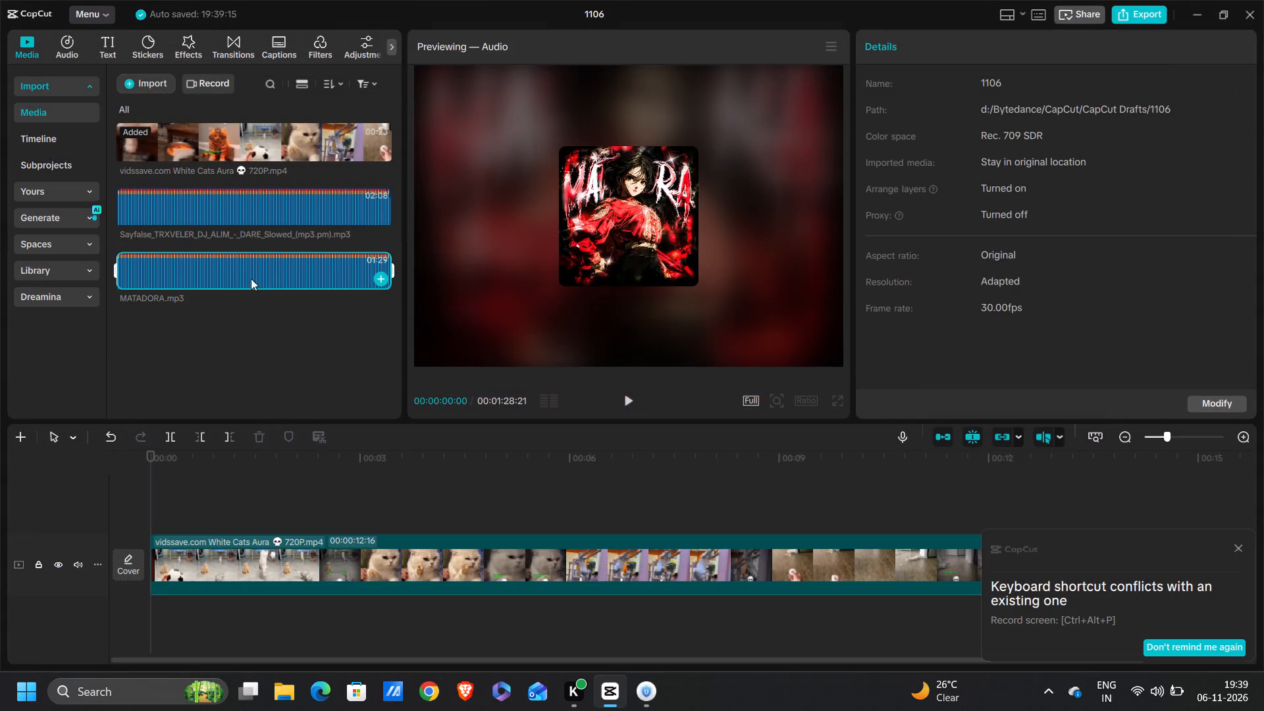
{"action": "left_click_drag", "start_coordinate": [264, 267], "coordinate": [155, 623]}
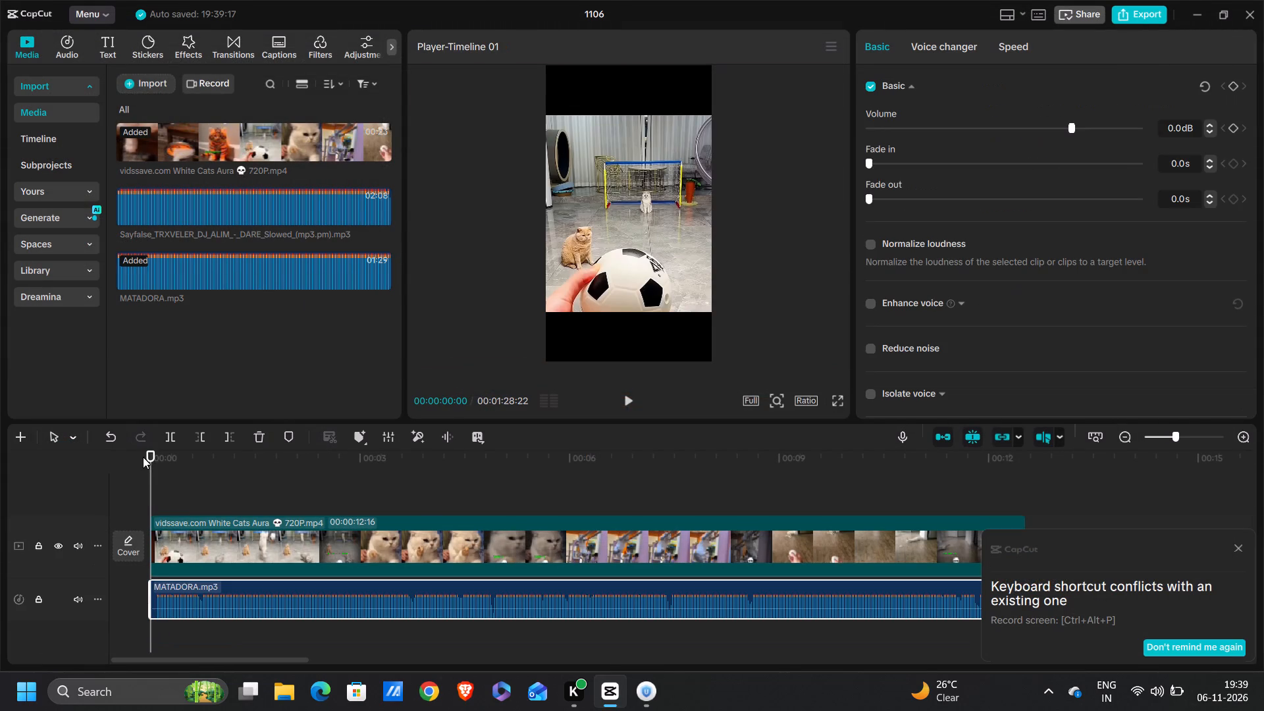
Play the timeline from the start to listen to MATADORA against the cat video, dismissing the shortcut conflict notice.
{"action": "key", "text": "space"}
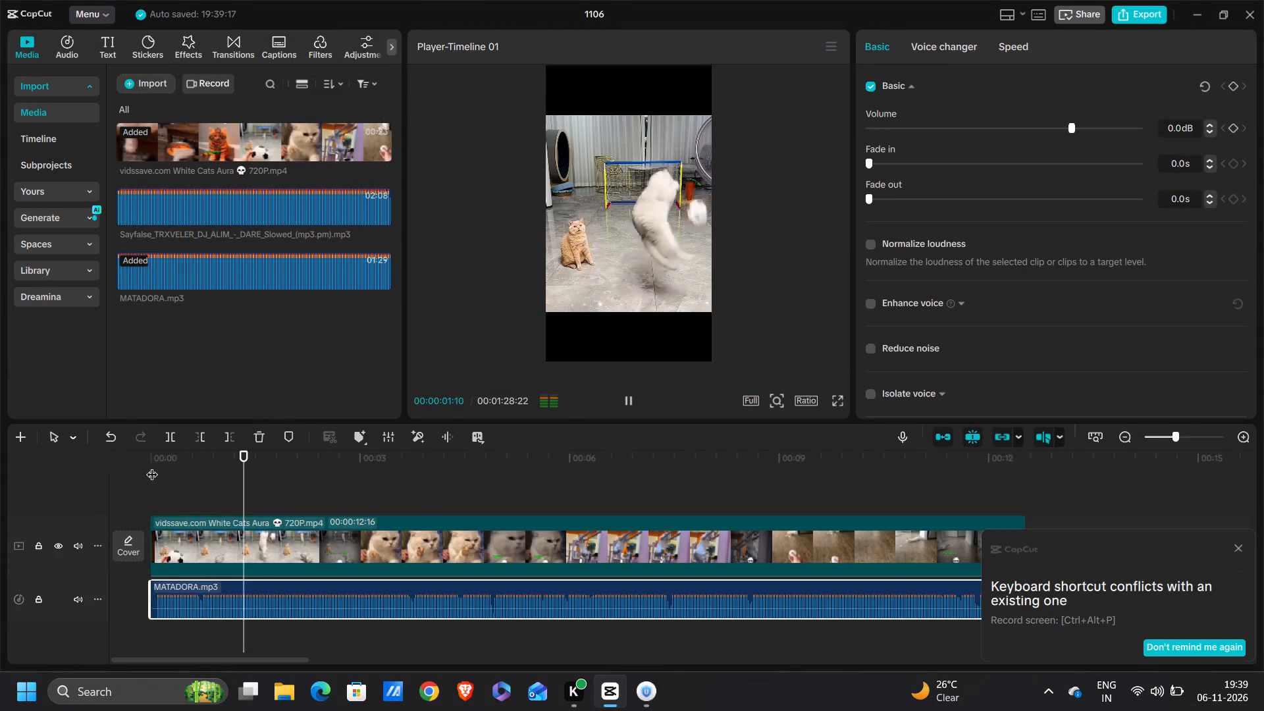
{"action": "scroll", "coordinate": [152, 466], "scroll_direction": "down", "scroll_amount": 8, "text": "ctrl"}
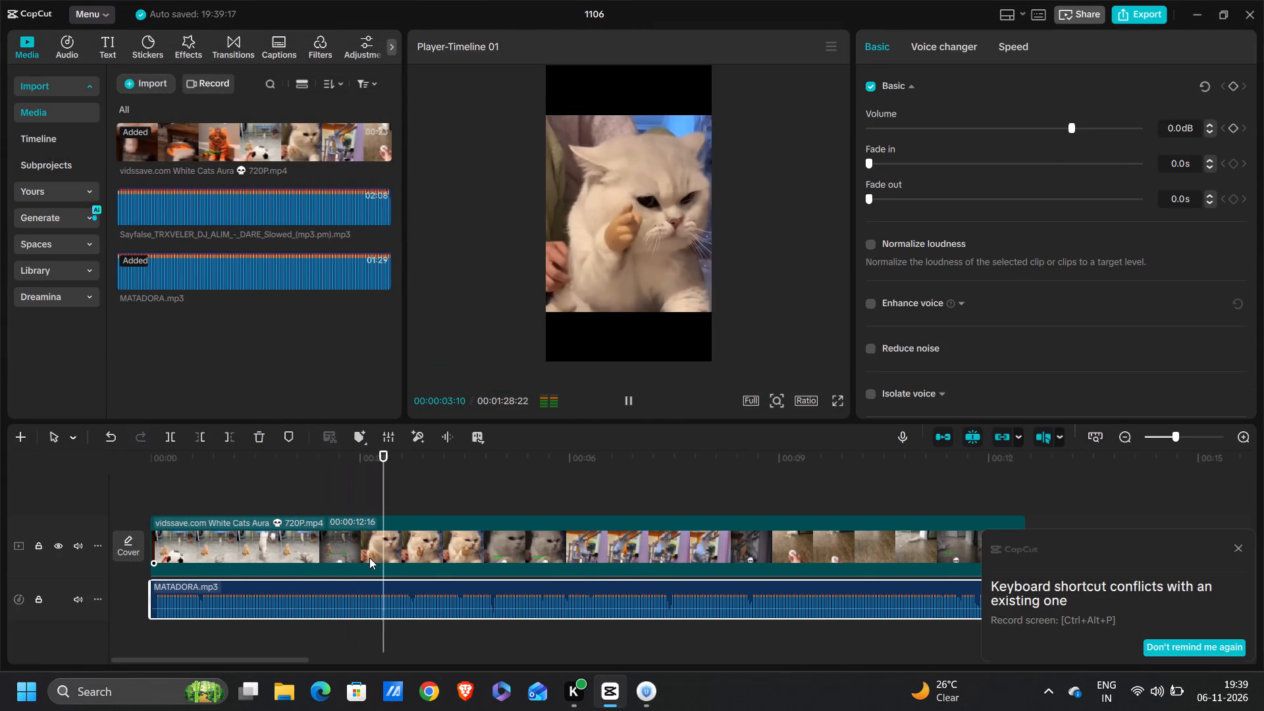
{"action": "scroll", "coordinate": [369, 558], "scroll_direction": "down", "scroll_amount": 4, "text": "ctrl"}
{"action": "scroll", "coordinate": [369, 558], "scroll_direction": "down", "scroll_amount": 18, "text": "ctrl"}
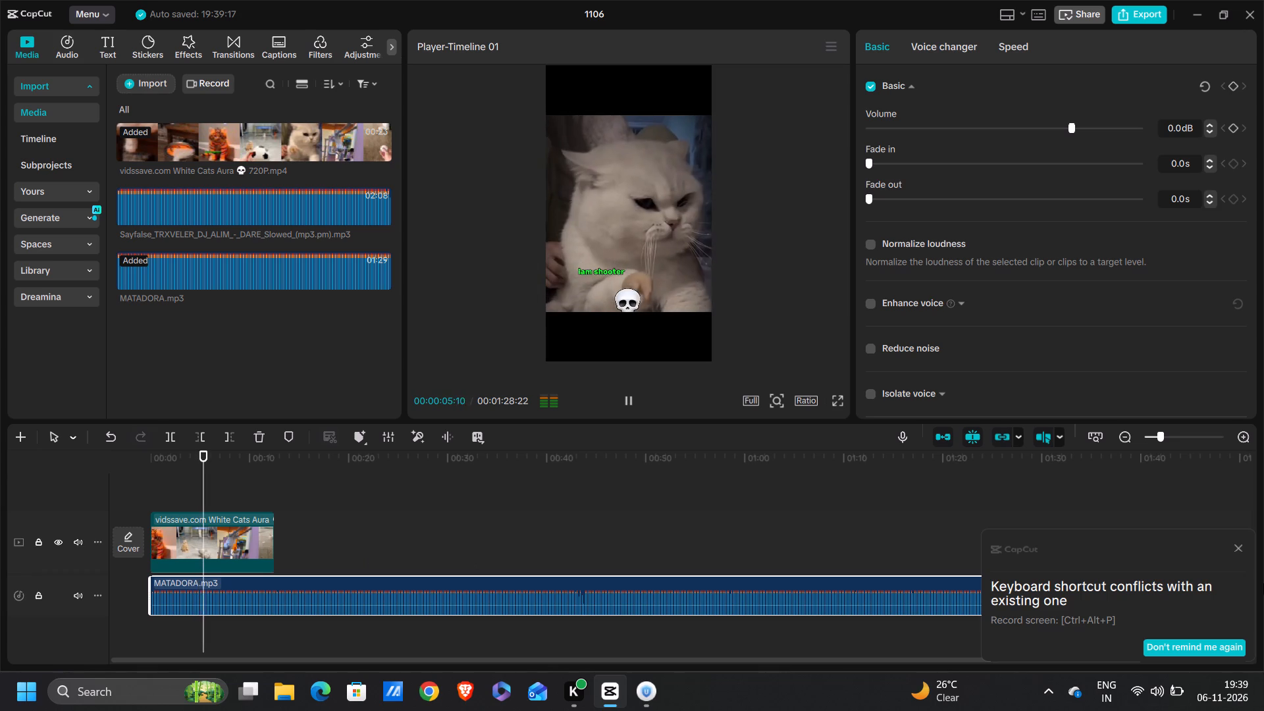
{"action": "left_click", "coordinate": [1238, 544]}
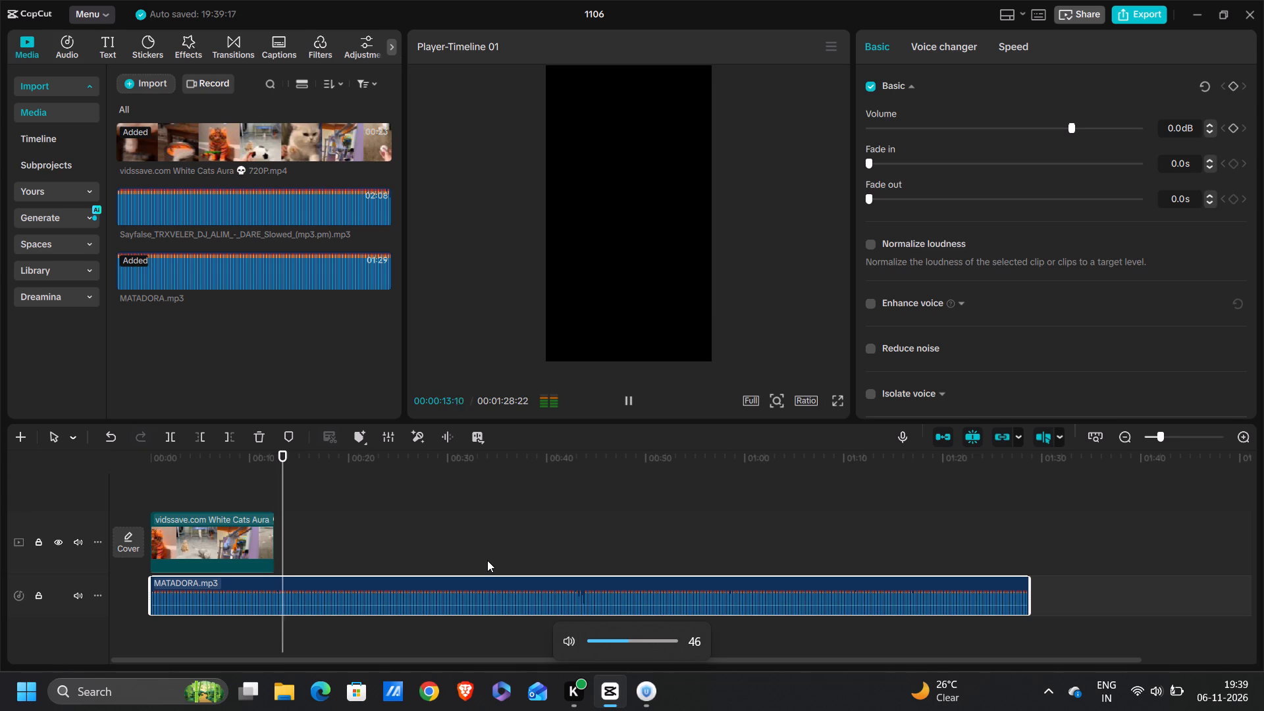
{"action": "key", "text": "space"}
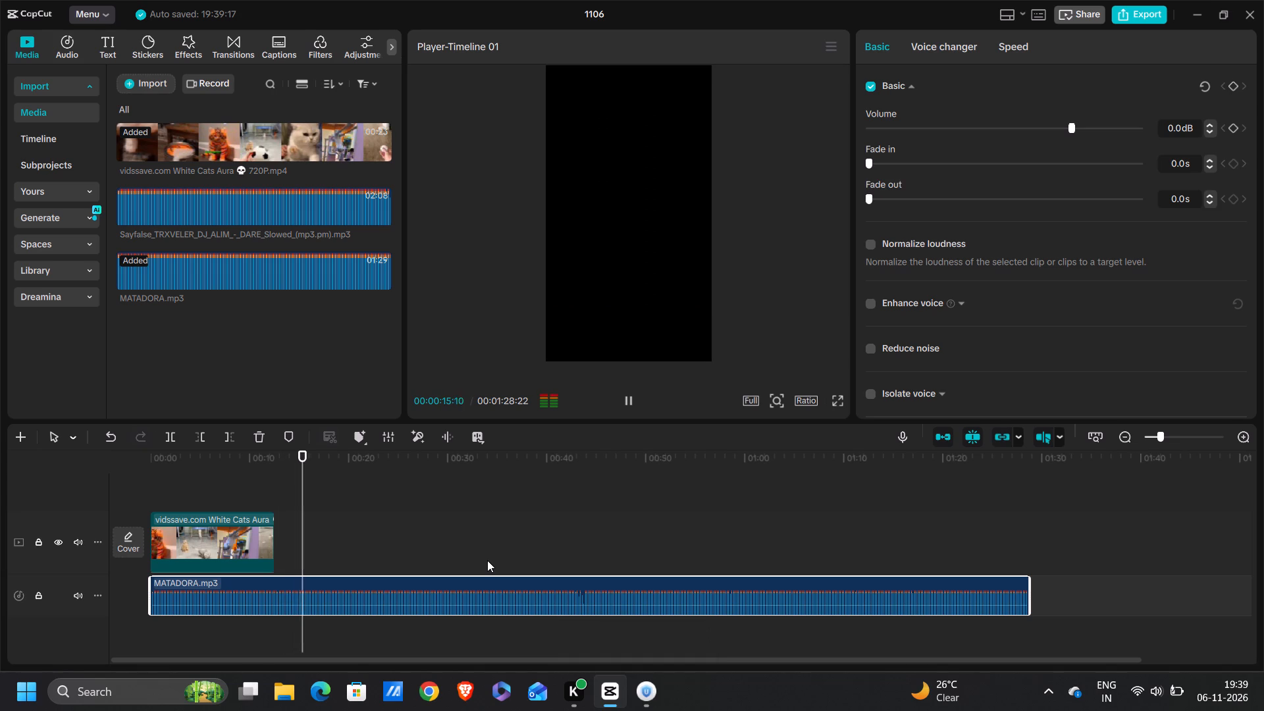
{"action": "left_click", "coordinate": [635, 400]}
Cut away MATADORA's opening up to about 13 seconds and move the remaining song to the start of the timeline.
{"action": "left_click_drag", "start_coordinate": [329, 509], "coordinate": [261, 510]}
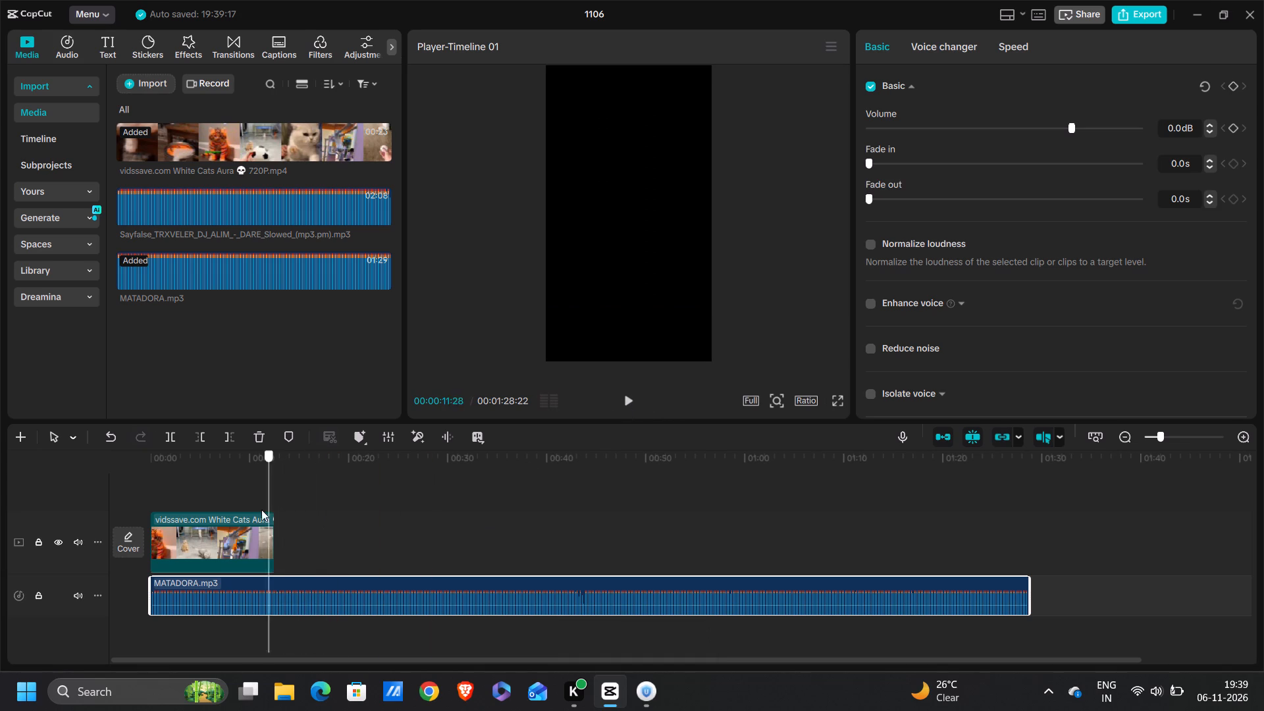
{"action": "left_click_drag", "start_coordinate": [261, 510], "coordinate": [253, 506]}
{"action": "key", "text": "space"}
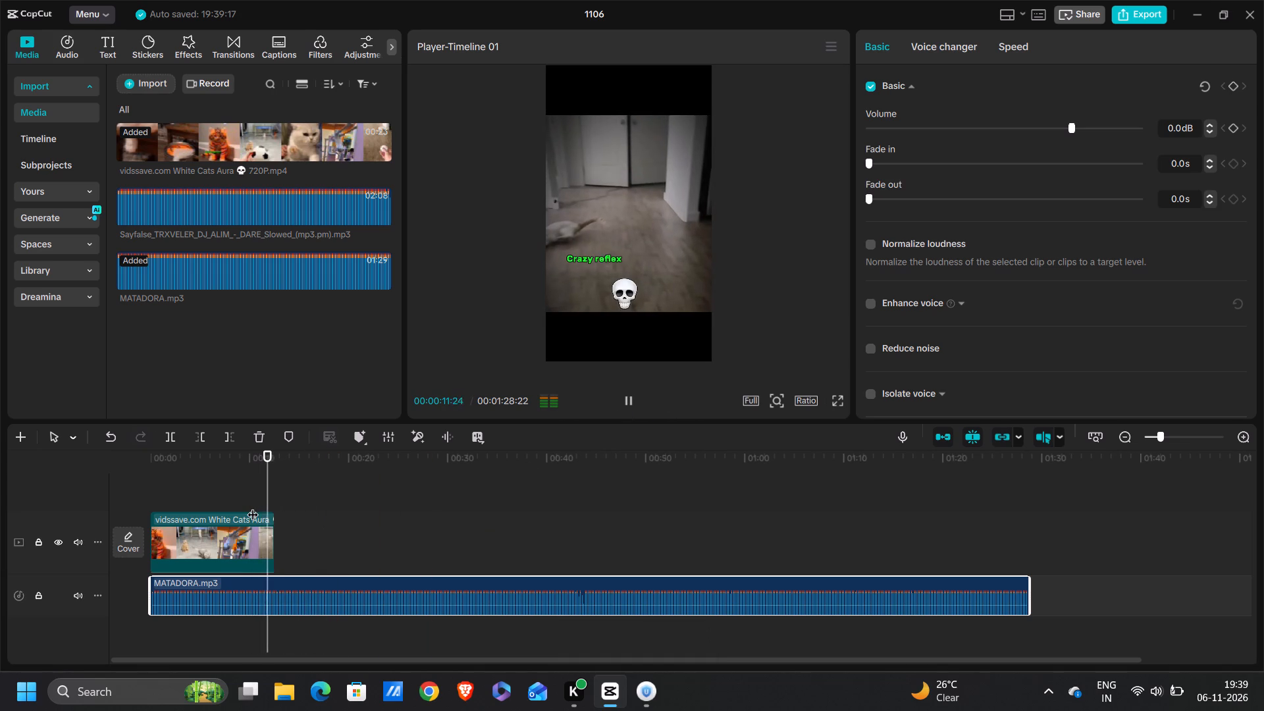
{"action": "key", "text": "space"}
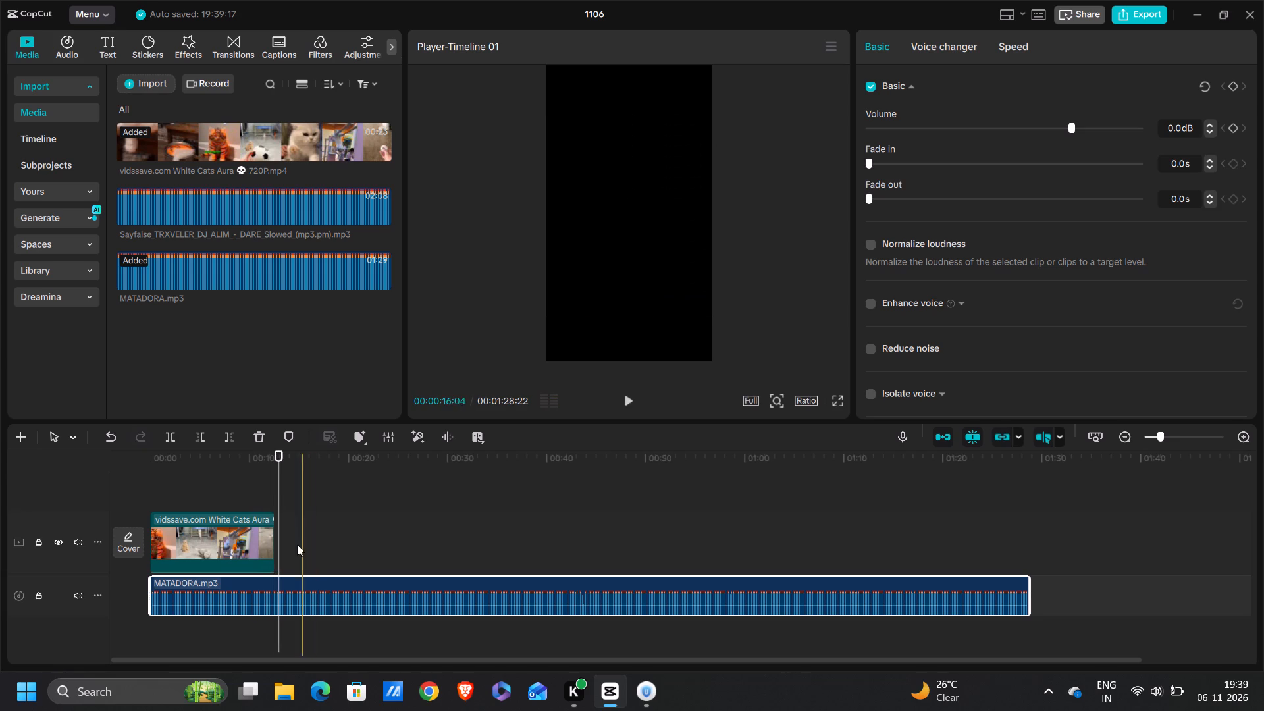
{"action": "left_click", "coordinate": [197, 440]}
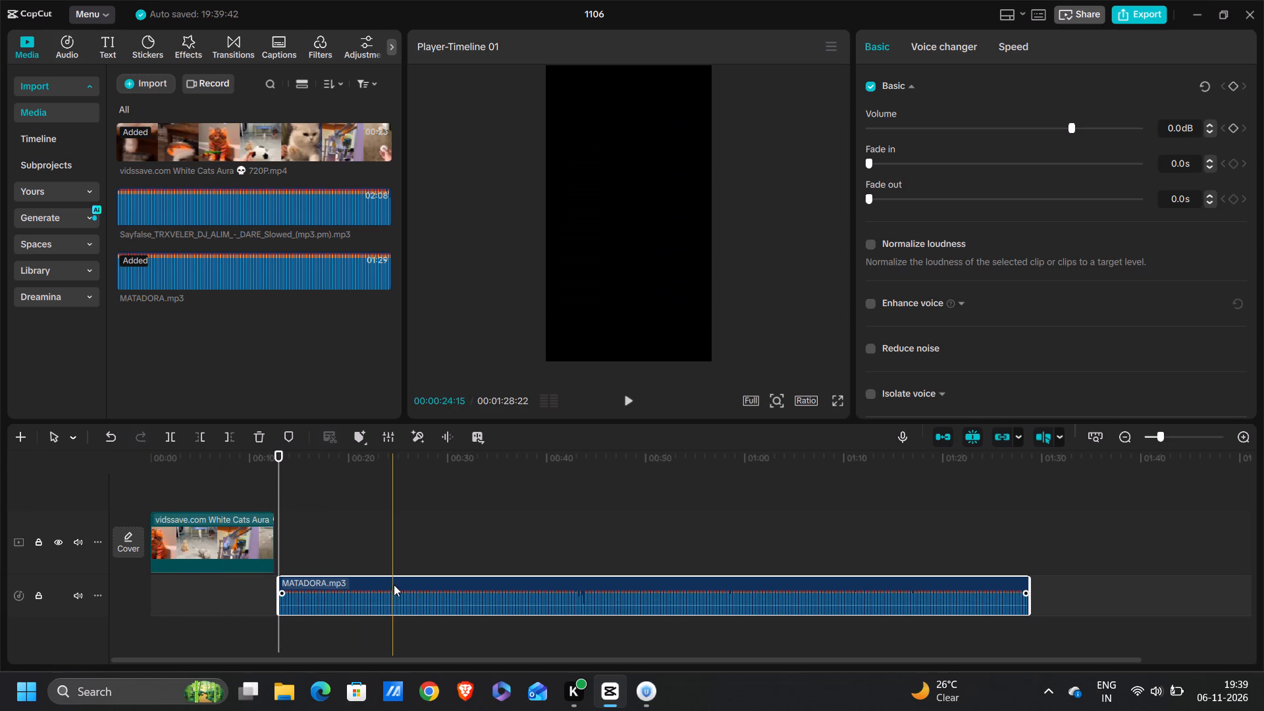
{"action": "left_click_drag", "start_coordinate": [396, 583], "coordinate": [260, 583]}
Add a default text clip at the timeline start and position it horizontally centred near the top edge of the video picture.
{"action": "left_click", "coordinate": [154, 491]}
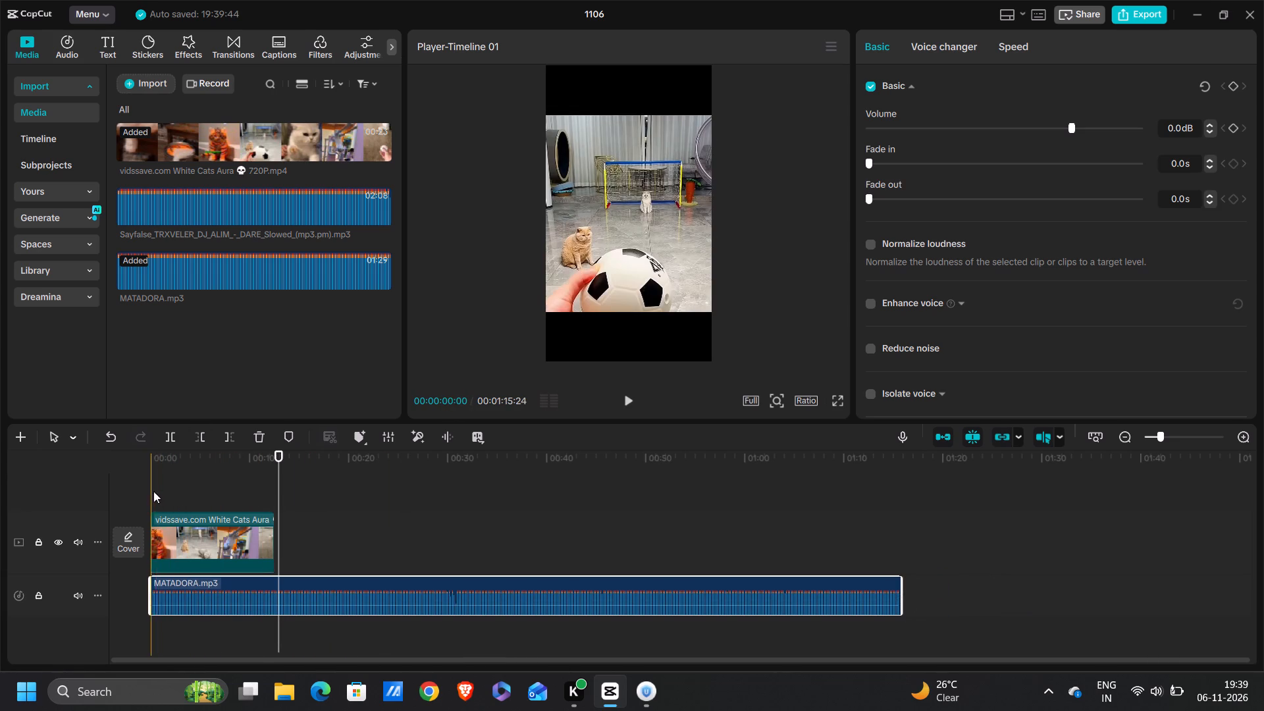
{"action": "left_click_drag", "start_coordinate": [153, 491], "coordinate": [134, 489]}
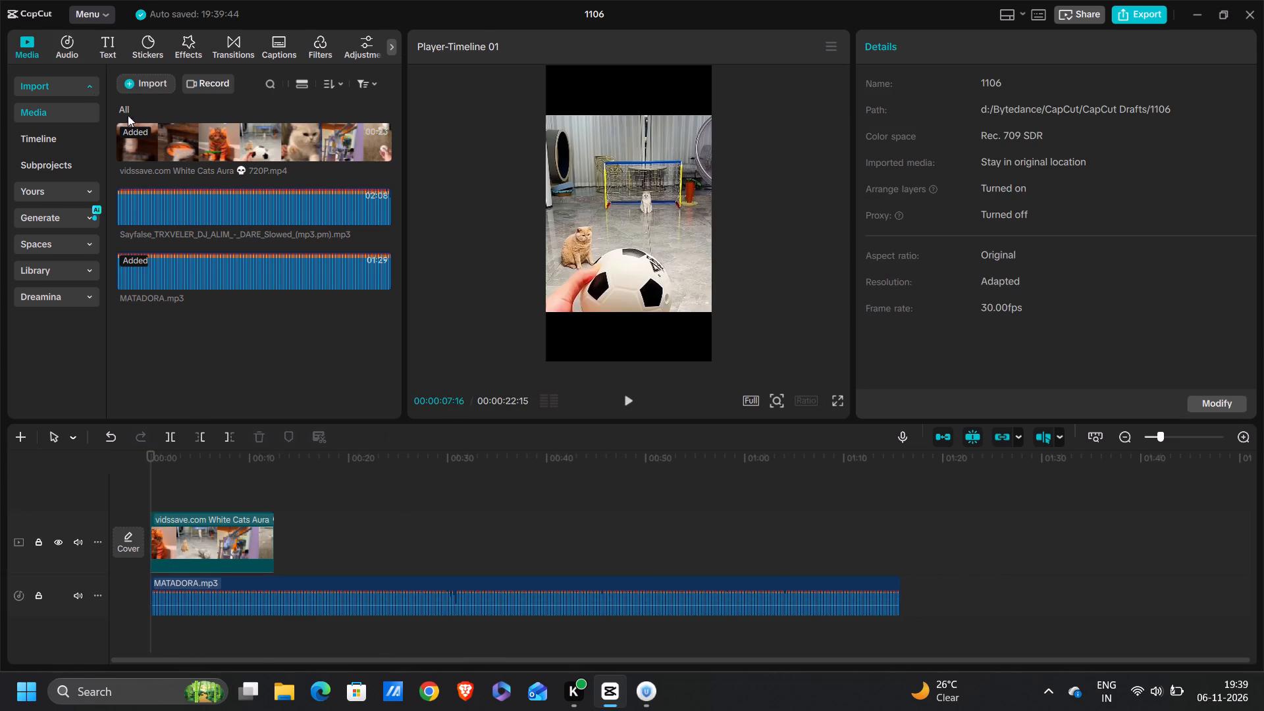
{"action": "left_click", "coordinate": [104, 61]}
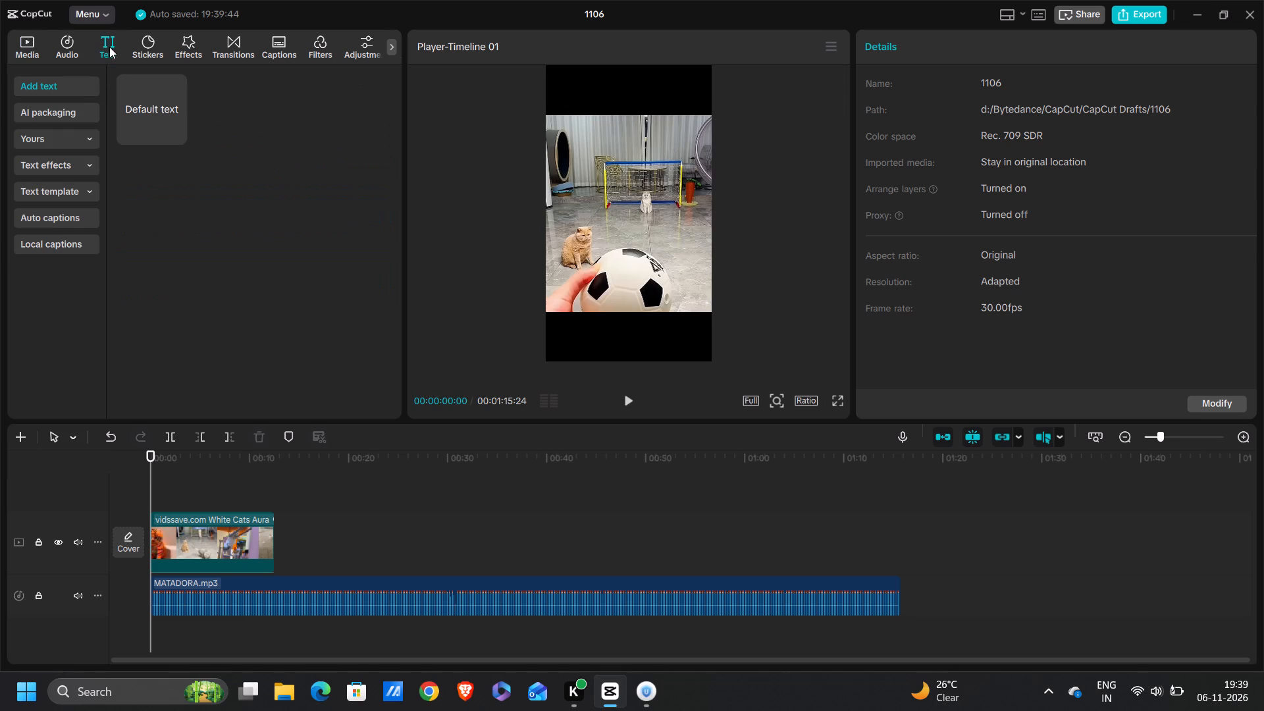
{"action": "left_click", "coordinate": [175, 131]}
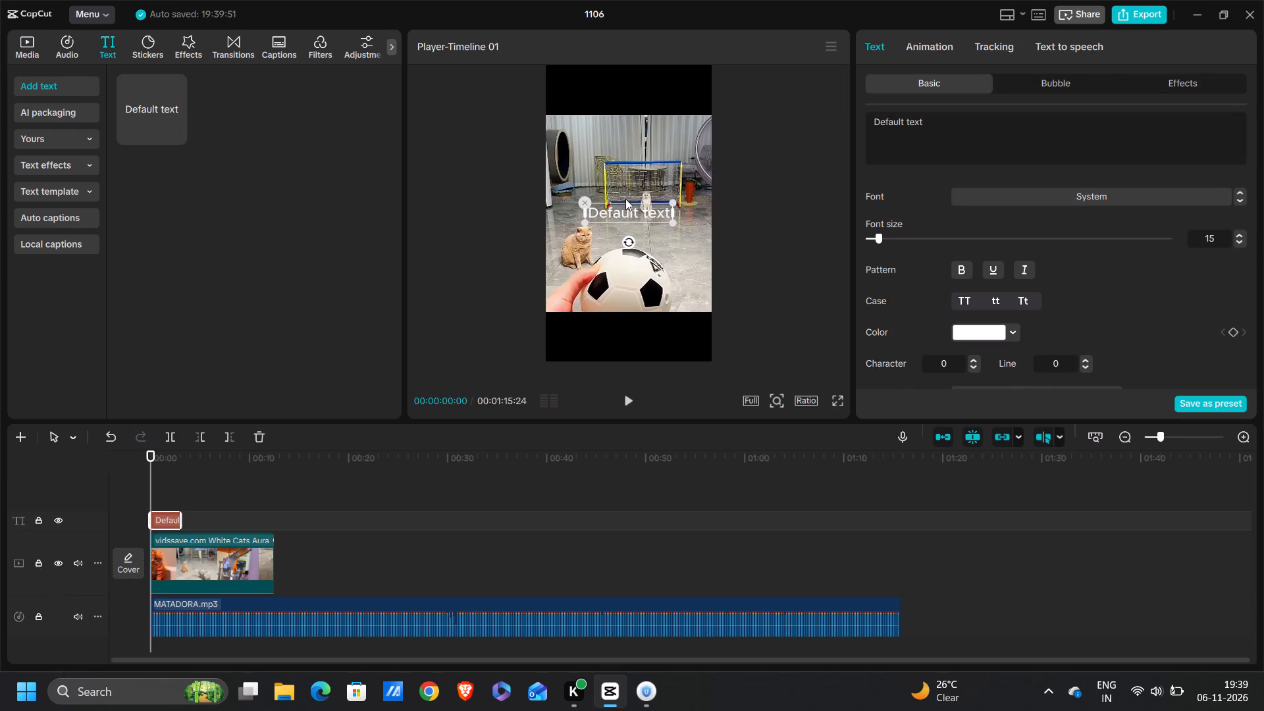
{"action": "left_click_drag", "start_coordinate": [625, 211], "coordinate": [622, 120]}
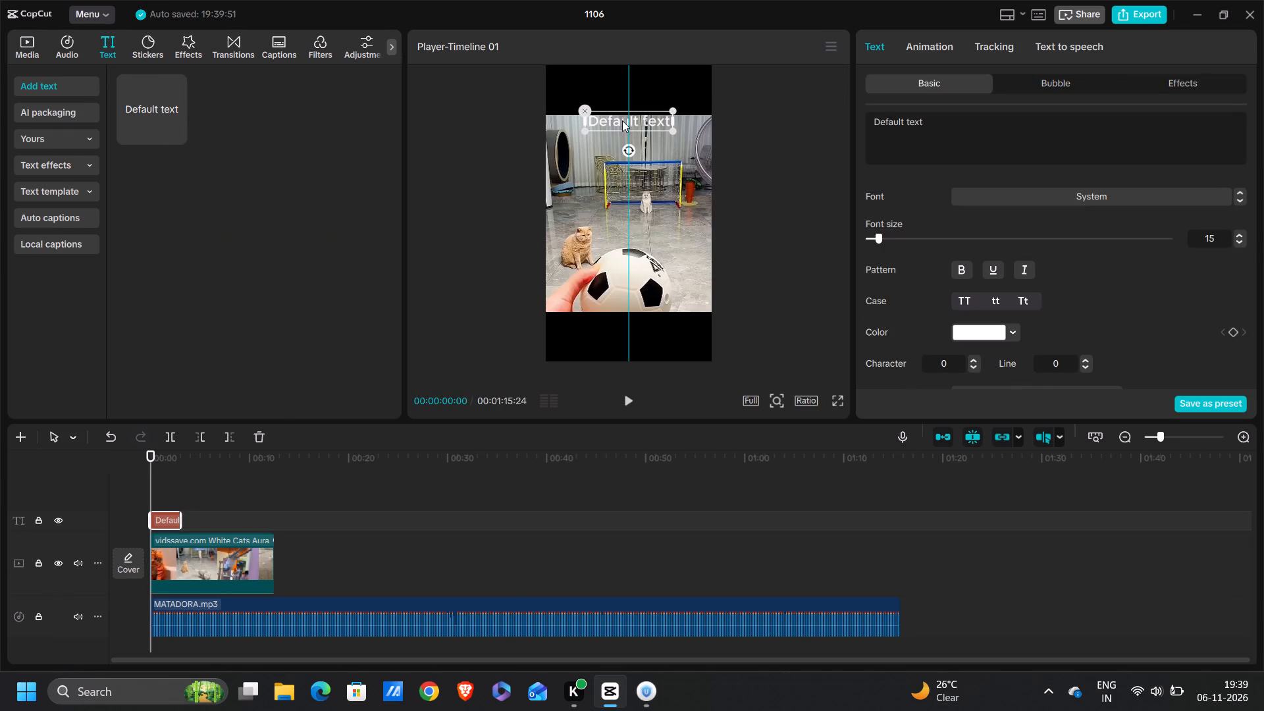
{"action": "left_click_drag", "start_coordinate": [622, 120], "coordinate": [621, 123]}
Replace the placeholder wording of the text clip with "cat can't save a goal".
{"action": "triple_click", "coordinate": [621, 123]}
{"action": "double_click", "coordinate": [621, 123]}
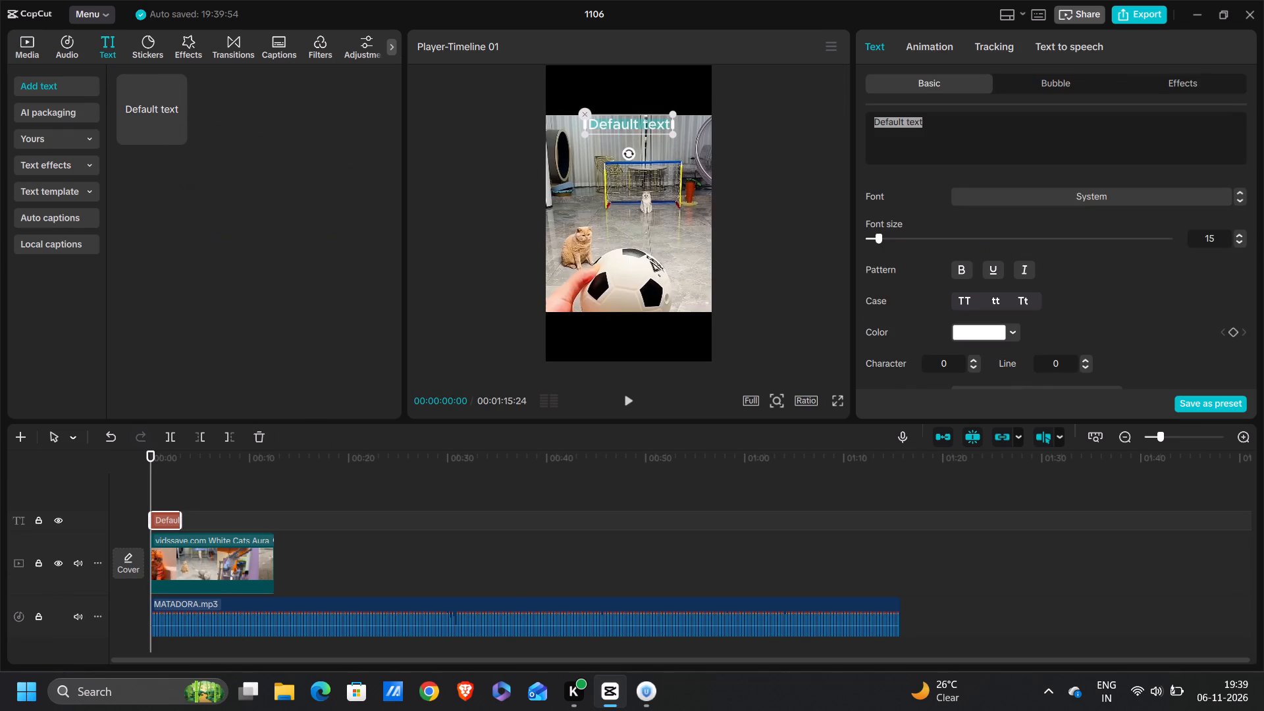
{"action": "key", "text": "BackSpace"}
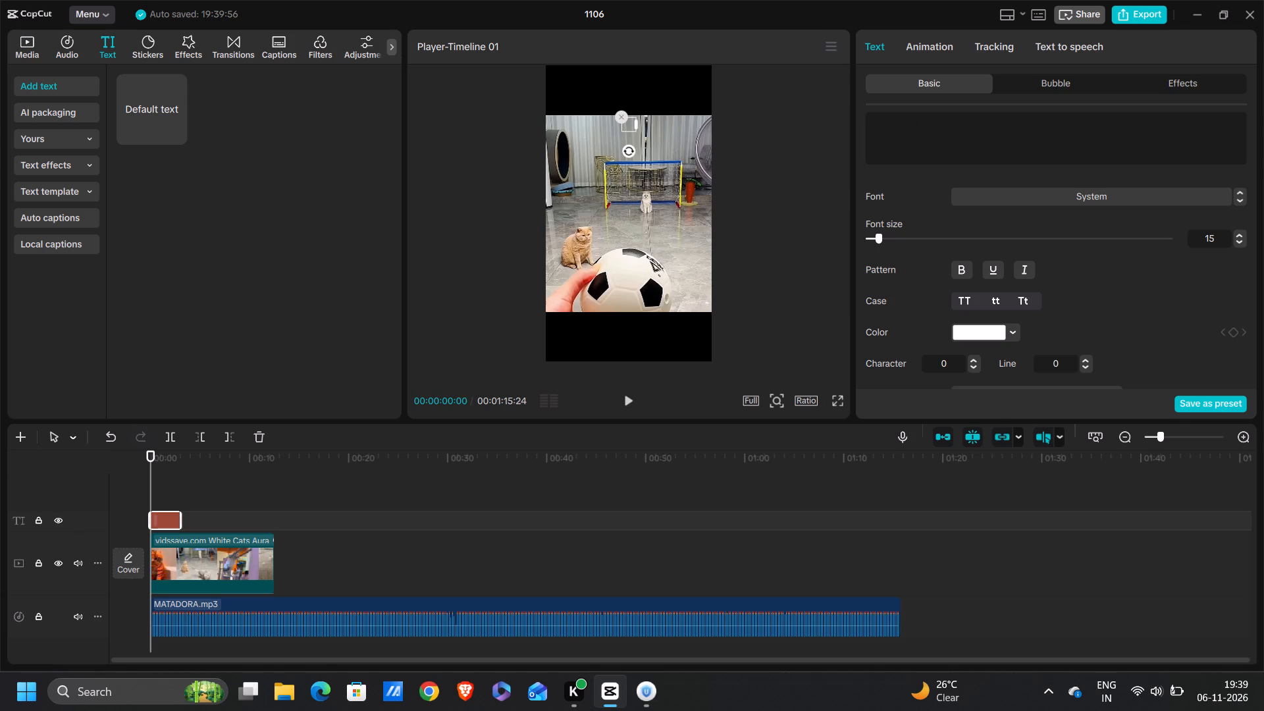
{"action": "type", "text": "what"}
{"action": "key", "text": "BackSpace"}
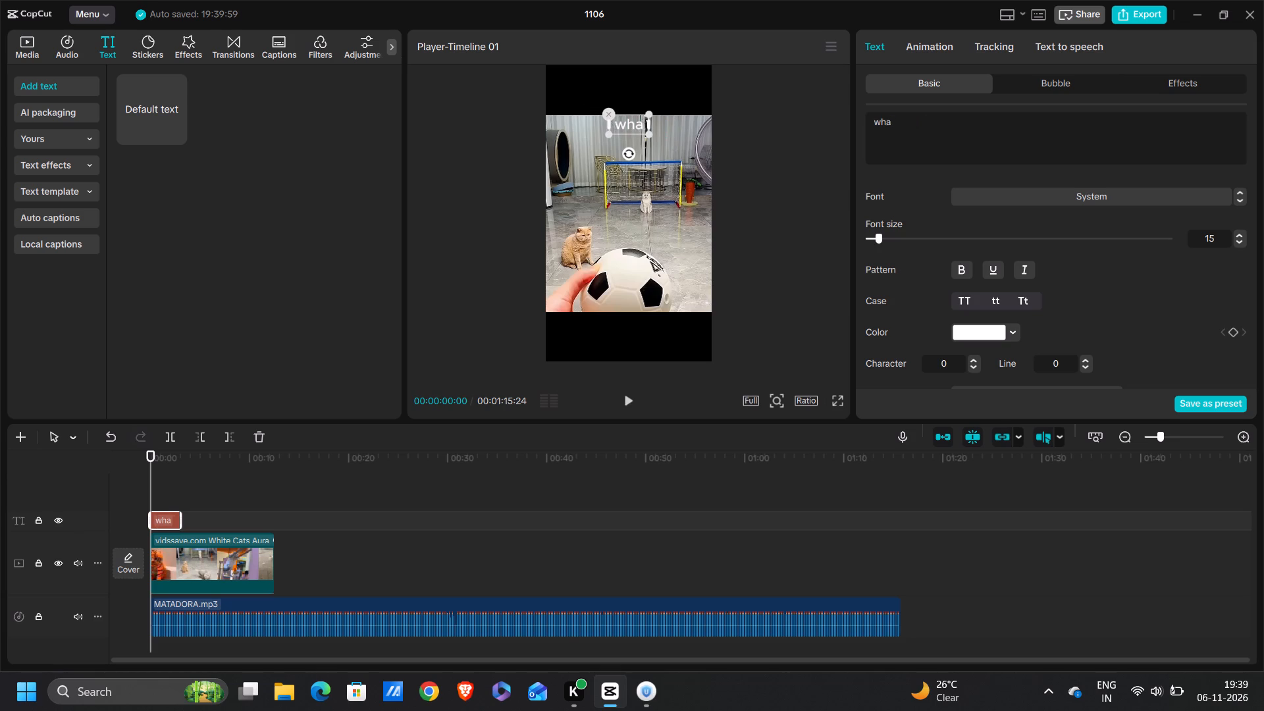
{"action": "key", "text": "BackSpace"}
{"action": "key", "text": "BackSpace"}
{"action": "key", "text": "BackSpace"}
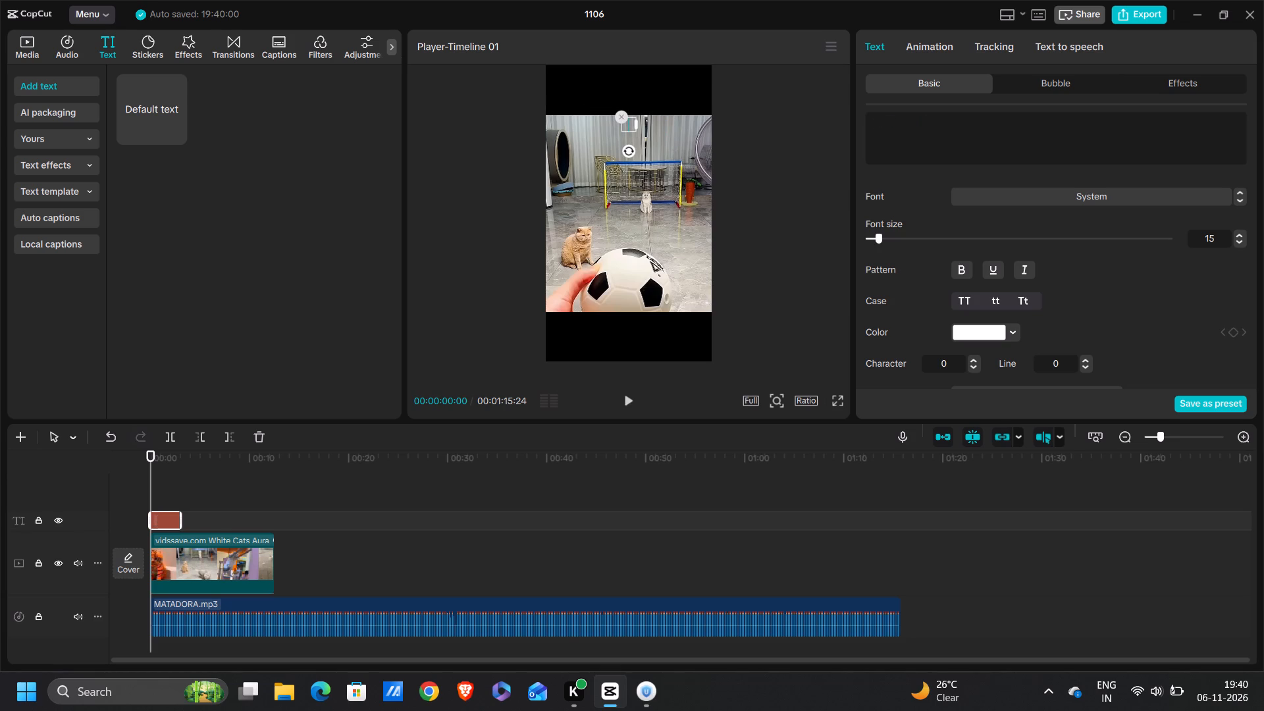
{"action": "key", "text": "c"}
{"action": "type", "text": "at ca"}
{"action": "key", "text": "n"}
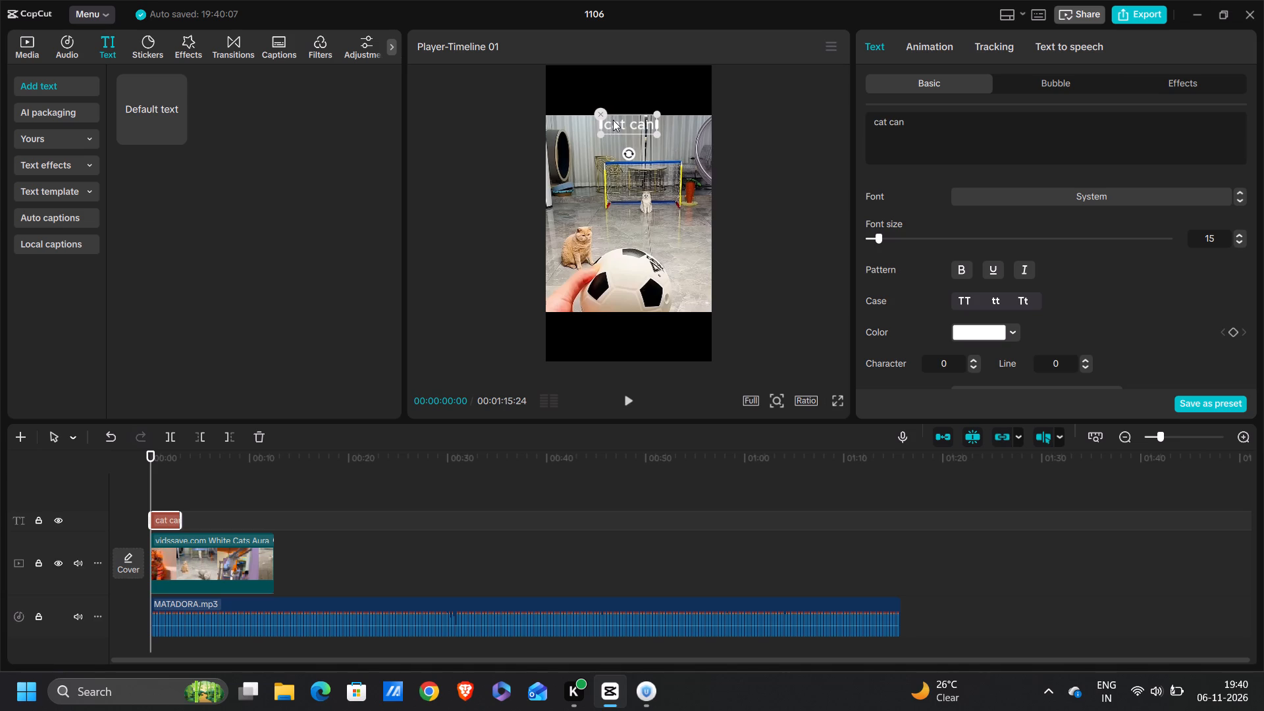
{"action": "type", "text": ";t"}
{"action": "key", "text": "BackSpace"}
{"action": "key", "text": "BackSpace"}
{"action": "type", "text": "'t p"}
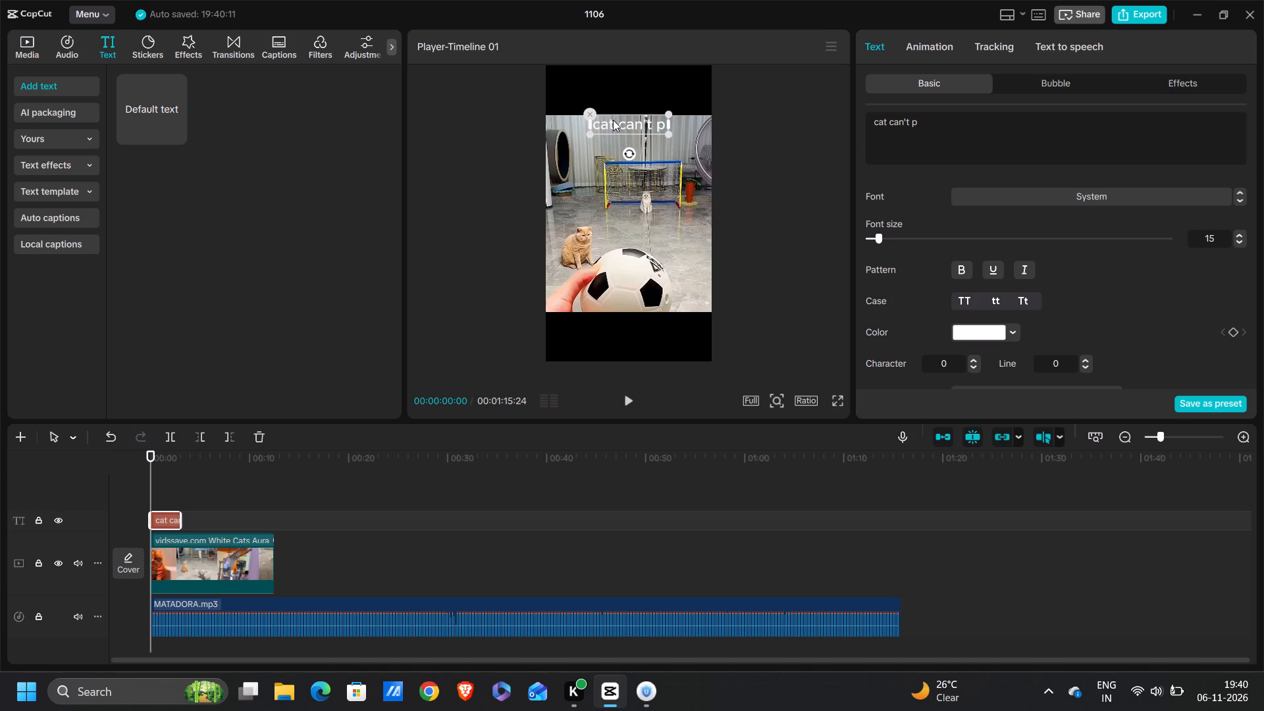
{"action": "type", "text": "lay foot"}
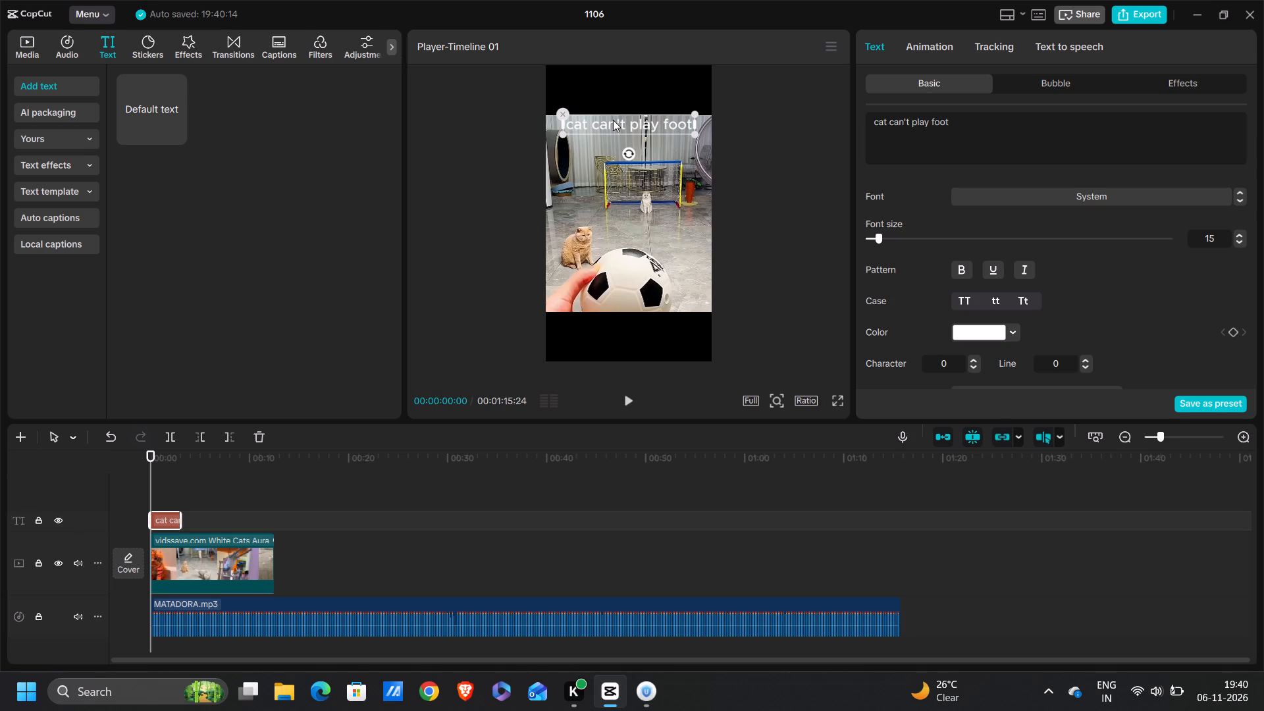
{"action": "key", "text": "BackSpace"}
{"action": "key", "text": "BackSpace"}
{"action": "key", "text": "BackSpace"}
{"action": "key", "text": "BackSpace"}
{"action": "key", "text": "BackSpace"}
{"action": "key", "text": "BackSpace"}
{"action": "key", "text": "BackSpace"}
{"action": "key", "text": "BackSpace"}
{"action": "key", "text": "BackSpace"}
{"action": "type", "text": "save a goal"}
{"action": "key", "text": "space"}
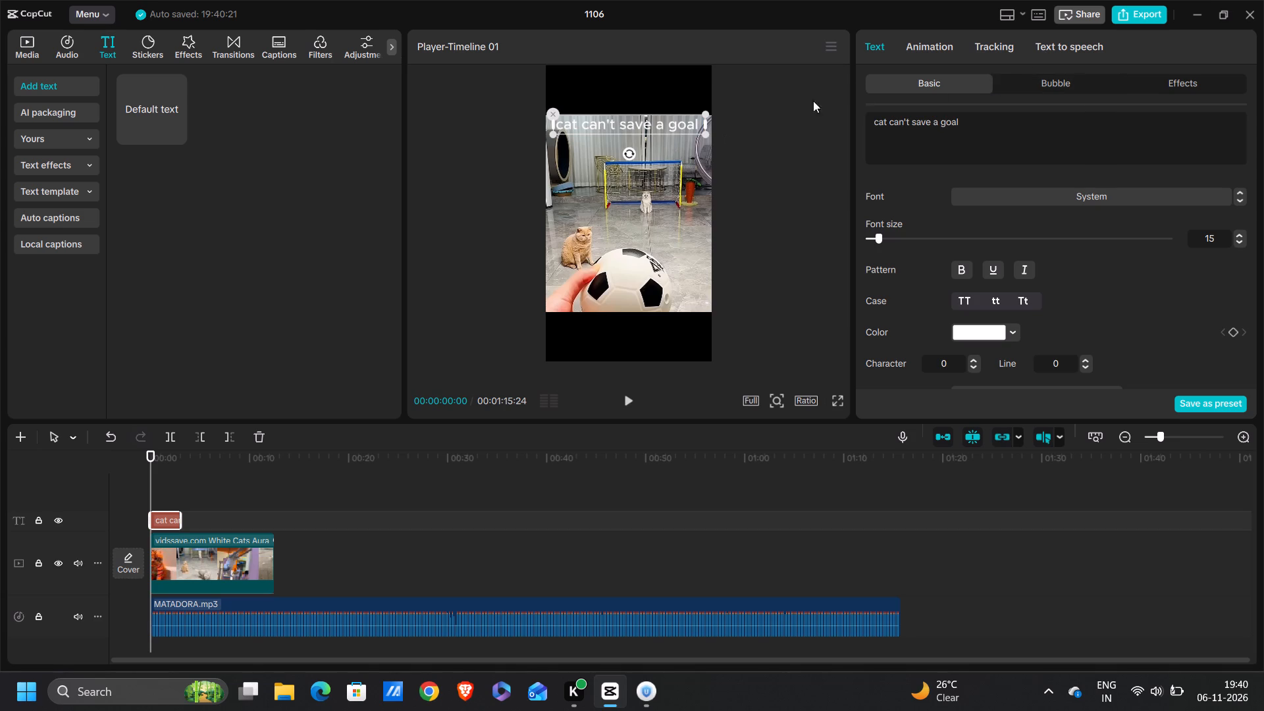
Set the caption's font to Rubik and scale it to fit just inside the video's width.
{"action": "left_click_drag", "start_coordinate": [708, 138], "coordinate": [691, 134]}
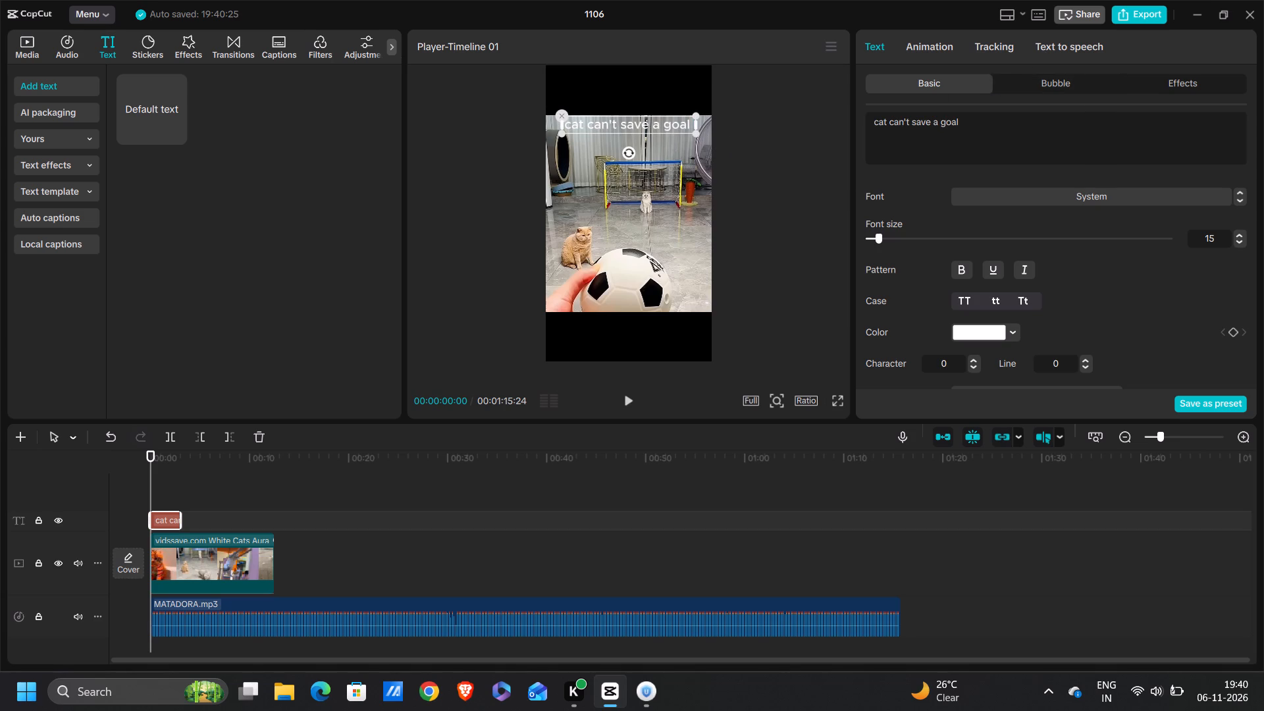
{"action": "left_click", "coordinate": [1020, 190]}
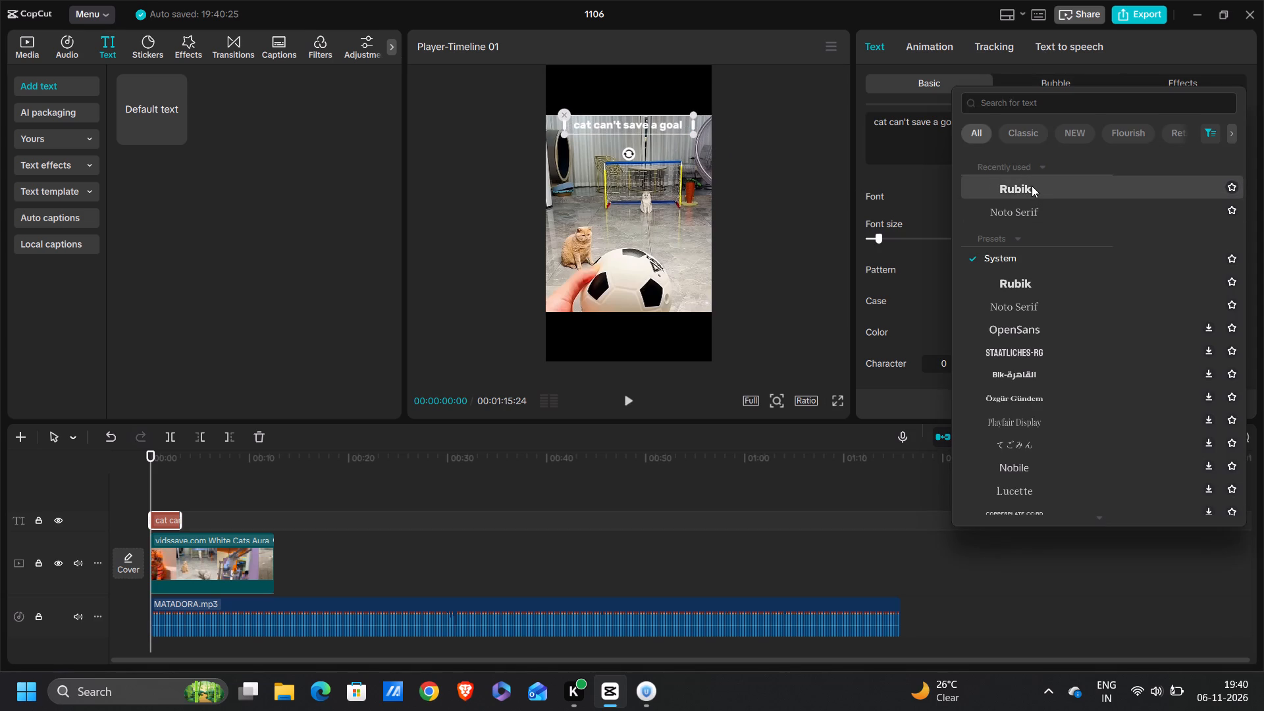
{"action": "left_click", "coordinate": [1032, 186]}
{"action": "left_click_drag", "start_coordinate": [687, 138], "coordinate": [698, 144]}
{"action": "left_click", "coordinate": [1075, 194]}
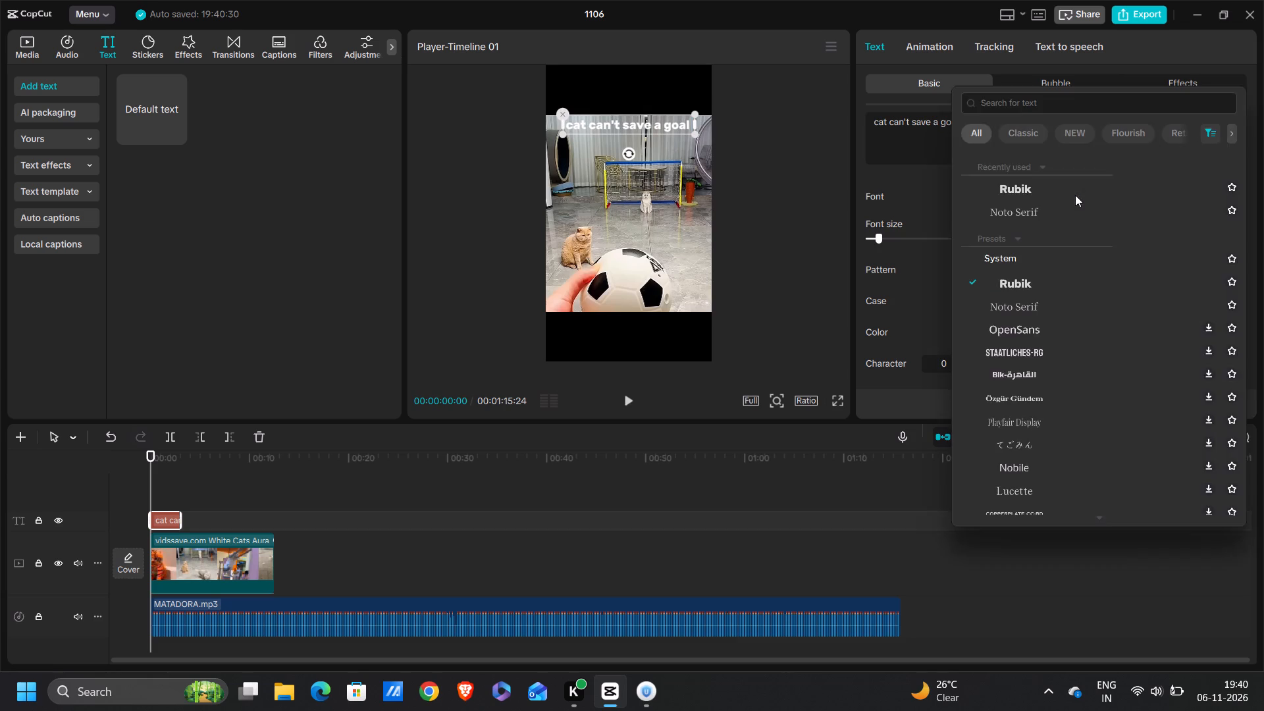
{"action": "left_click", "coordinate": [1118, 196]}
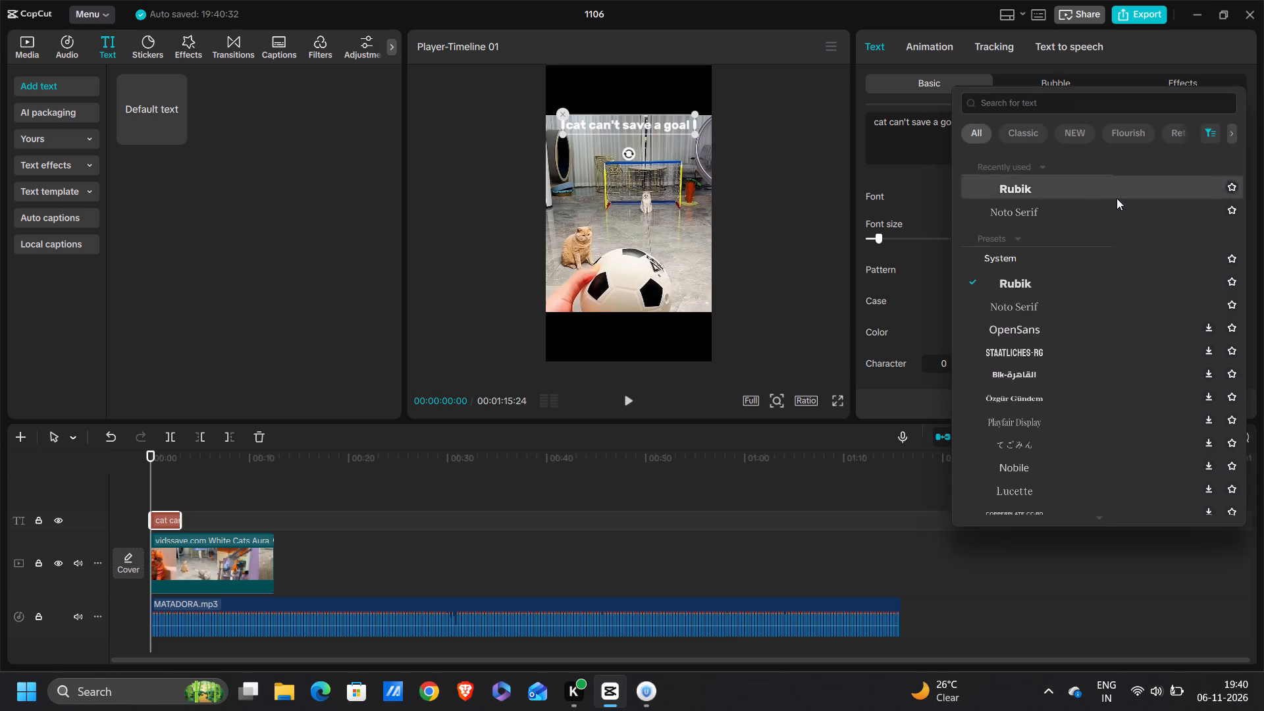
{"action": "left_click", "coordinate": [1113, 196]}
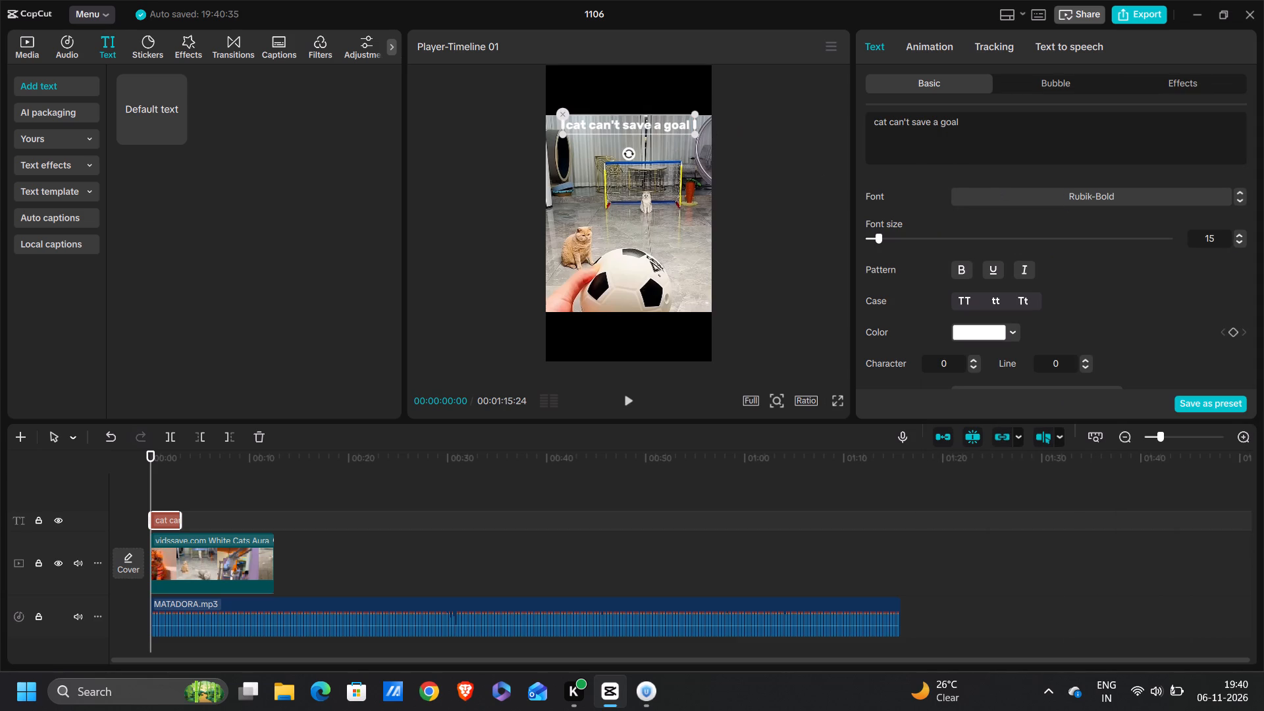
Make the entire caption bold and all uppercase.
{"action": "left_click_drag", "start_coordinate": [987, 128], "coordinate": [871, 119]}
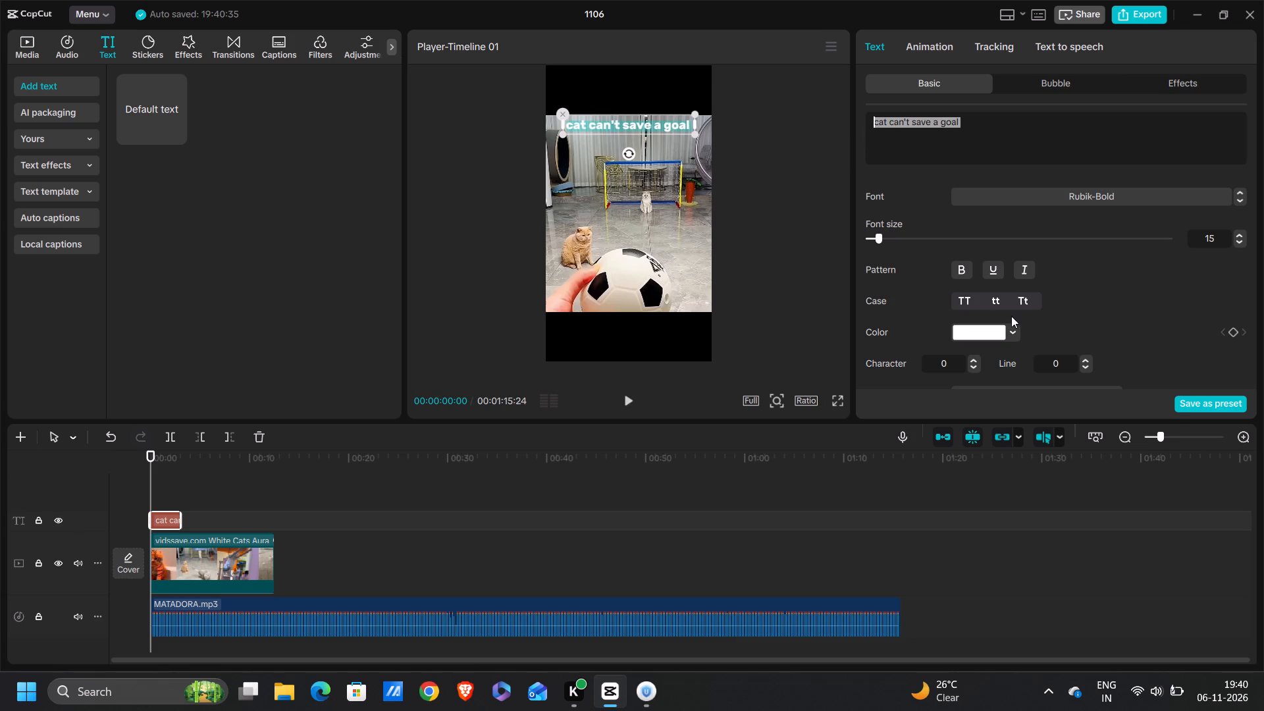
{"action": "left_click", "coordinate": [959, 265]}
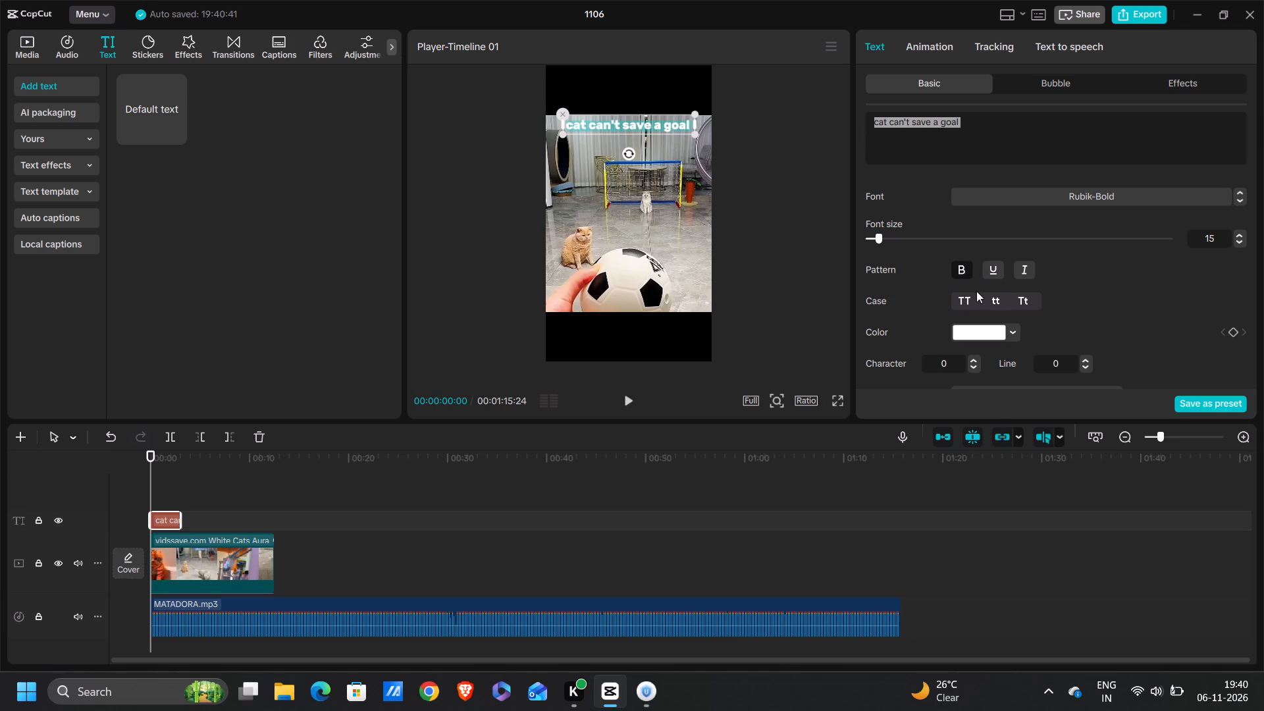
{"action": "left_click", "coordinate": [968, 296]}
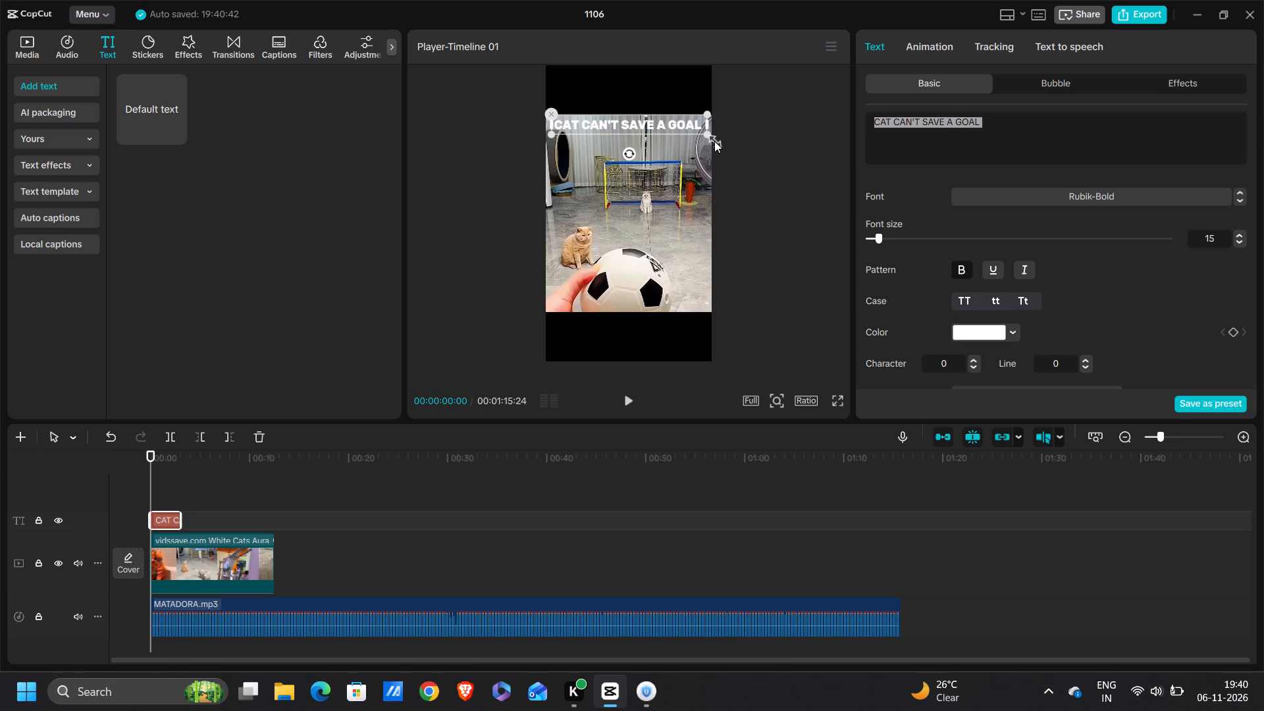
Nudge the caption slightly down, keeping it centred, and shrink it to fit inside the video's width.
{"action": "left_click", "coordinate": [700, 133]}
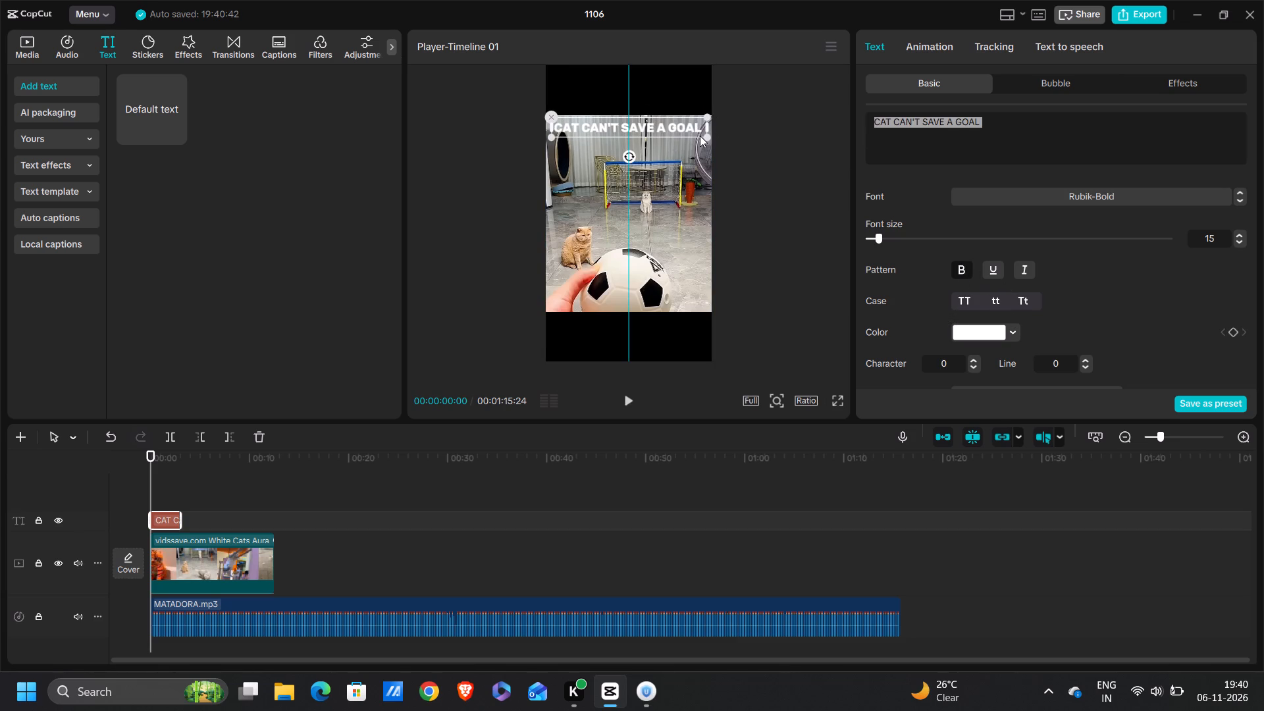
{"action": "left_click", "coordinate": [708, 138]}
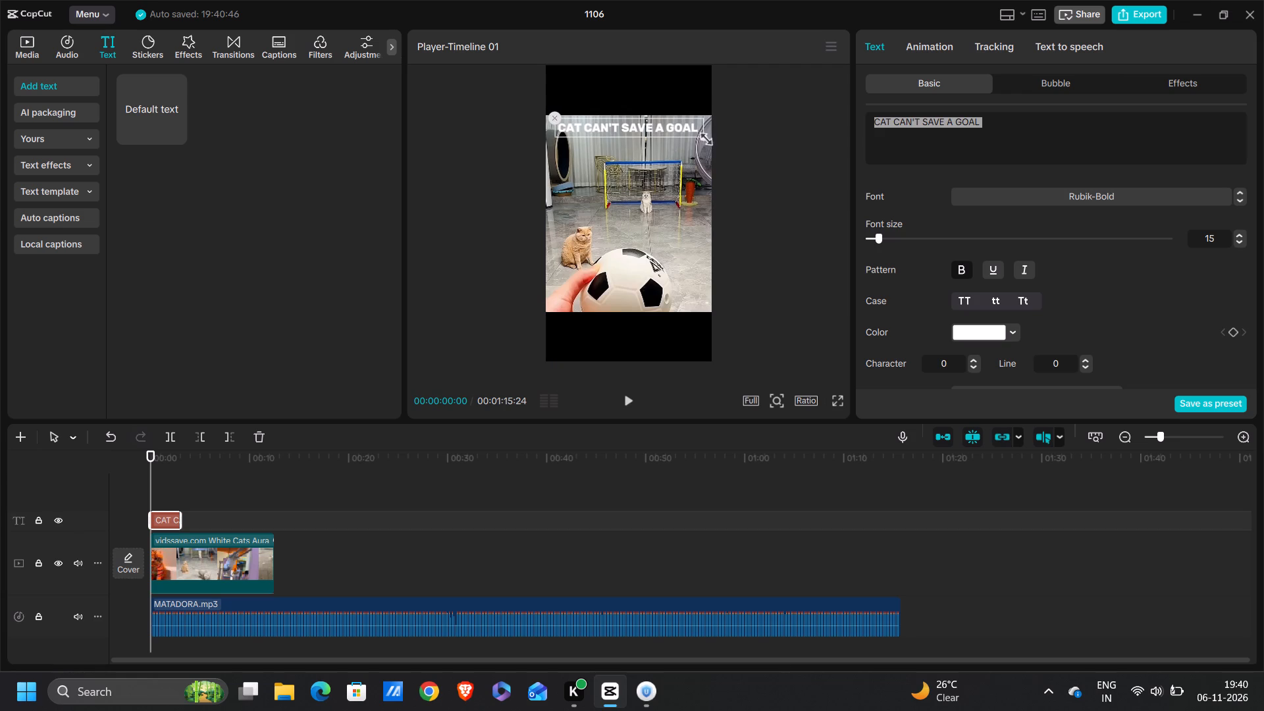
Apply the preset style with white letters and a black outline to the whole caption.
{"action": "scroll", "coordinate": [961, 313], "scroll_direction": "down", "scroll_amount": 1}
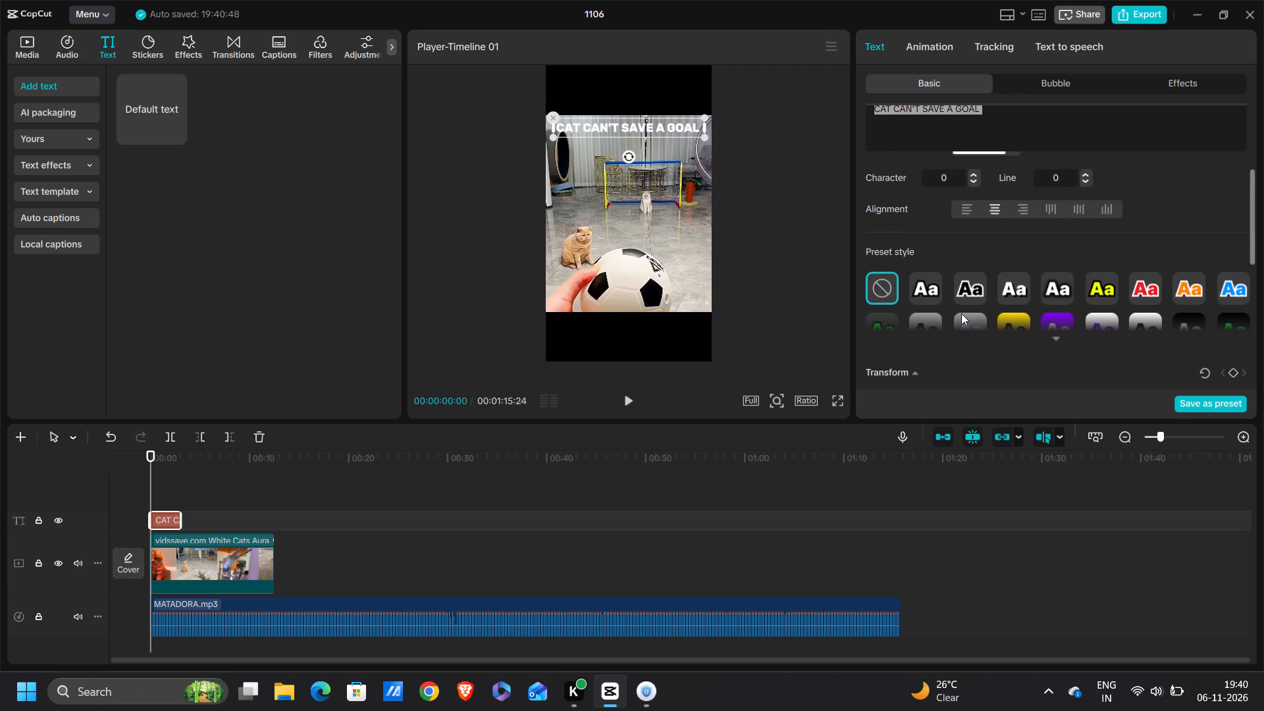
{"action": "double_click", "coordinate": [932, 295]}
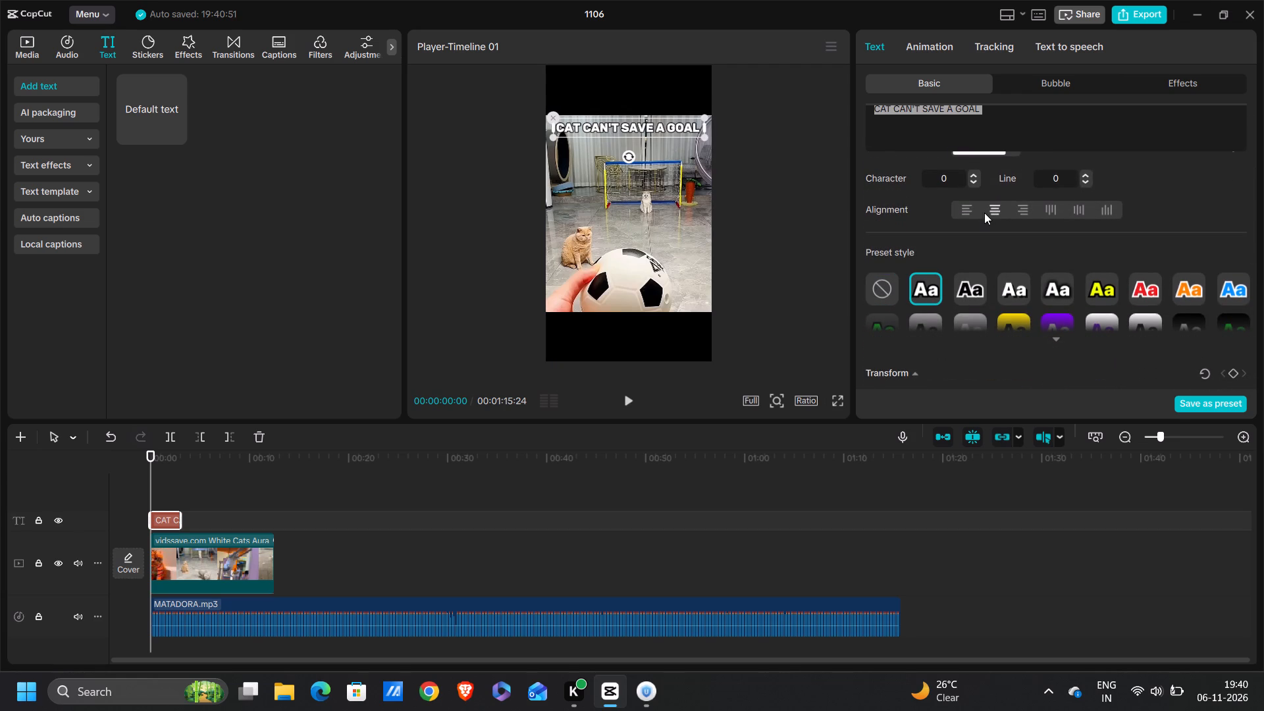
Apply the preset style with yellow letters and a black outline to only the words "SAVE A GOAL".
{"action": "scroll", "coordinate": [985, 213], "scroll_direction": "up", "scroll_amount": 1}
{"action": "left_click", "coordinate": [941, 144]}
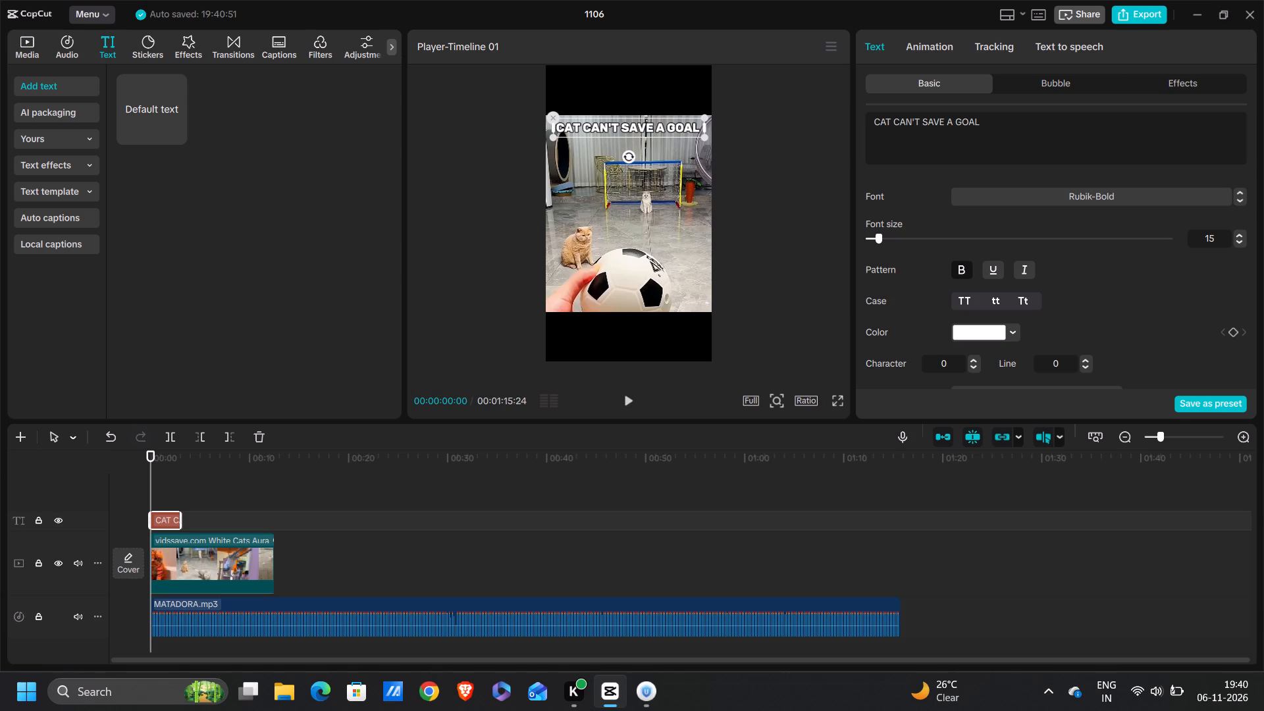
{"action": "left_click_drag", "start_coordinate": [923, 122], "coordinate": [1034, 117]}
{"action": "left_click_drag", "start_coordinate": [1034, 117], "coordinate": [943, 125]}
{"action": "left_click_drag", "start_coordinate": [943, 125], "coordinate": [925, 124]}
{"action": "scroll", "coordinate": [974, 282], "scroll_direction": "down", "scroll_amount": 1}
{"action": "left_click", "coordinate": [1091, 311]}
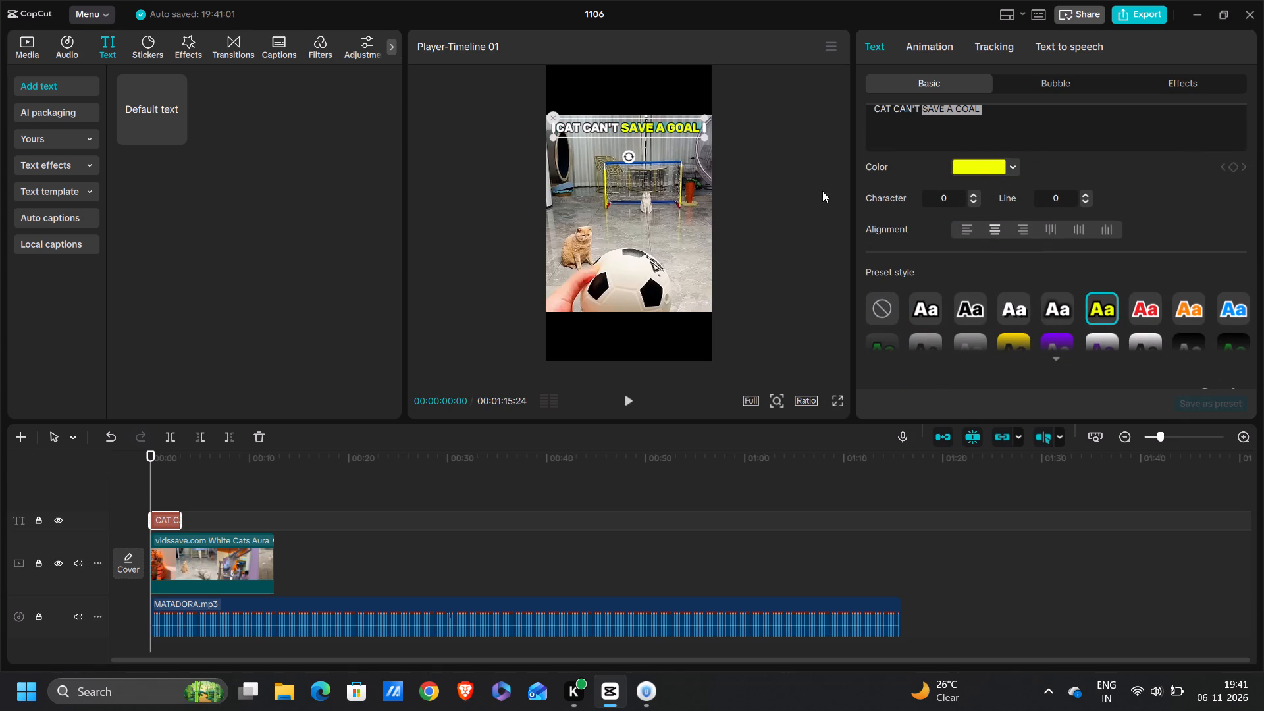
{"action": "left_click", "coordinate": [822, 192]}
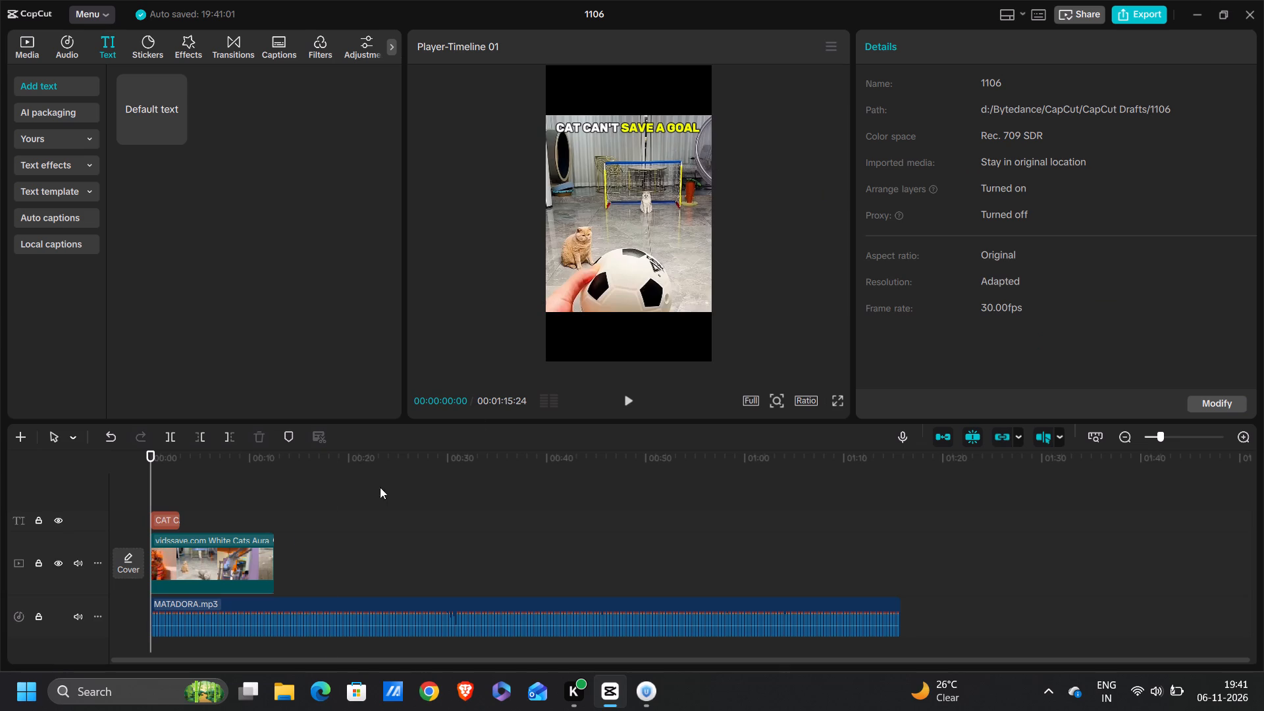
Check the caption in full screen, then play and scrub the first two seconds to examine the cat's kick.
{"action": "left_click", "coordinate": [835, 400]}
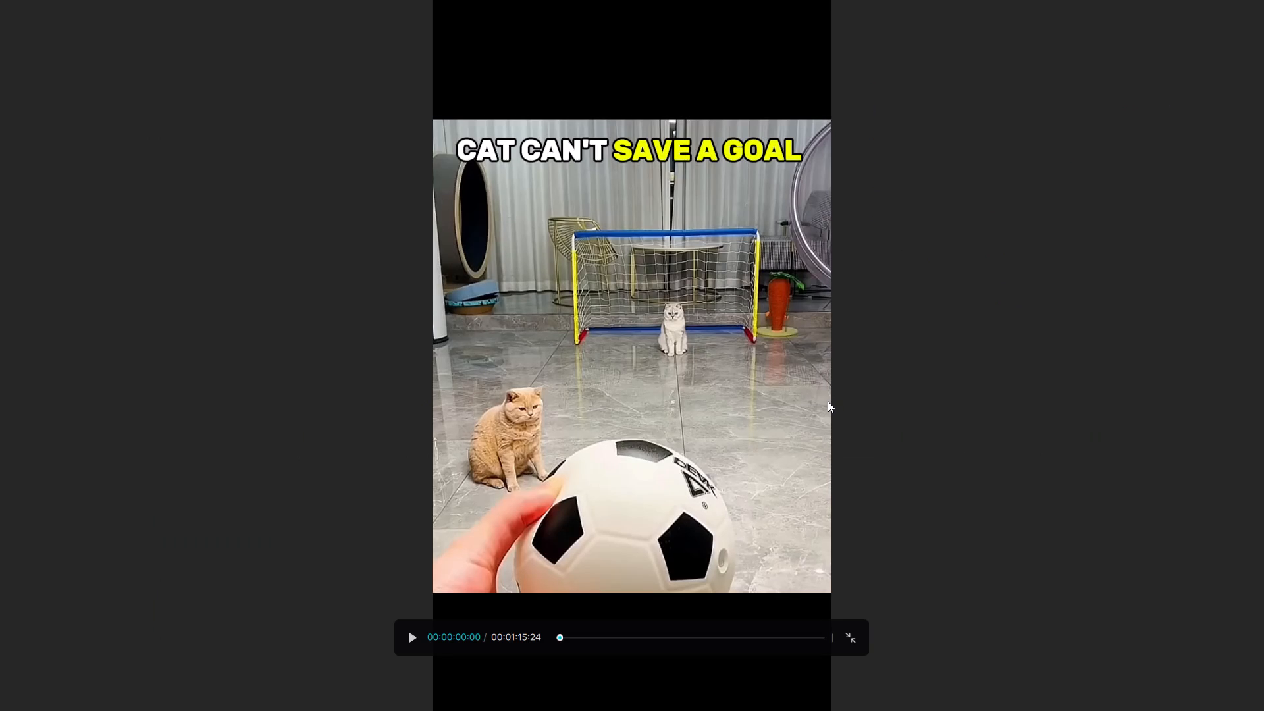
{"action": "key", "text": "Escape"}
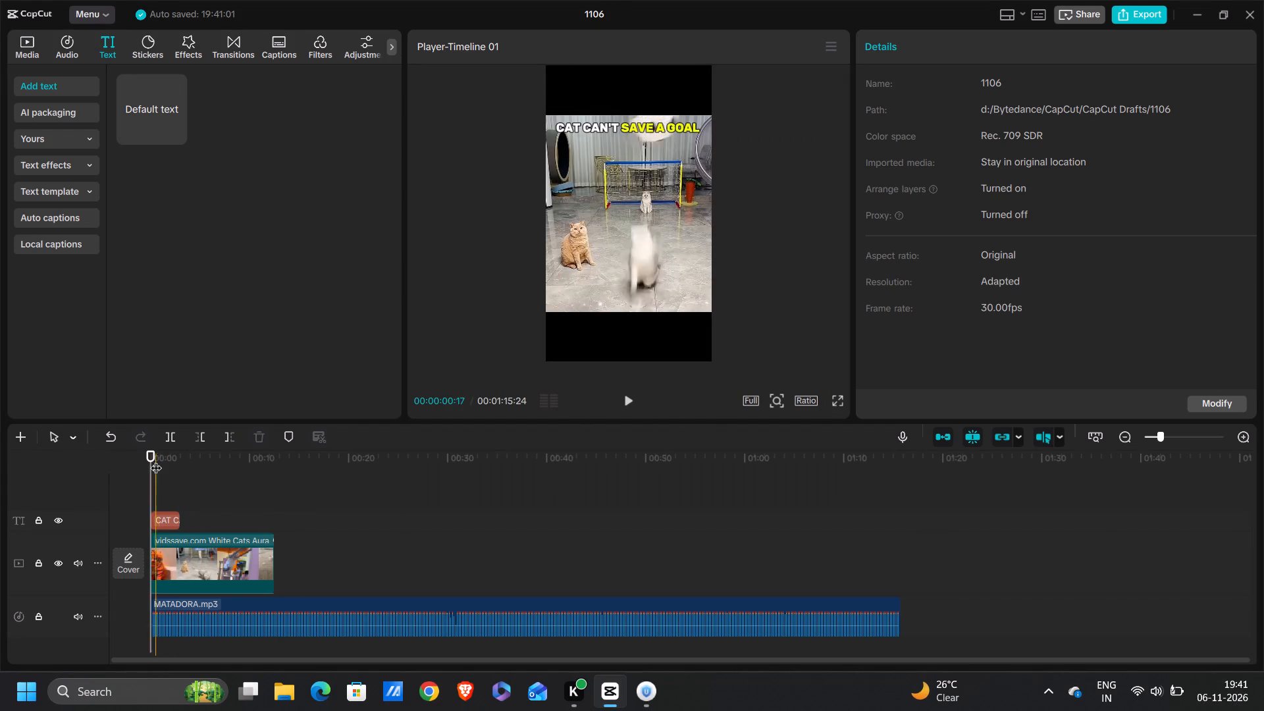
{"action": "key", "text": "space"}
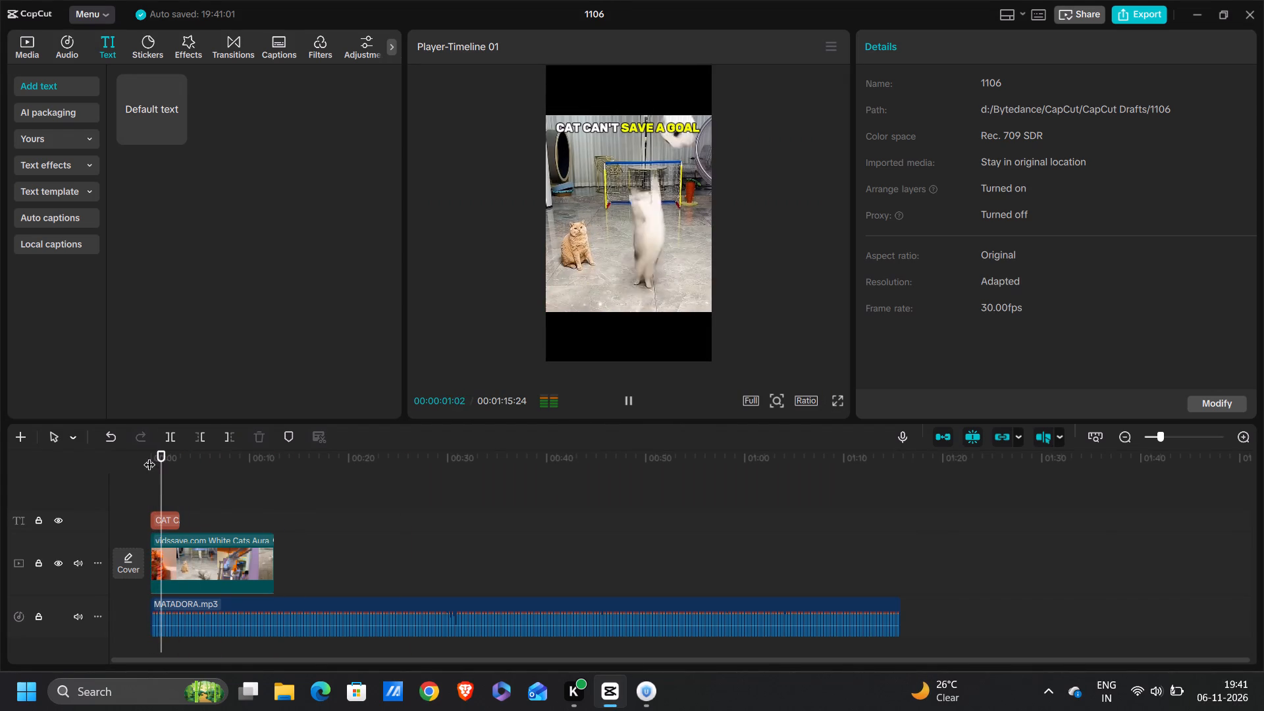
{"action": "key", "text": "space"}
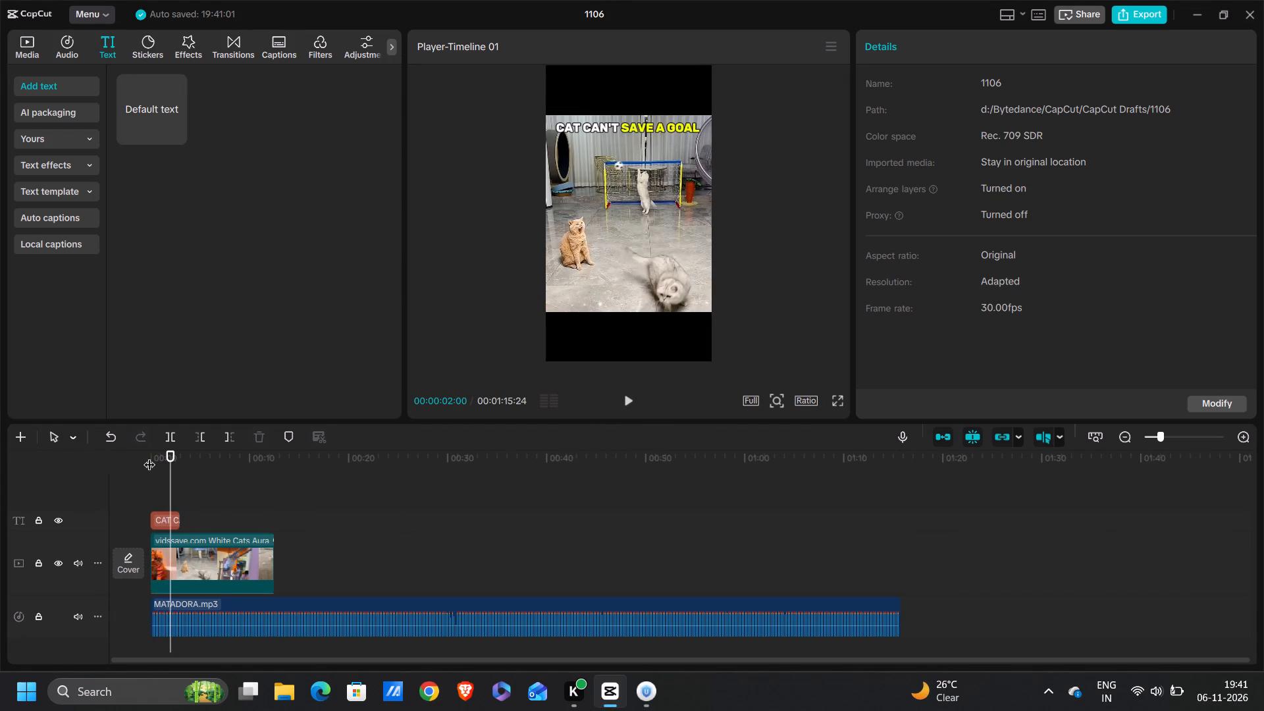
{"action": "left_click_drag", "start_coordinate": [170, 465], "coordinate": [167, 465]}
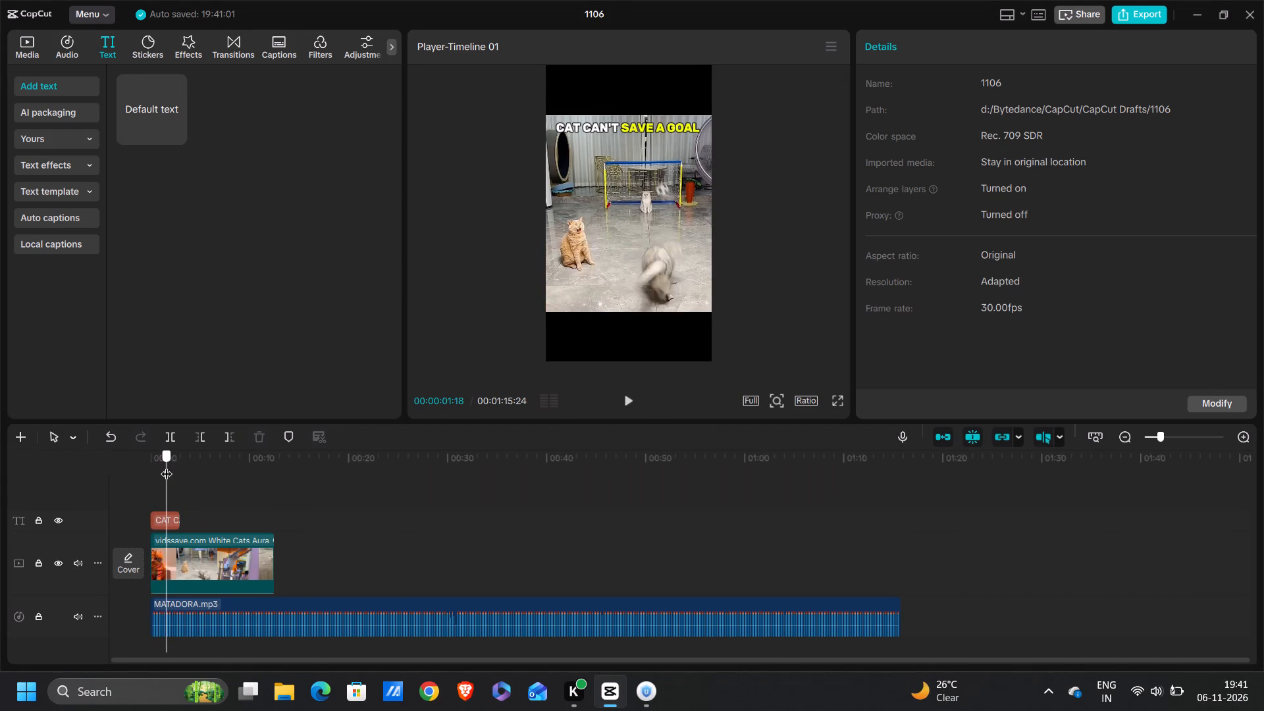
{"action": "left_click_drag", "start_coordinate": [167, 465], "coordinate": [165, 465]}
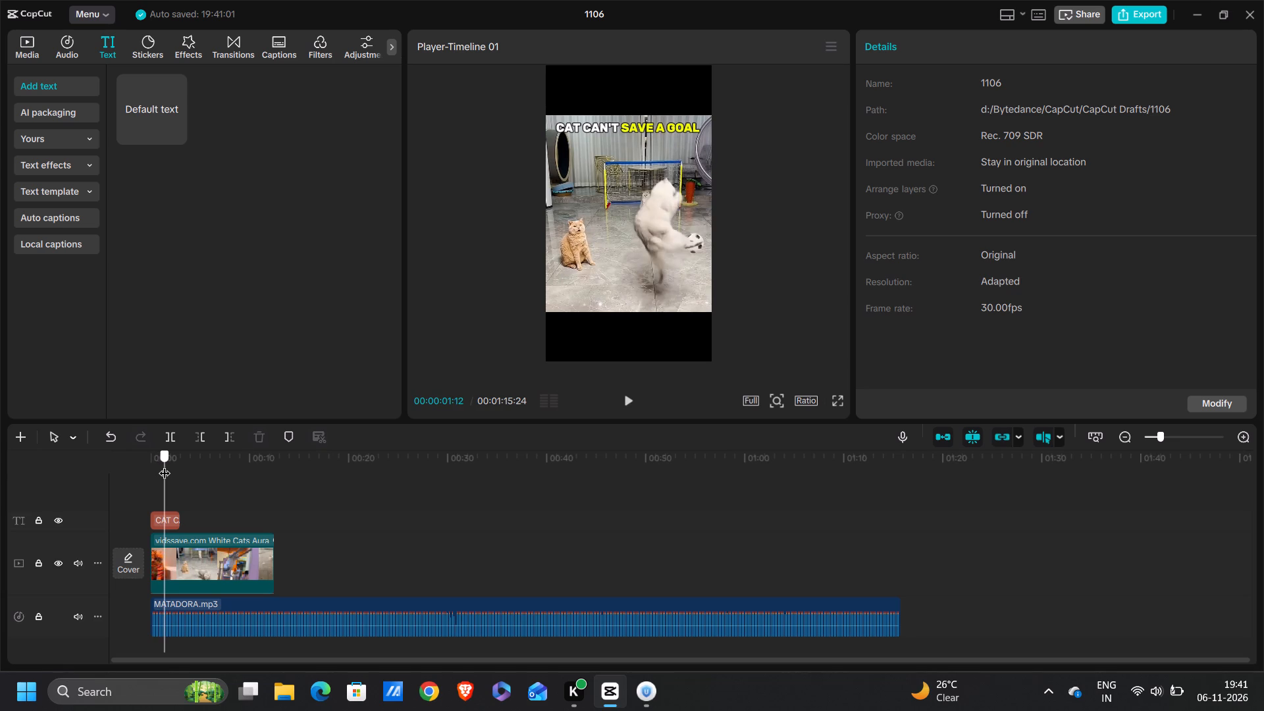
{"action": "left_click_drag", "start_coordinate": [165, 465], "coordinate": [168, 463]}
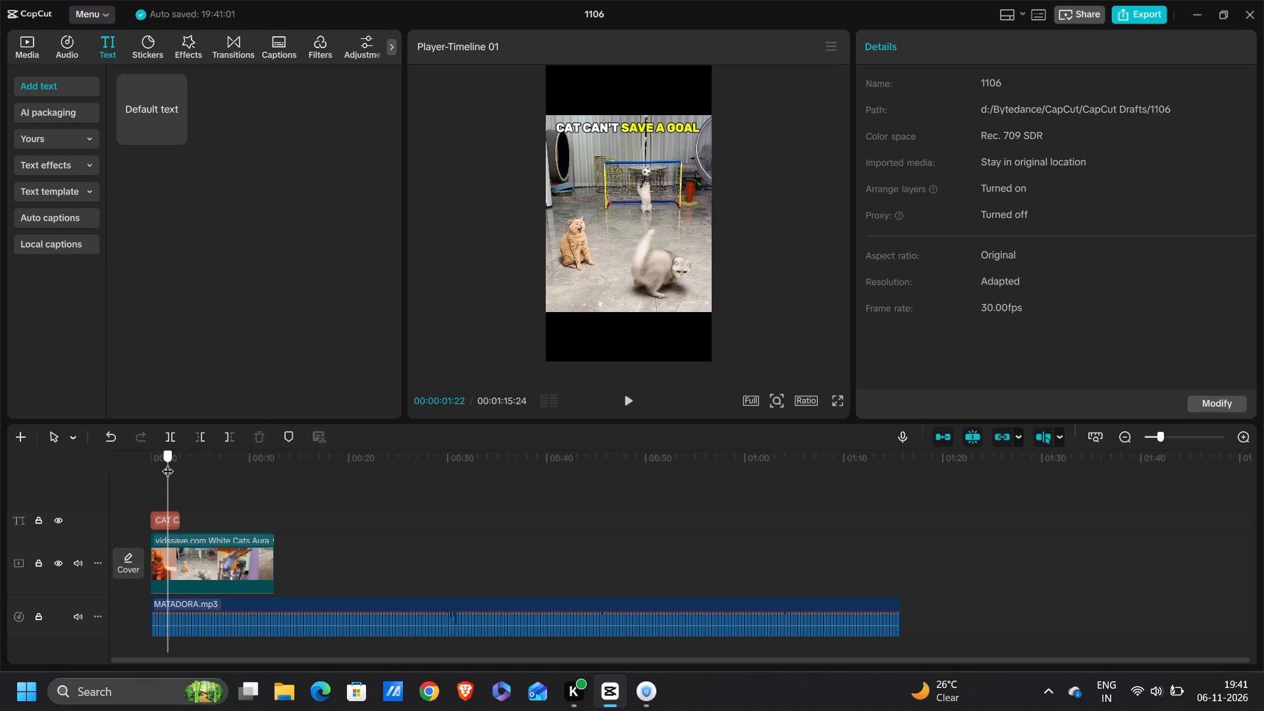
{"action": "left_click_drag", "start_coordinate": [168, 463], "coordinate": [167, 461]}
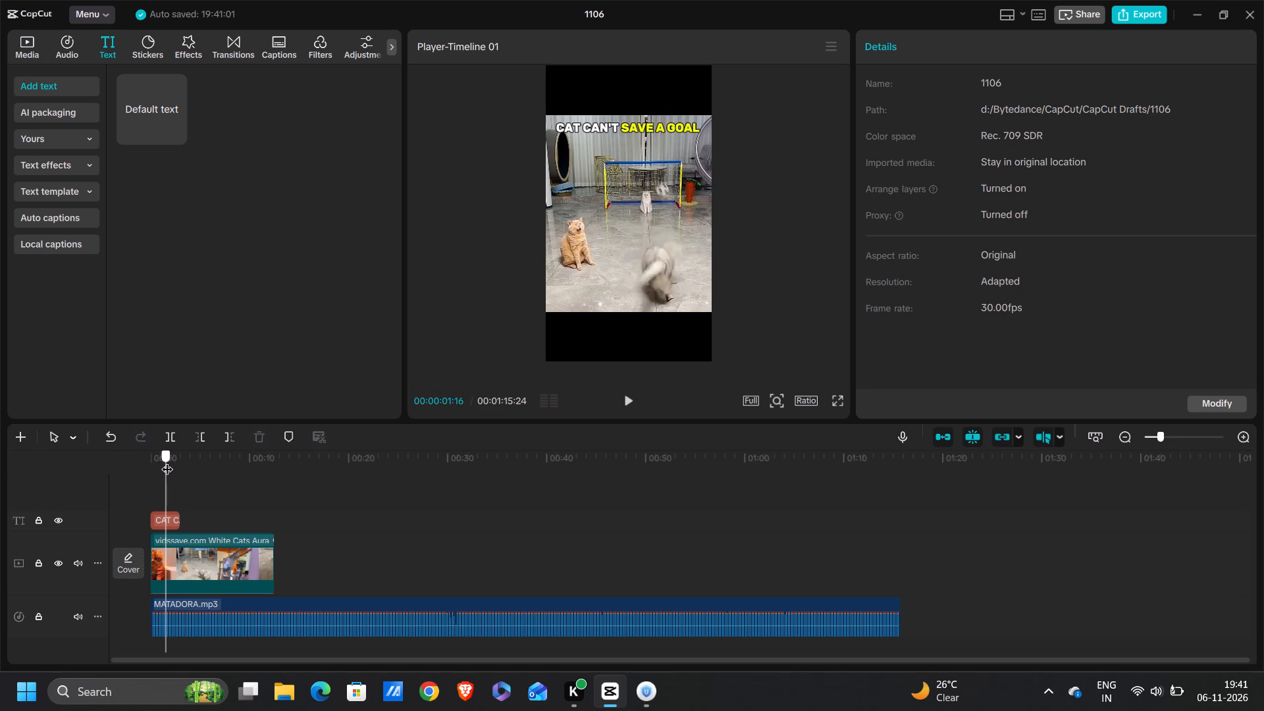
{"action": "left_click_drag", "start_coordinate": [167, 461], "coordinate": [169, 464]}
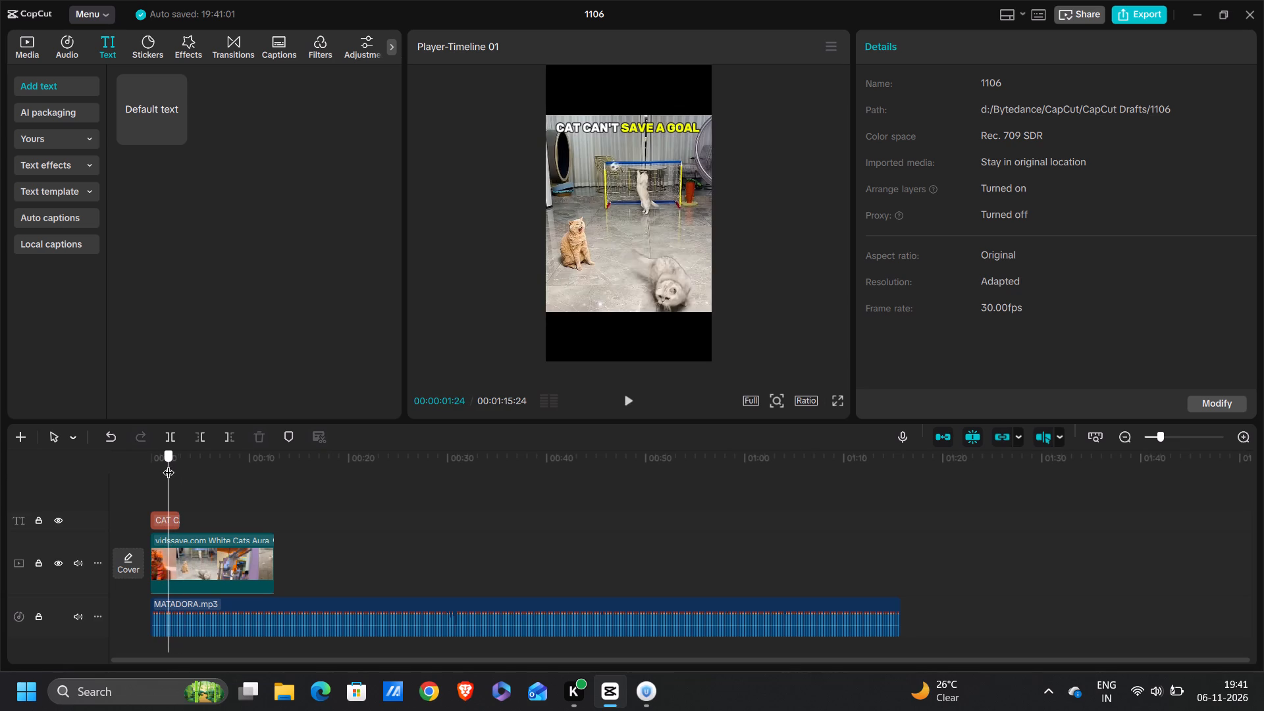
{"action": "left_click_drag", "start_coordinate": [169, 464], "coordinate": [169, 463]}
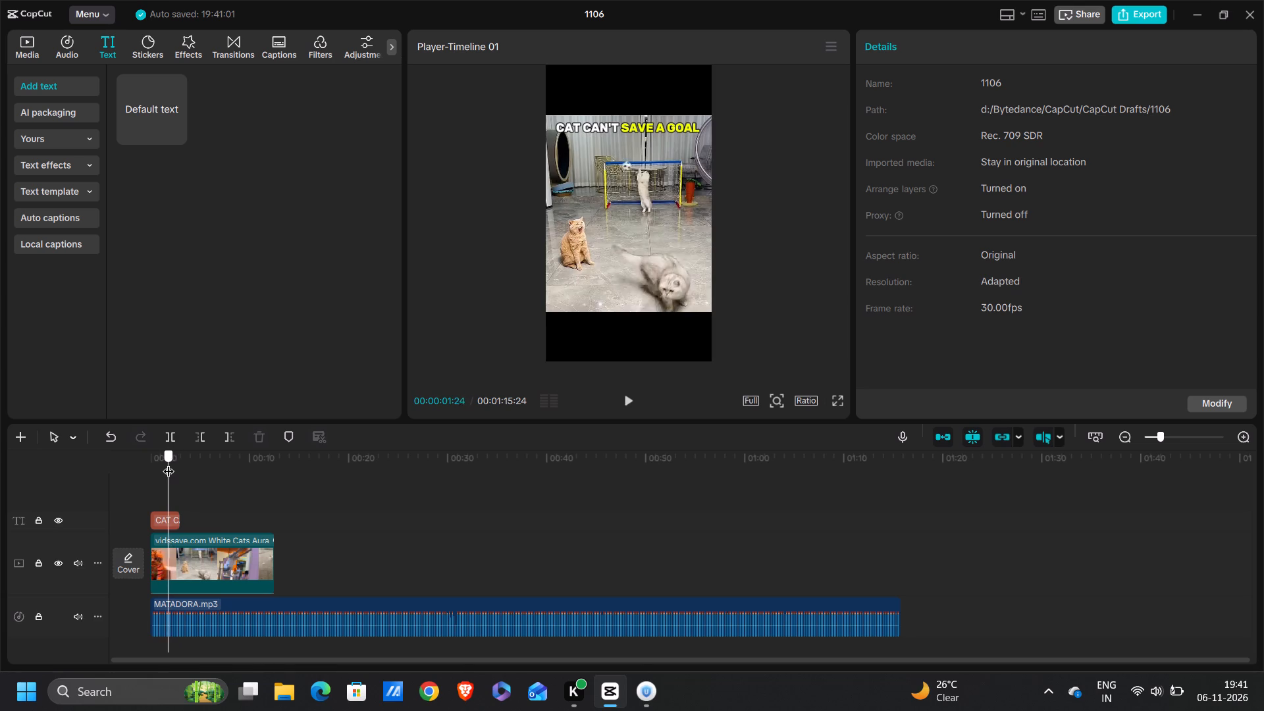
{"action": "left_click_drag", "start_coordinate": [169, 463], "coordinate": [153, 456]}
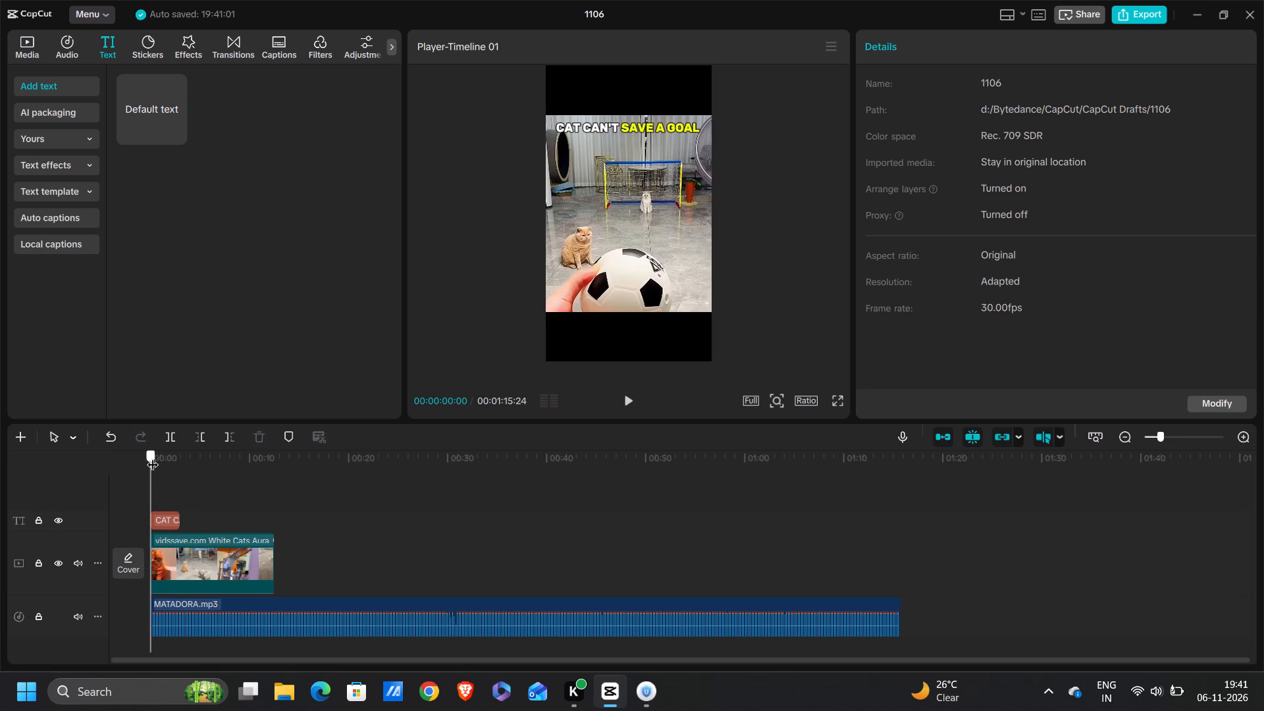
{"action": "left_click_drag", "start_coordinate": [153, 456], "coordinate": [152, 456]}
{"action": "key", "text": "space"}
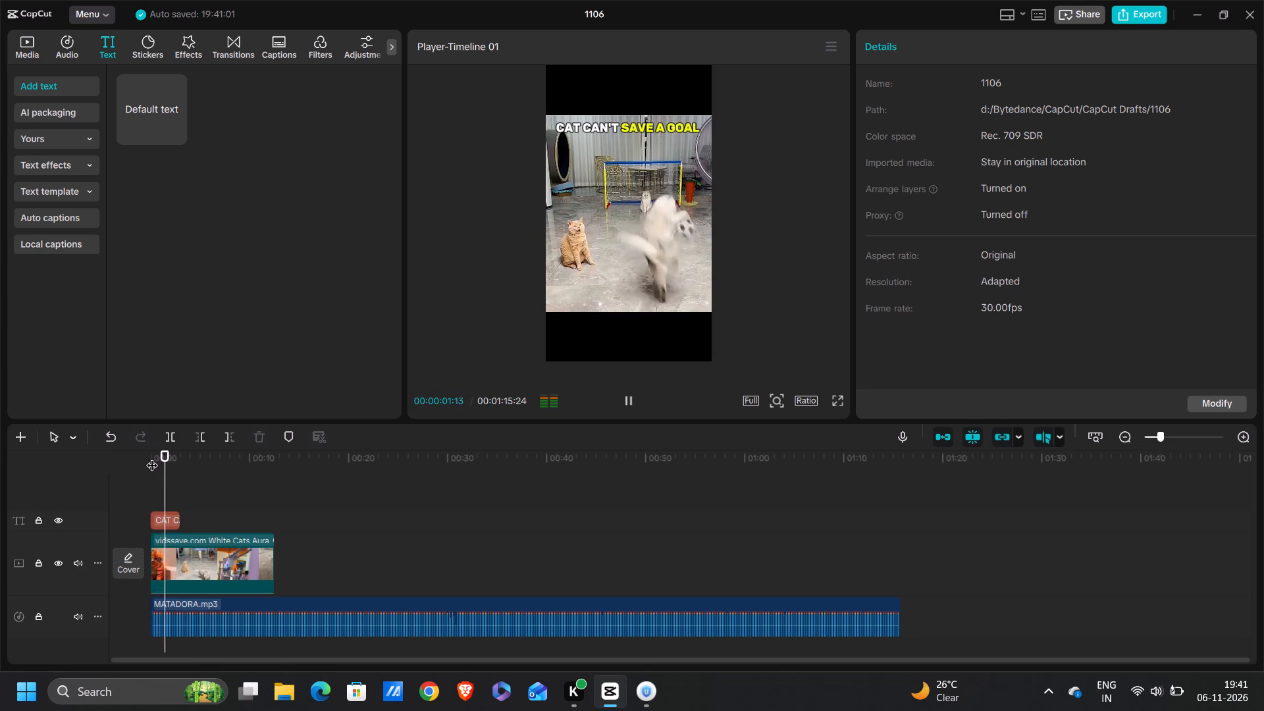
{"action": "key", "text": "space"}
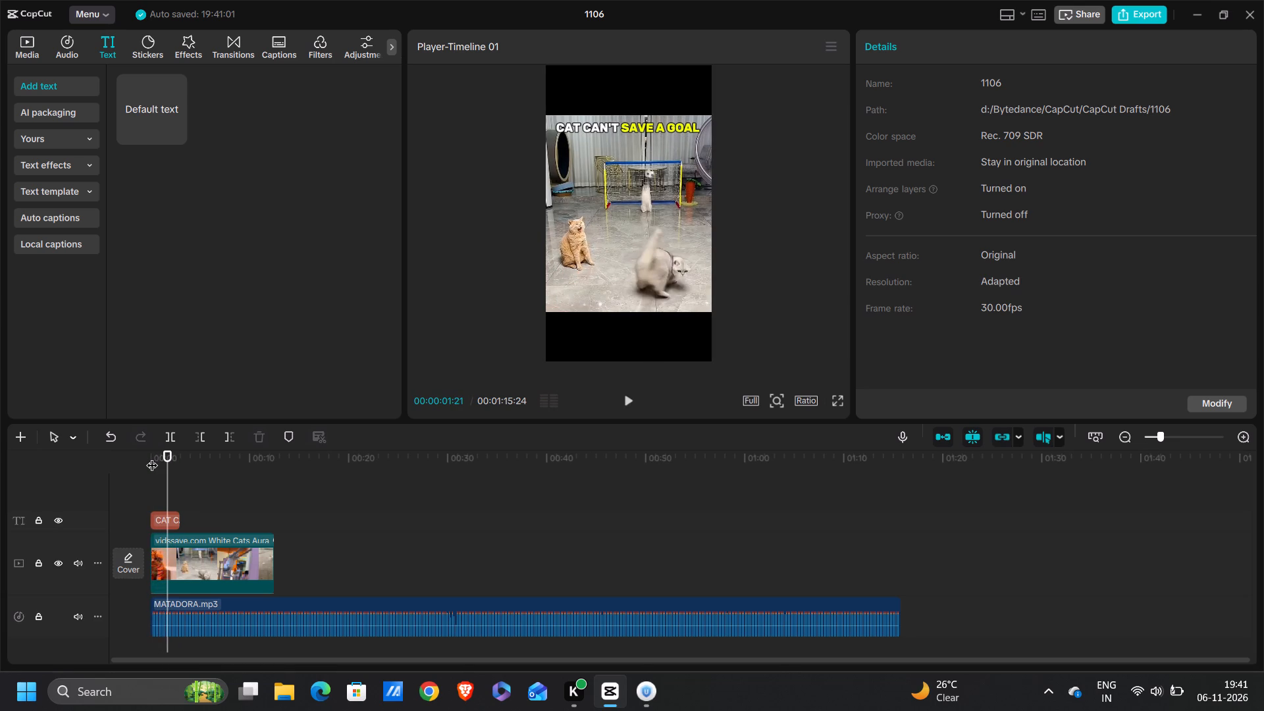
Split the cat video at 00:00:02:02, where the ball reaches the goal and the goalkeeper cat stands up.
{"action": "key", "text": "Left"}
{"action": "key", "text": "Left"}
{"action": "key", "text": "Left"}
{"action": "key", "text": "Left"}
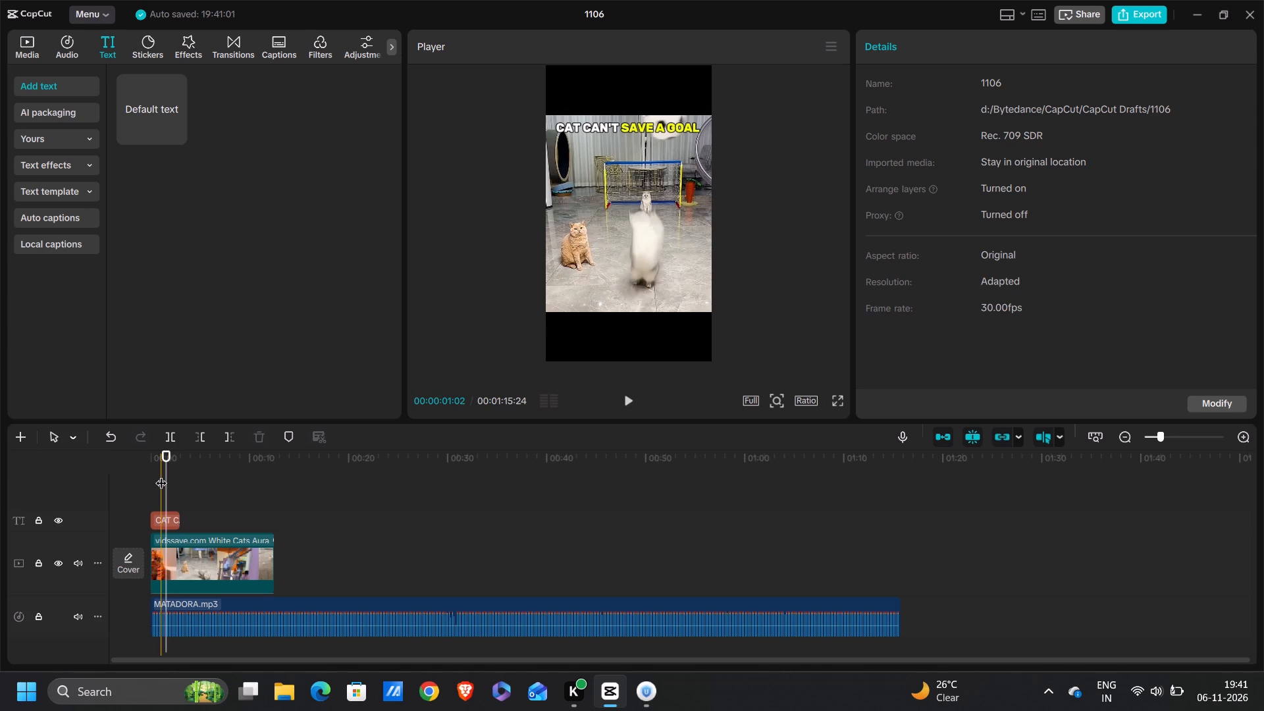
{"action": "key", "text": "Right"}
{"action": "key", "text": "Right"}
{"action": "key", "text": "Right"}
{"action": "key", "text": "Right"}
{"action": "key", "text": "Right"}
{"action": "key", "text": "Right"}
{"action": "key", "text": "Right"}
{"action": "key", "text": "Right"}
{"action": "key", "text": "Right"}
{"action": "key", "text": "Right"}
{"action": "key", "text": "Right"}
{"action": "key", "text": "Right"}
{"action": "key", "text": "Right"}
{"action": "key", "text": "Right"}
{"action": "key", "text": "Right"}
{"action": "key", "text": "Right"}
{"action": "key", "text": "Right"}
{"action": "key", "text": "Right"}
{"action": "key", "text": "Right"}
{"action": "key", "text": "Right"}
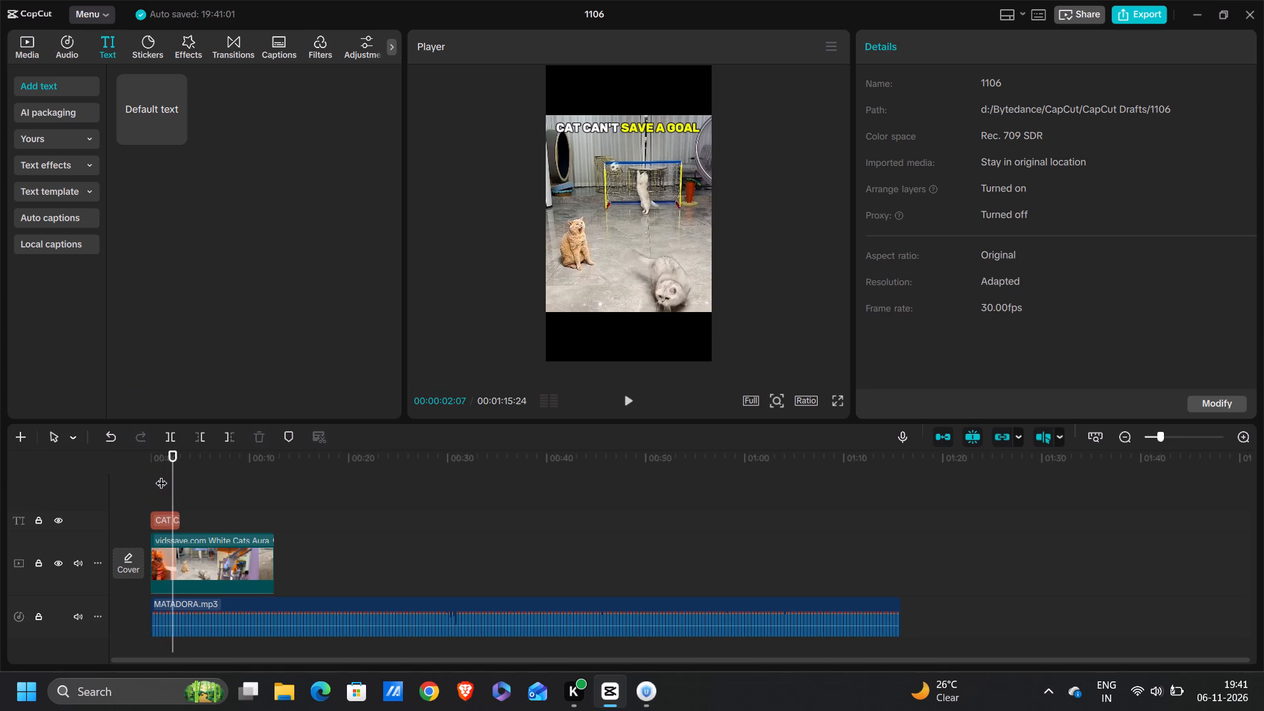
{"action": "key", "text": "Left"}
{"action": "key", "text": "Left"}
{"action": "key", "text": "Left"}
{"action": "key", "text": "Left"}
{"action": "key", "text": "Left"}
{"action": "key", "text": "Left"}
{"action": "key", "text": "Left"}
{"action": "key", "text": "Left"}
{"action": "key", "text": "Left"}
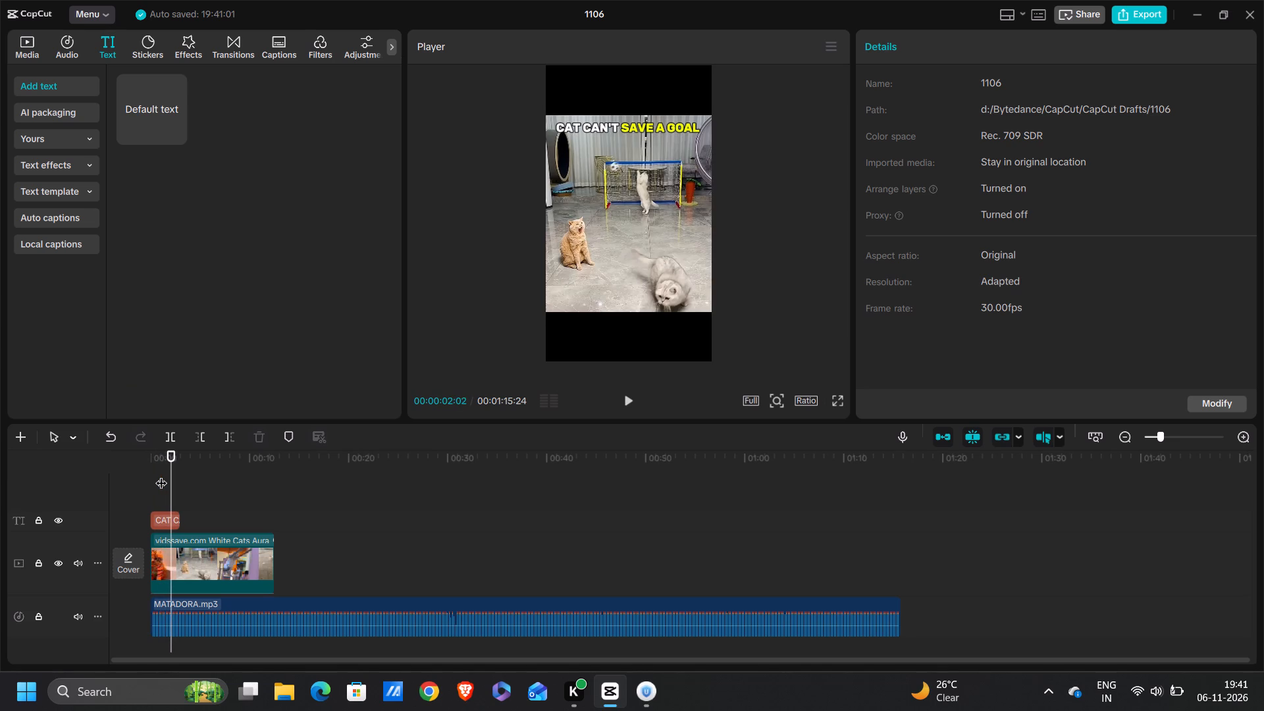
{"action": "scroll", "coordinate": [161, 475], "scroll_direction": "up", "scroll_amount": 12, "text": "ctrl"}
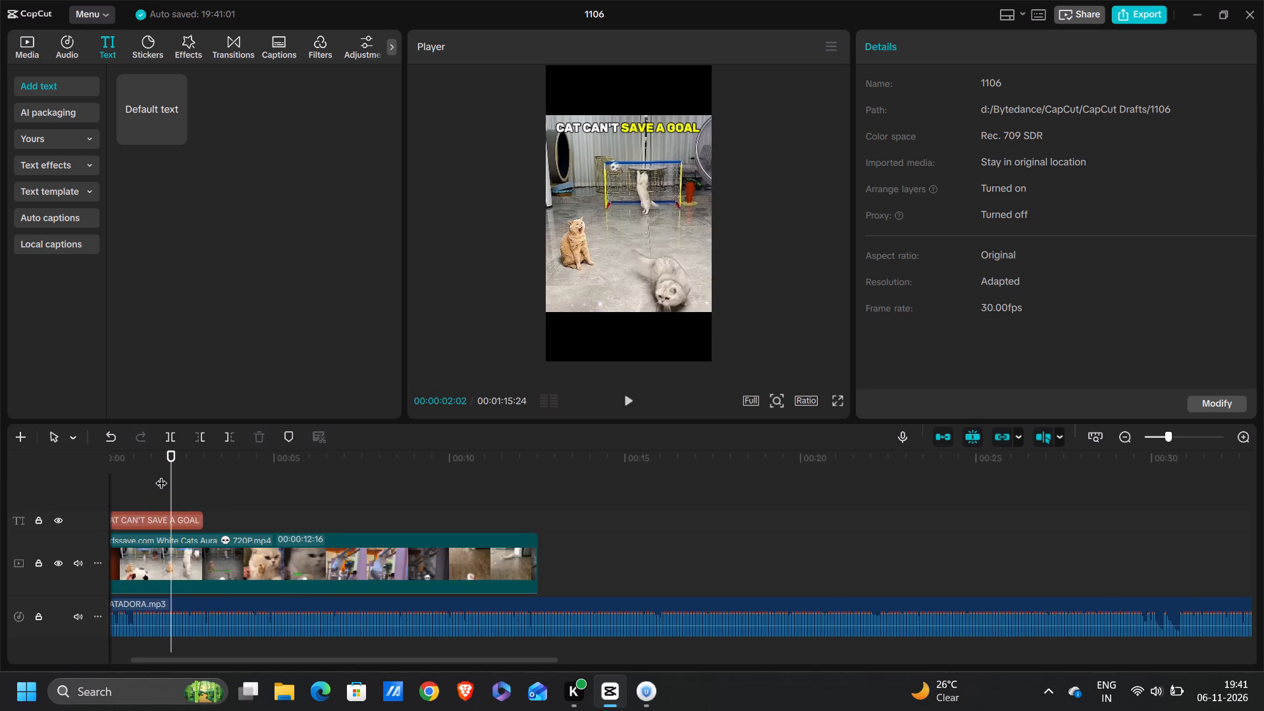
{"action": "scroll", "coordinate": [161, 475], "scroll_direction": "up", "scroll_amount": 10, "text": "ctrl"}
{"action": "scroll", "coordinate": [161, 475], "scroll_direction": "right", "scroll_amount": 3}
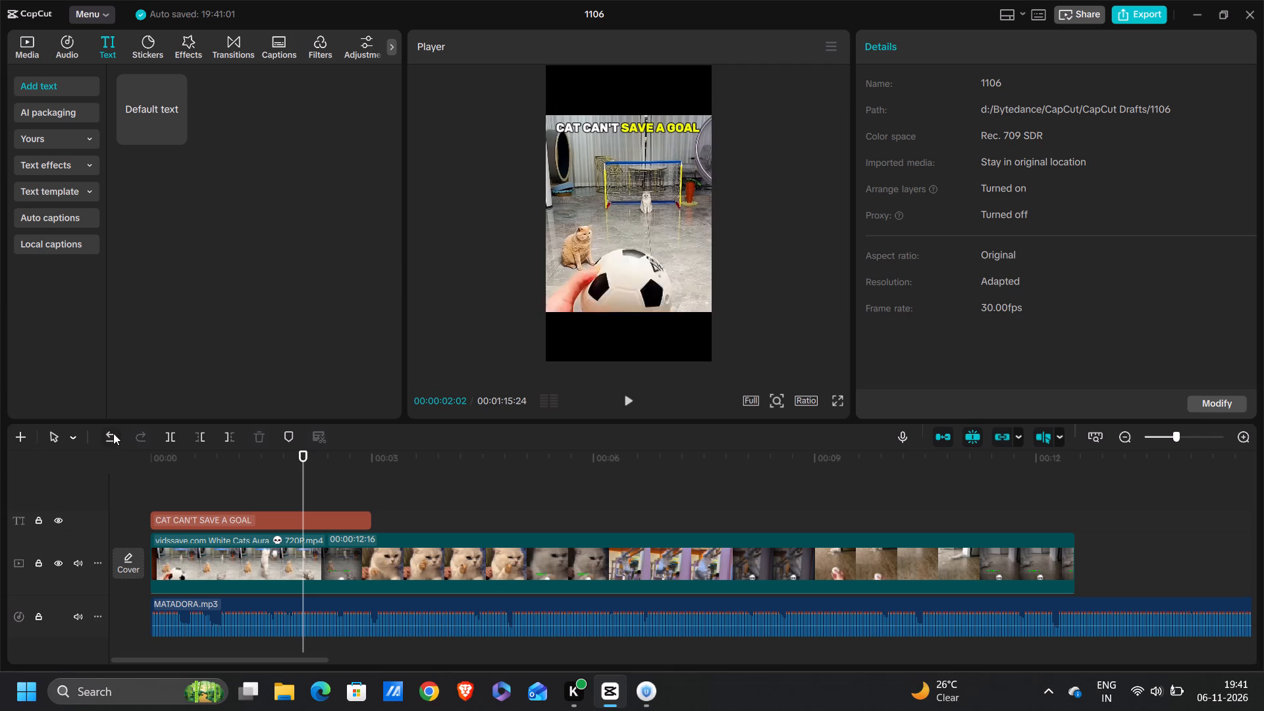
{"action": "left_click", "coordinate": [169, 437]}
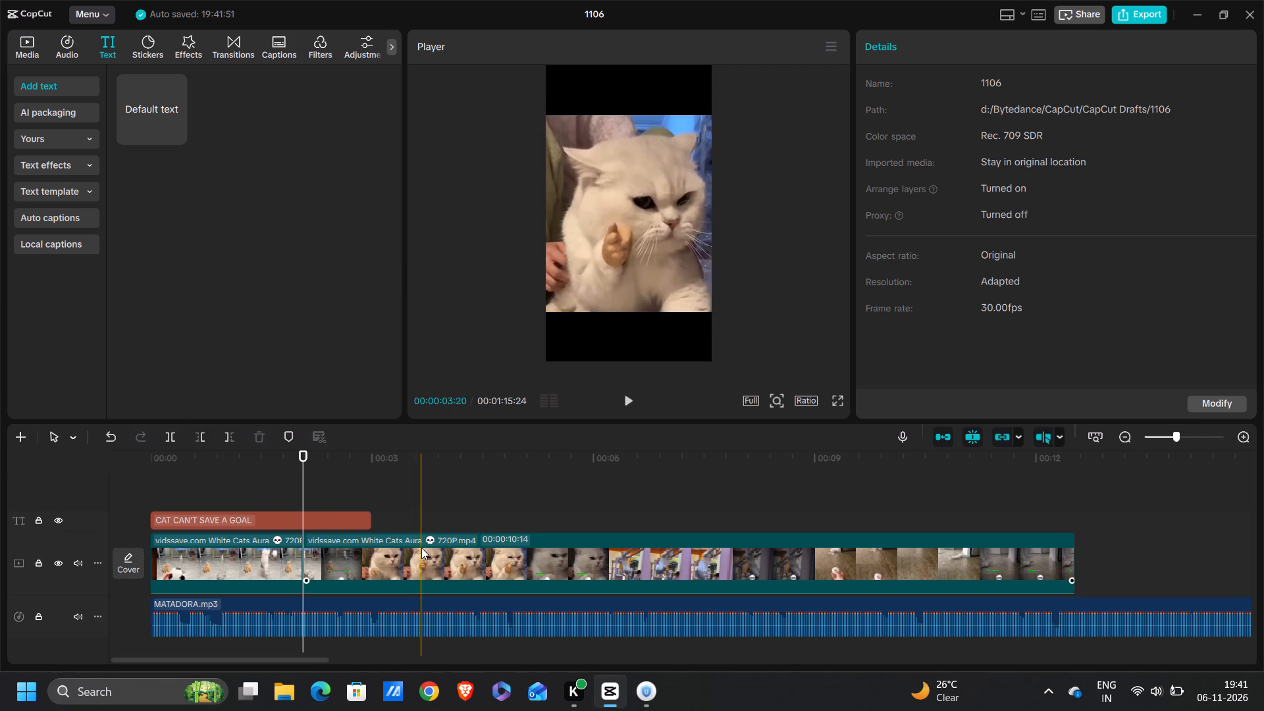
Scrub and play the first two seconds of the video to examine when the cat jumps at the ball.
{"action": "left_click_drag", "start_coordinate": [302, 486], "coordinate": [190, 490]}
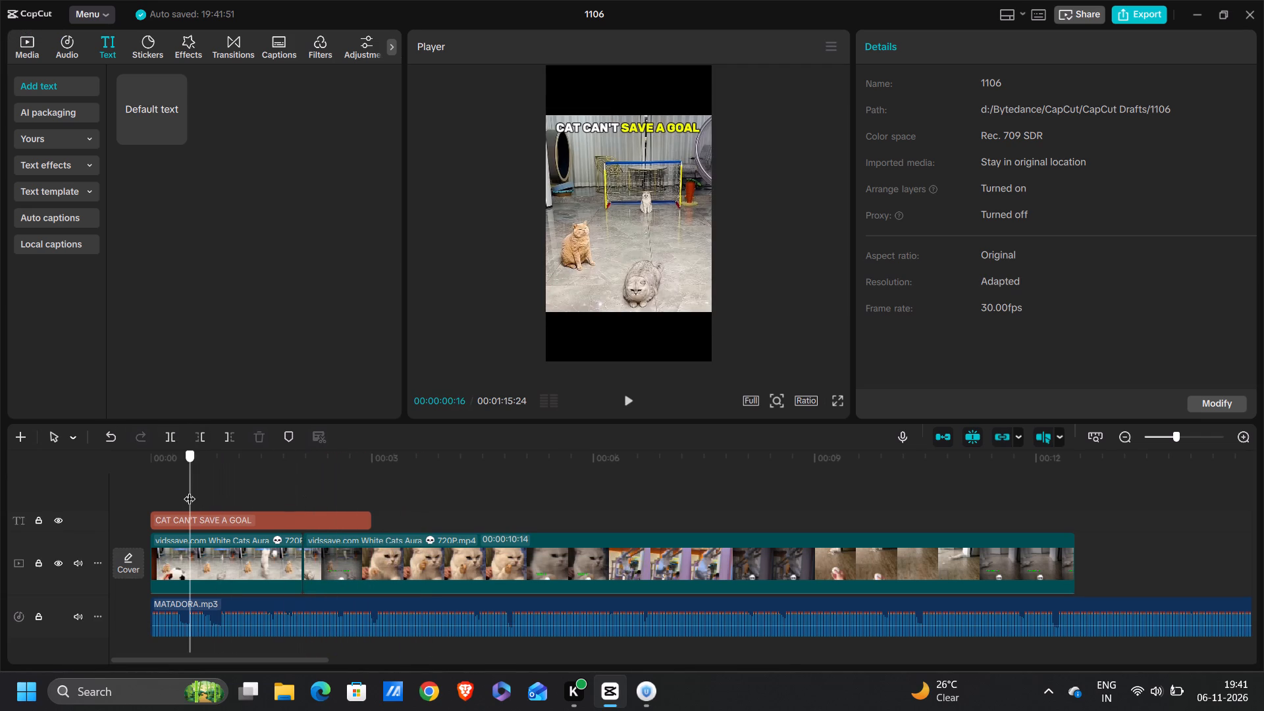
{"action": "left_click_drag", "start_coordinate": [190, 490], "coordinate": [228, 491]}
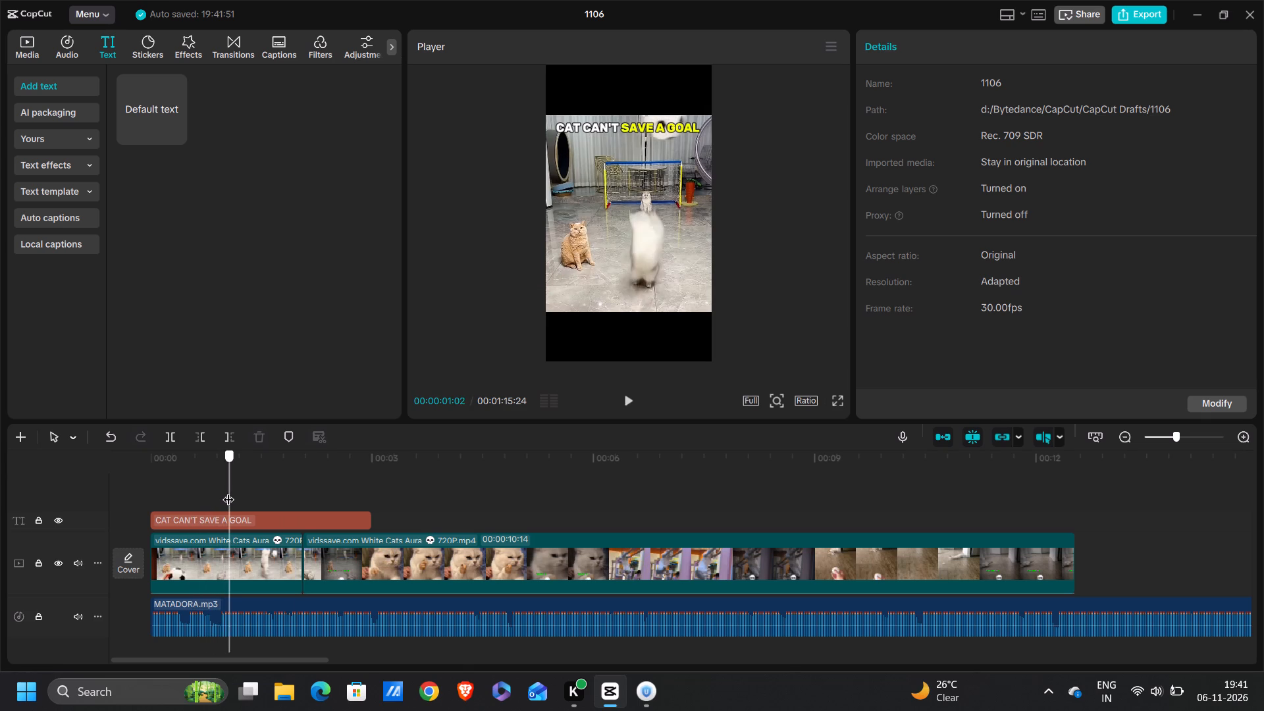
{"action": "left_click_drag", "start_coordinate": [228, 491], "coordinate": [249, 487]}
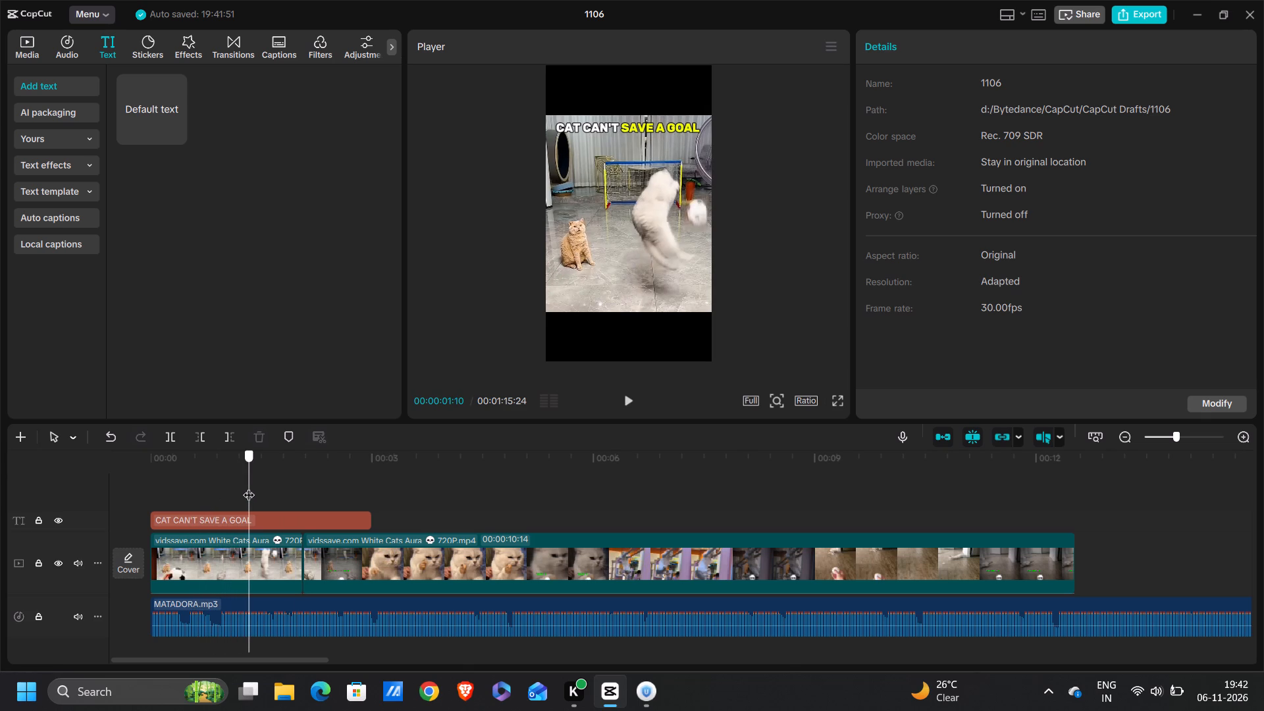
{"action": "left_click_drag", "start_coordinate": [249, 487], "coordinate": [256, 489]}
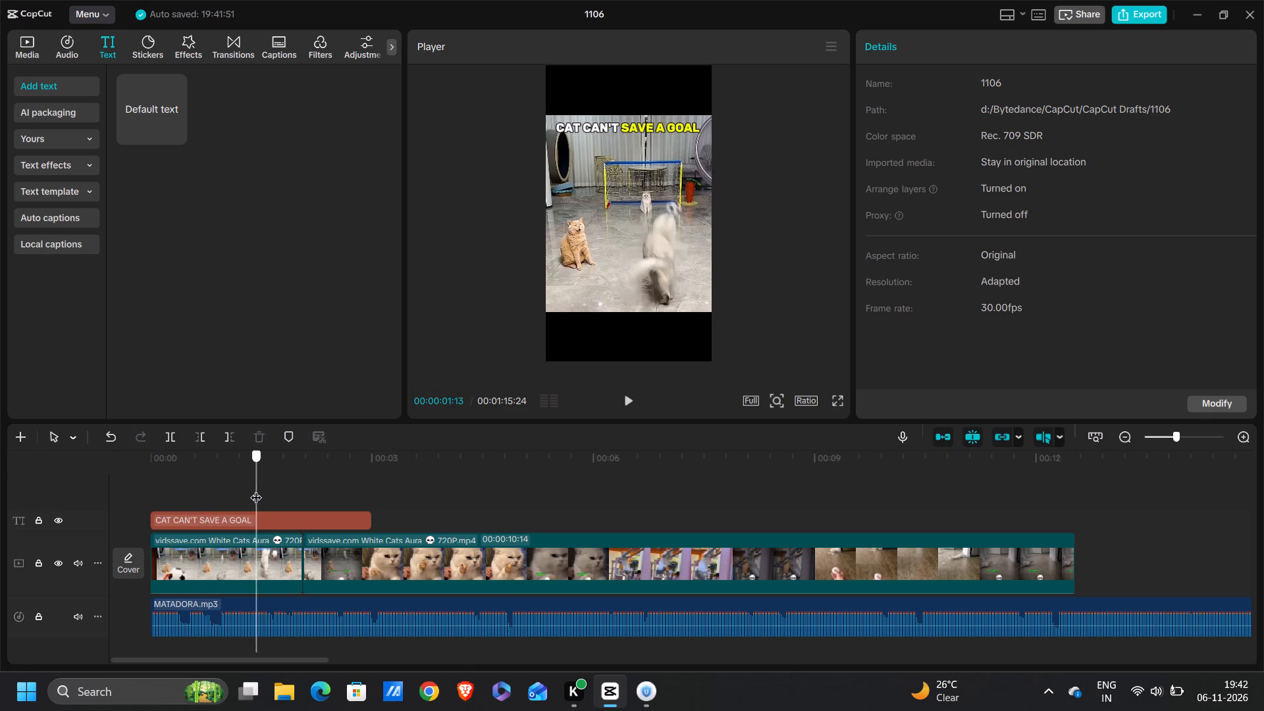
{"action": "left_click_drag", "start_coordinate": [256, 489], "coordinate": [151, 489]}
{"action": "key", "text": "space"}
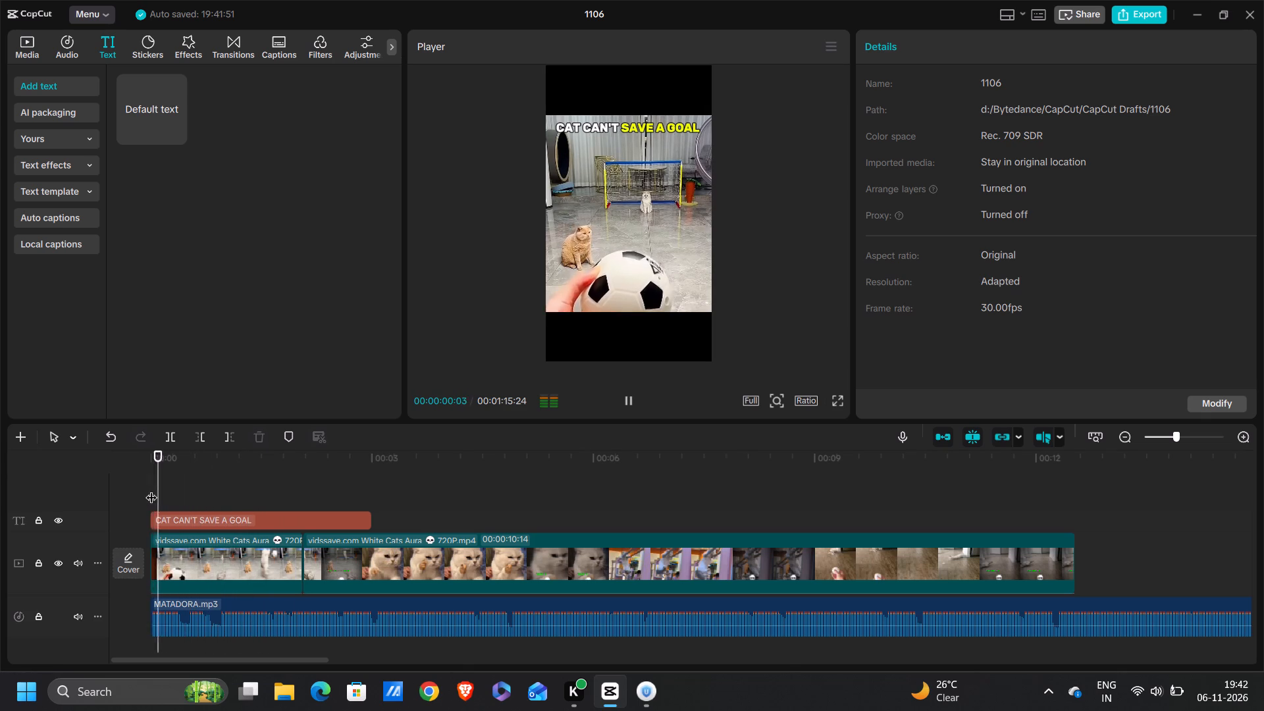
{"action": "key", "text": "space"}
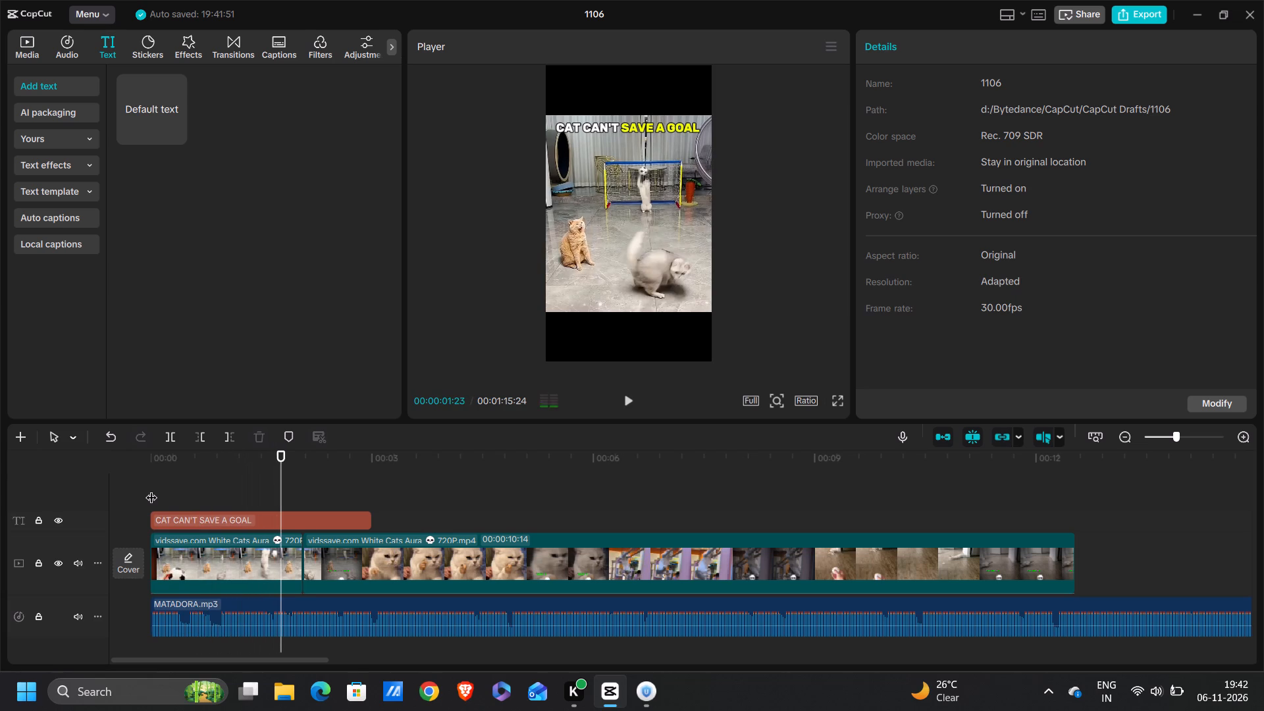
{"action": "left_click_drag", "start_coordinate": [284, 469], "coordinate": [223, 482]}
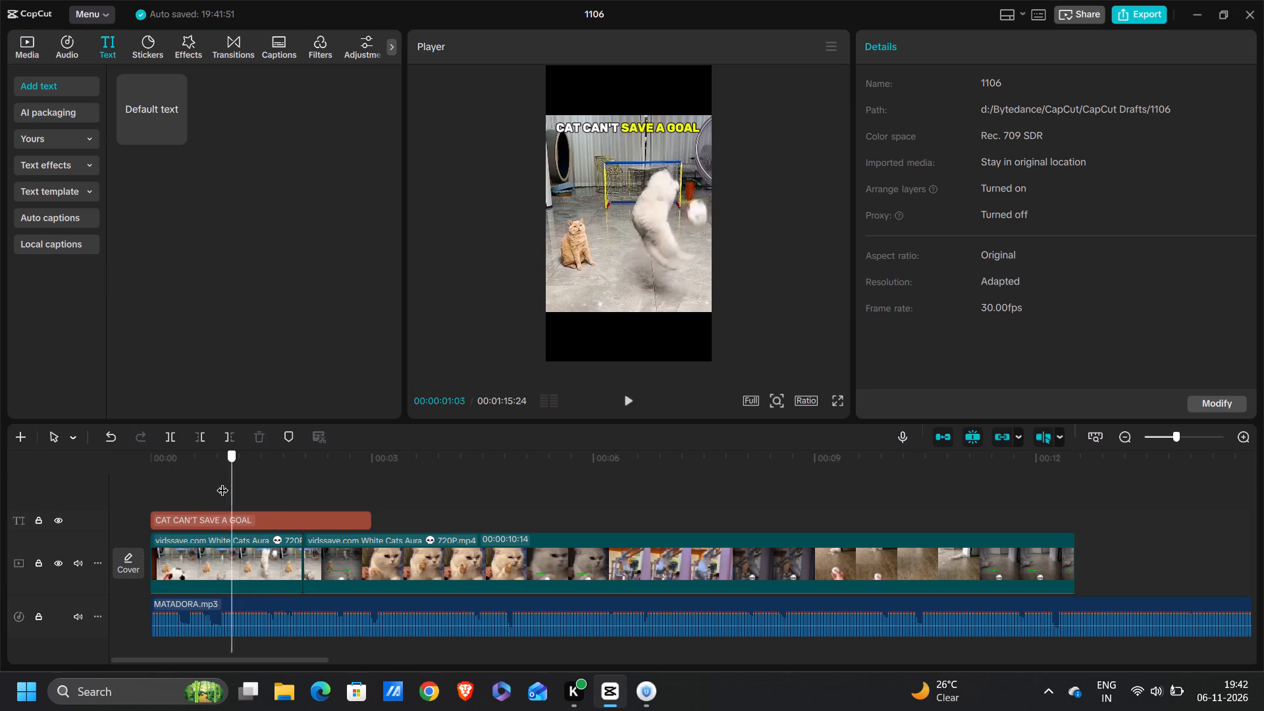
{"action": "left_click_drag", "start_coordinate": [223, 482], "coordinate": [194, 479]}
Replace "SAVE A GOAL" in the caption with "DODGE THE BALL", in uppercase like the rest of the text.
{"action": "left_click", "coordinate": [263, 513]}
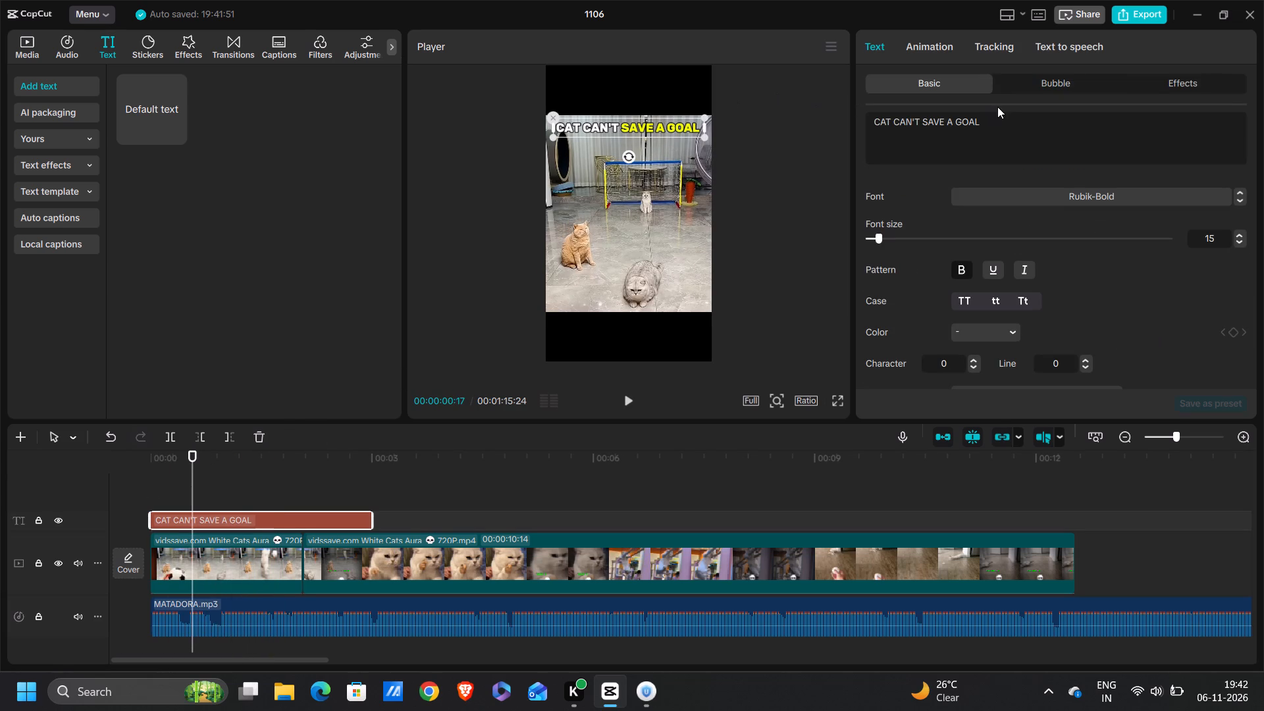
{"action": "left_click_drag", "start_coordinate": [985, 123], "coordinate": [922, 124]}
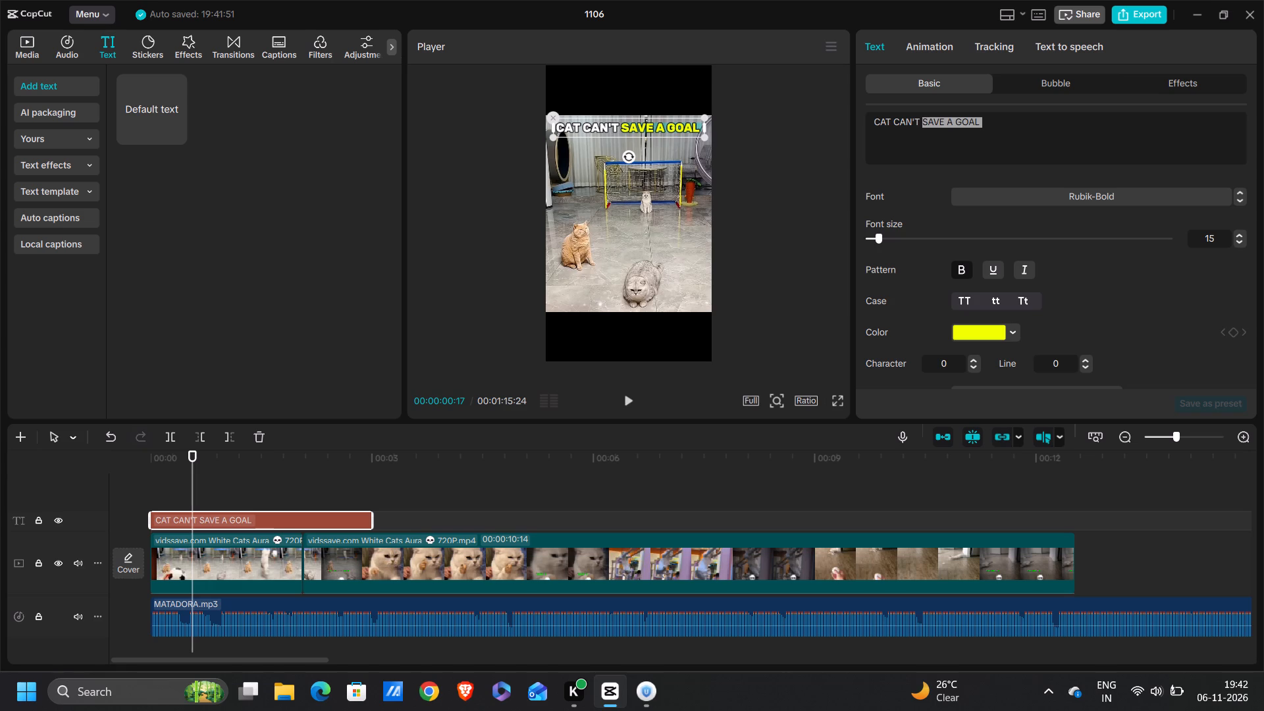
{"action": "key", "text": "BackSpace"}
{"action": "type", "text": "dog"}
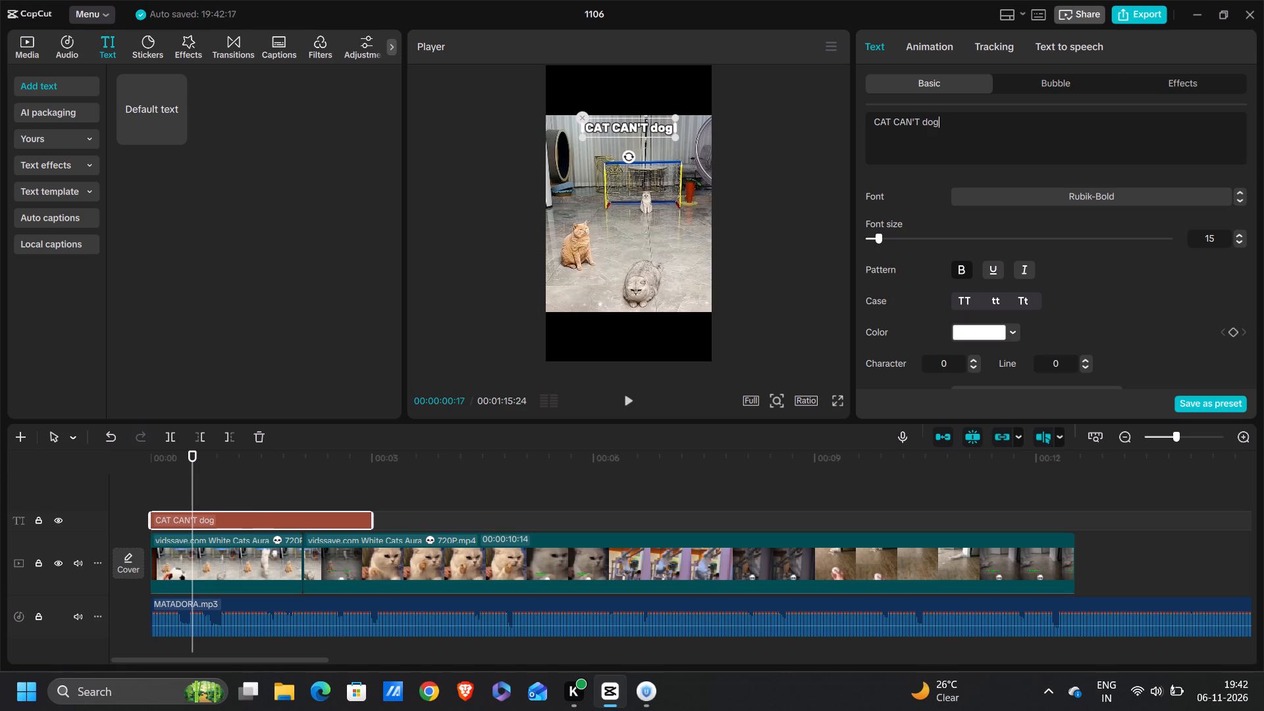
{"action": "key", "text": "BackSpace"}
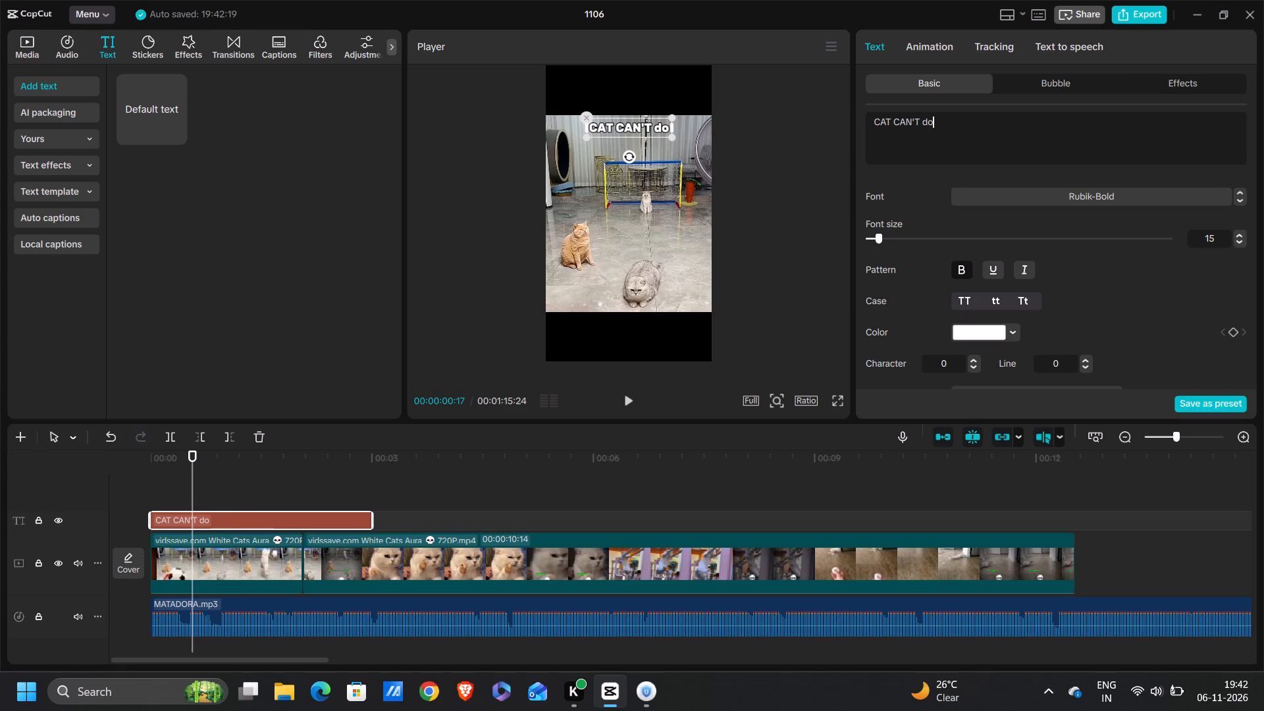
{"action": "type", "text": "dge"}
{"action": "key", "text": "space"}
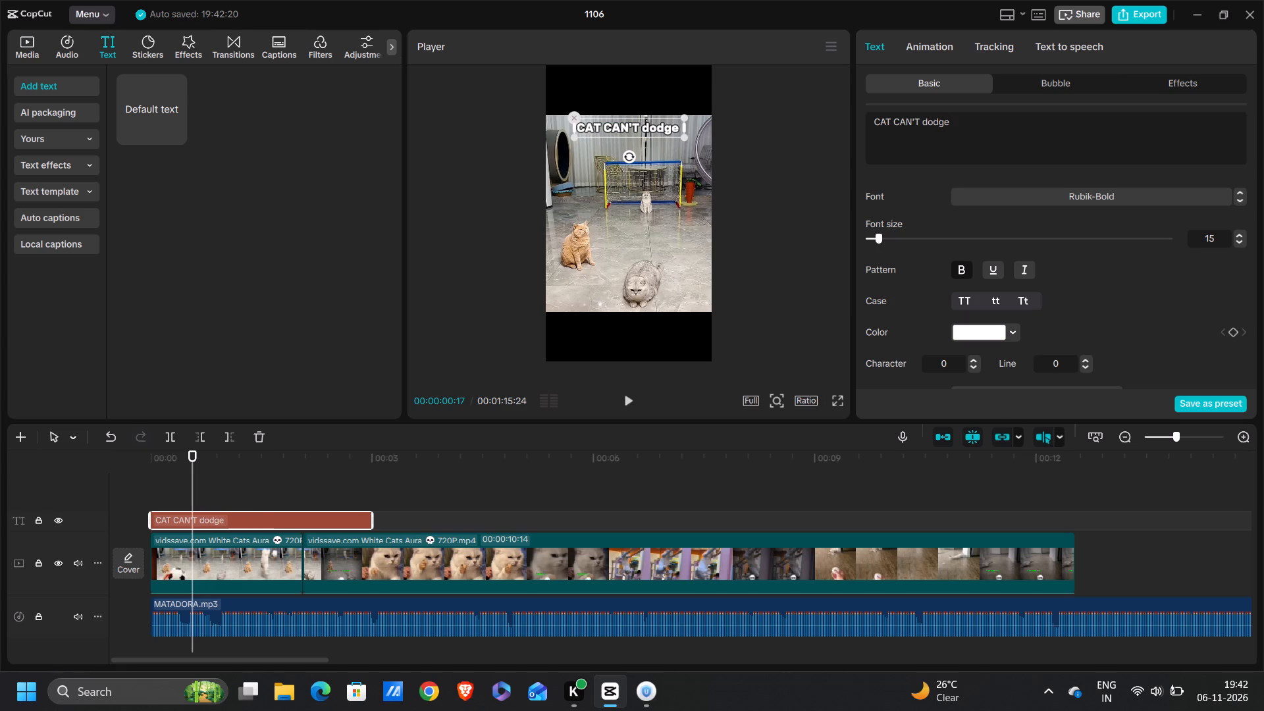
{"action": "type", "text": "the ba;;"}
{"action": "key", "text": "BackSpace"}
{"action": "key", "text": "BackSpace"}
{"action": "type", "text": "kk"}
{"action": "key", "text": "BackSpace"}
{"action": "type", "text": "ll"}
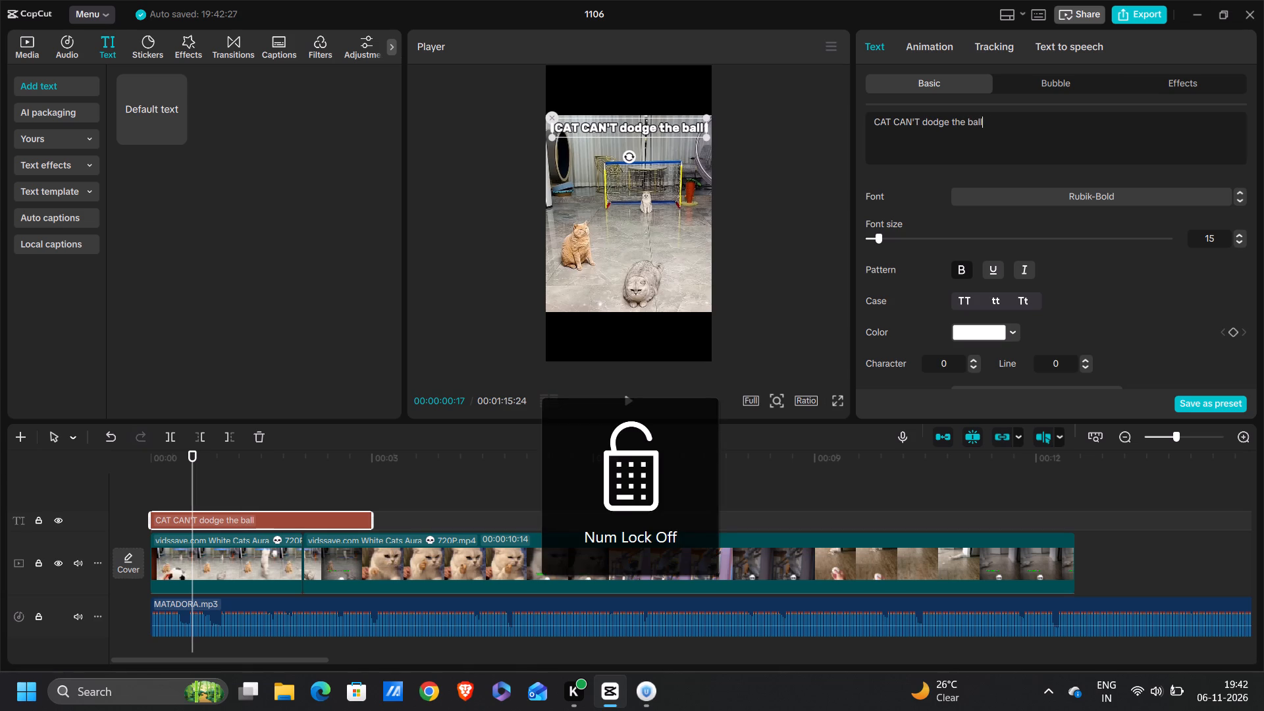
{"action": "left_click", "coordinate": [970, 302]}
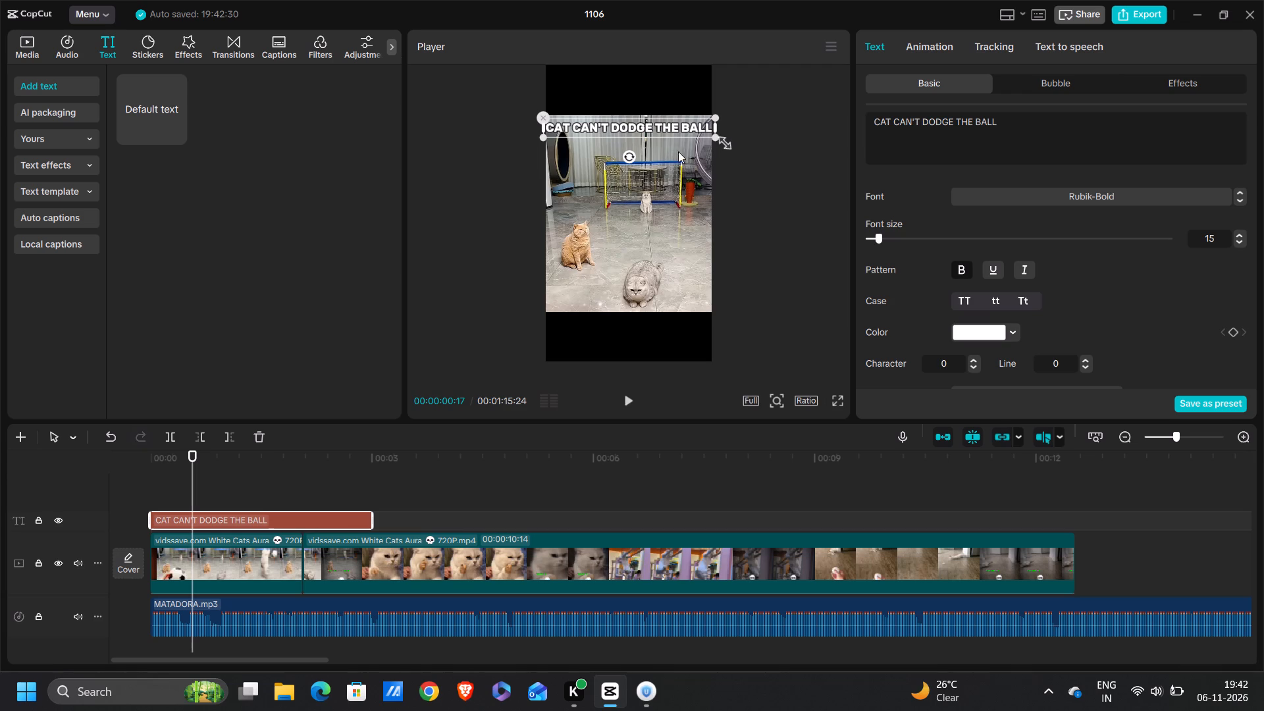
Change the caption font to Staatliches-Rg and resize the caption to span most of the frame's width.
{"action": "left_click_drag", "start_coordinate": [712, 136], "coordinate": [694, 130]}
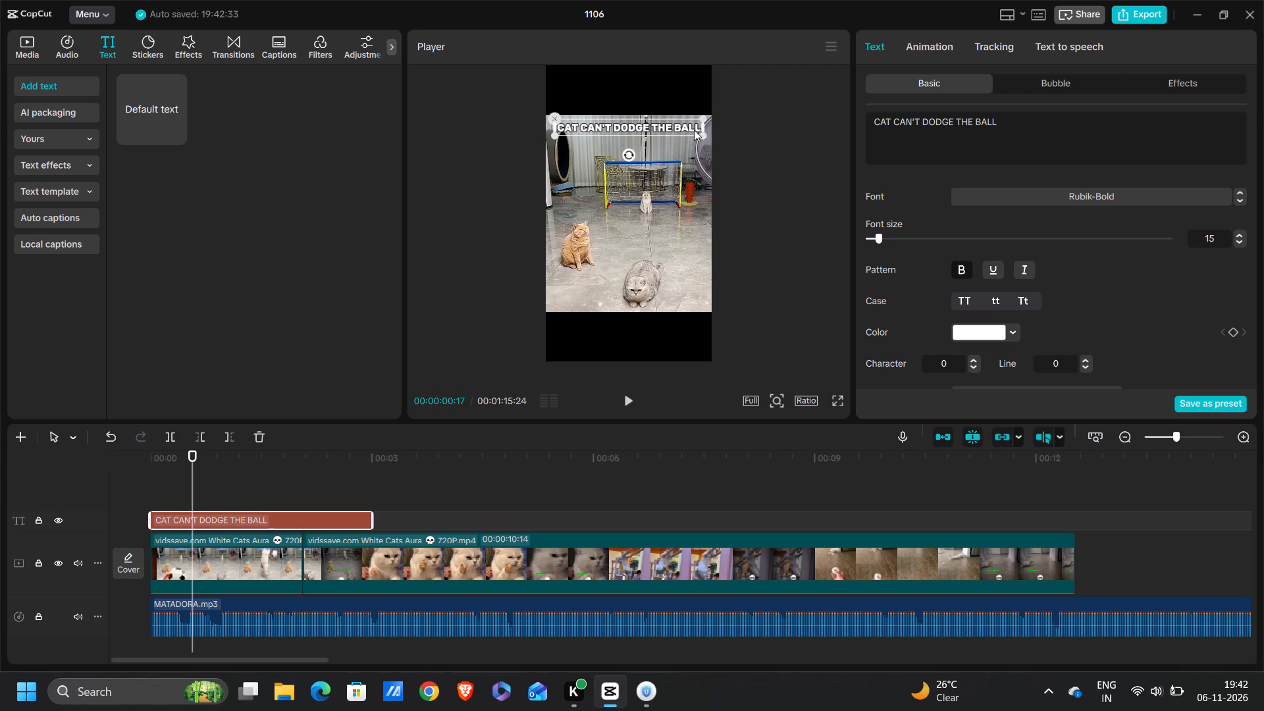
{"action": "left_click", "coordinate": [1071, 194]}
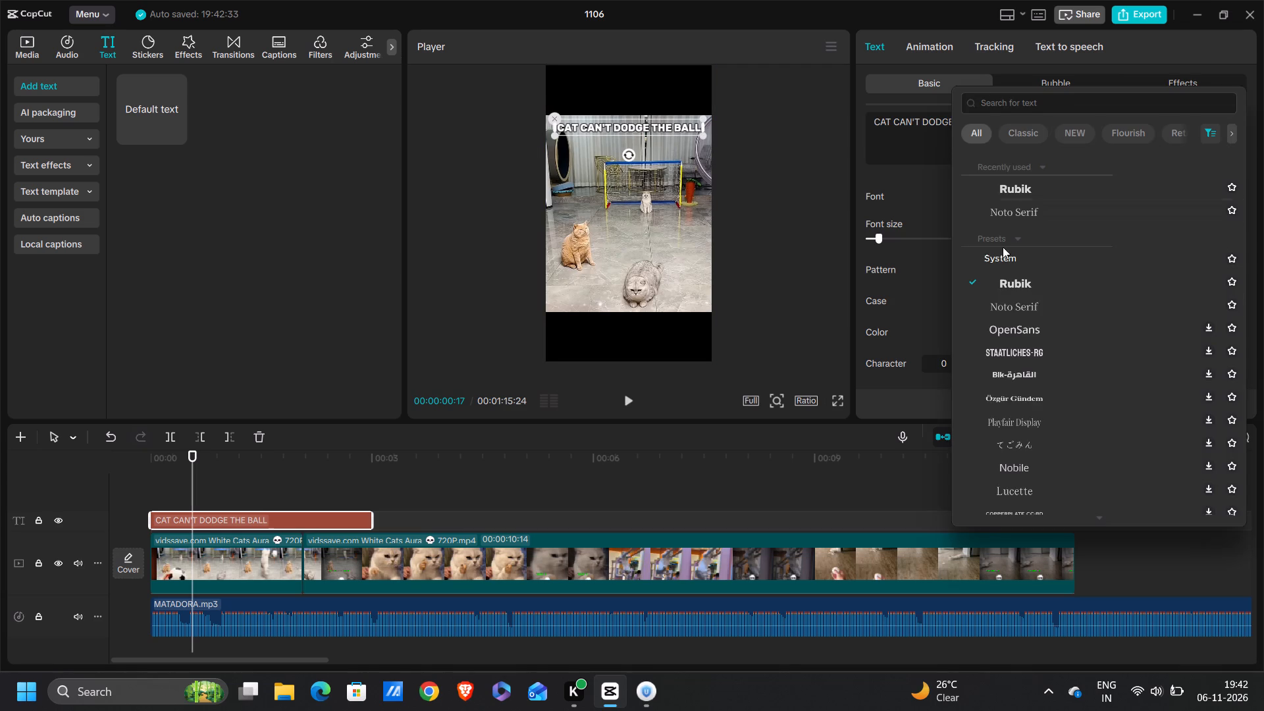
{"action": "left_click", "coordinate": [1040, 352]}
{"action": "left_click_drag", "start_coordinate": [676, 137], "coordinate": [692, 145]}
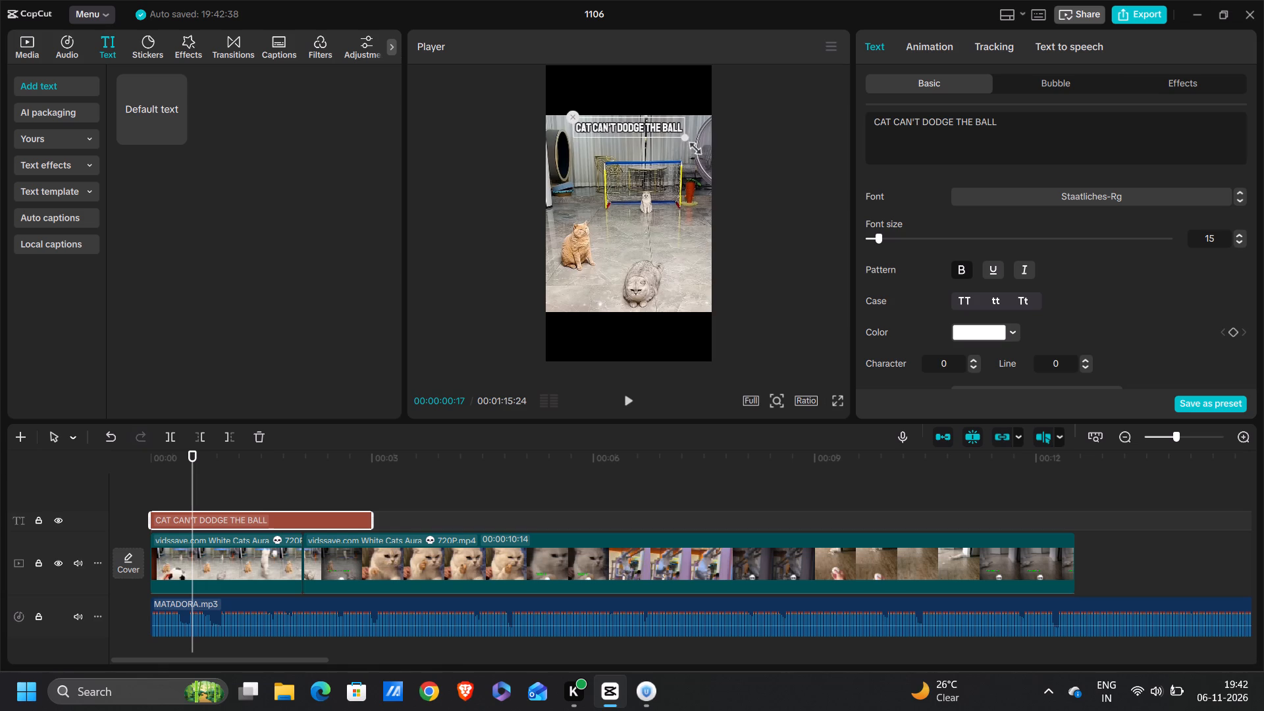
{"action": "left_click_drag", "start_coordinate": [692, 145], "coordinate": [720, 153]}
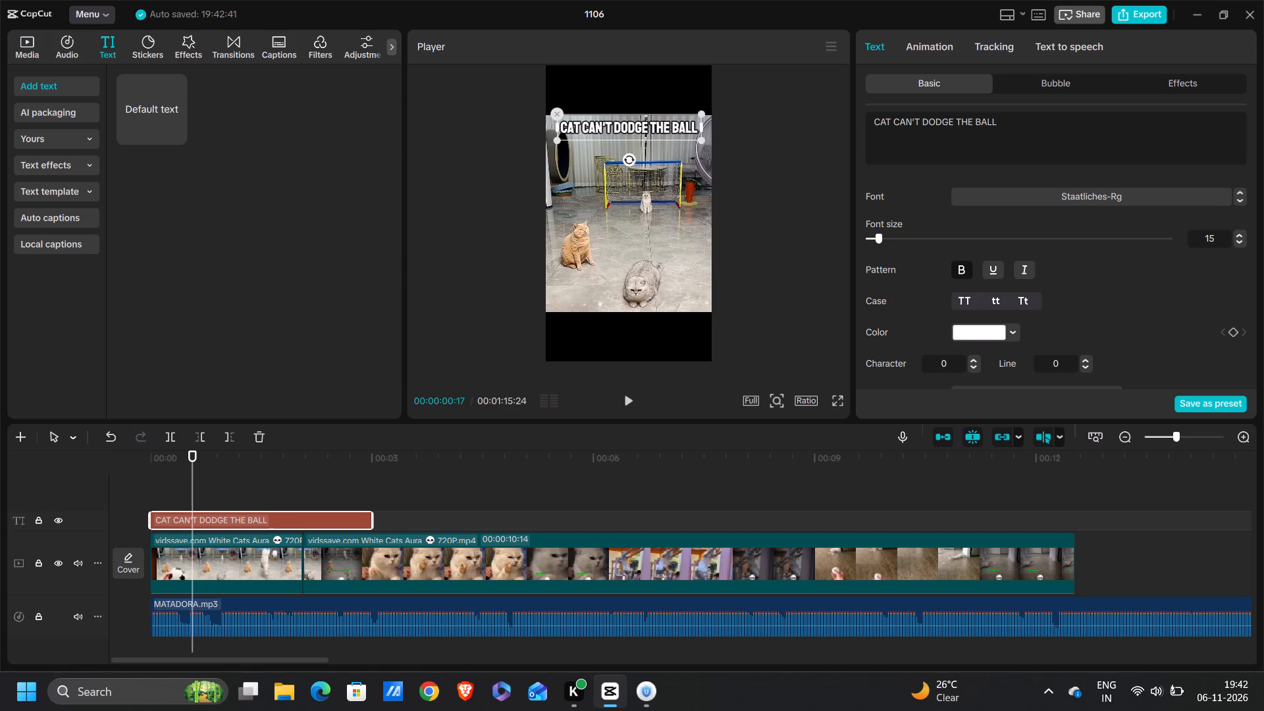
Apply the preset style with yellow letters and a black outline to only the words "DODGE THE BALL".
{"action": "left_click_drag", "start_coordinate": [922, 122], "coordinate": [1086, 109]}
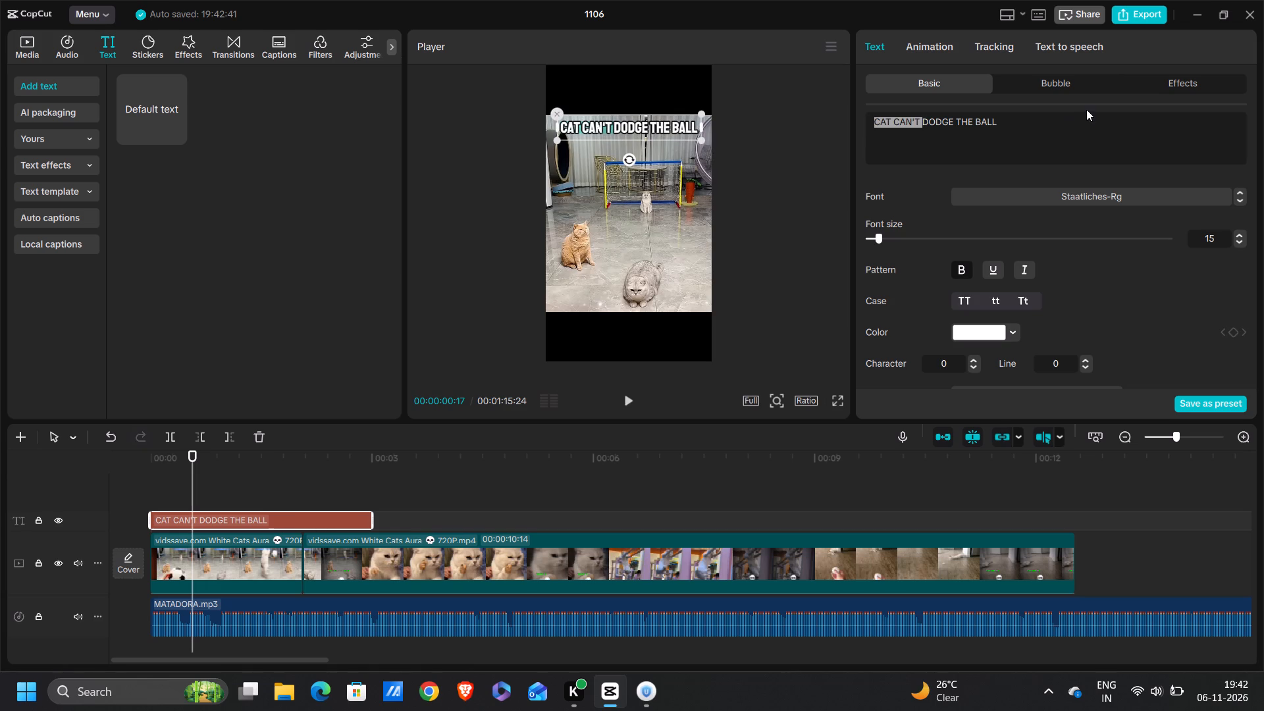
{"action": "left_click_drag", "start_coordinate": [1086, 109], "coordinate": [1038, 135]}
{"action": "scroll", "coordinate": [1024, 290], "scroll_direction": "down", "scroll_amount": 2}
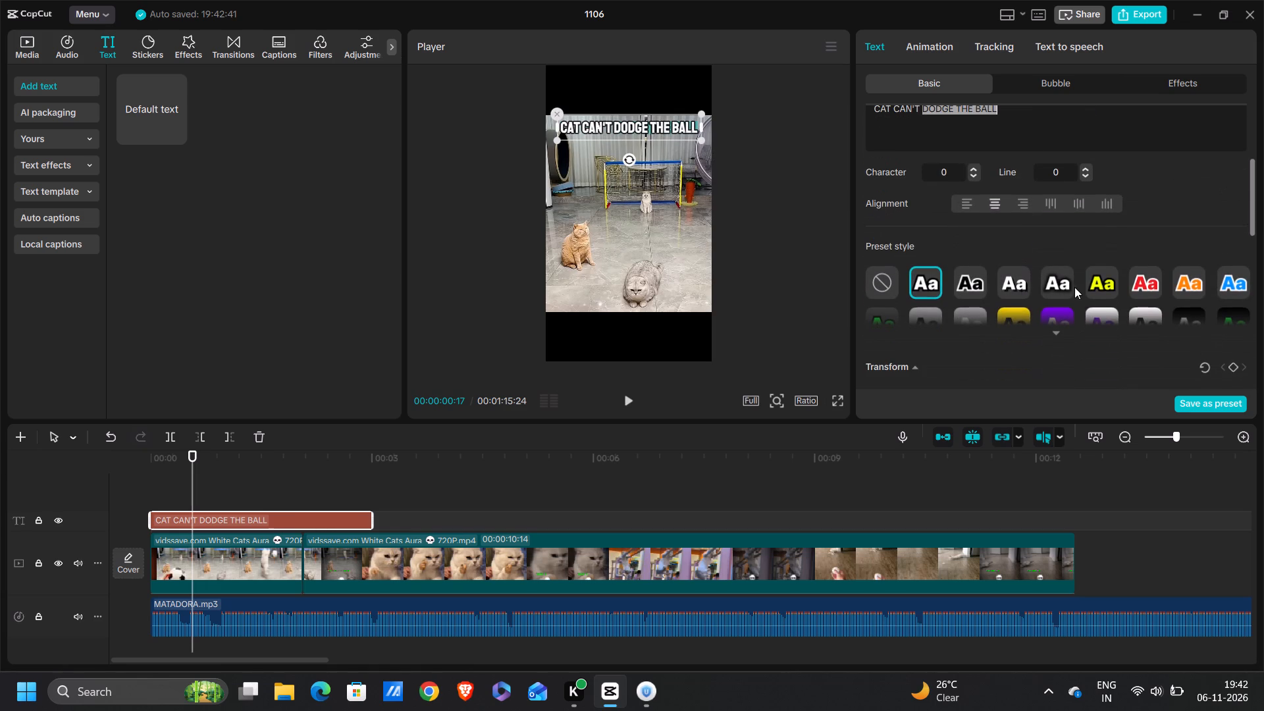
{"action": "left_click", "coordinate": [1100, 287]}
{"action": "left_click", "coordinate": [774, 178]}
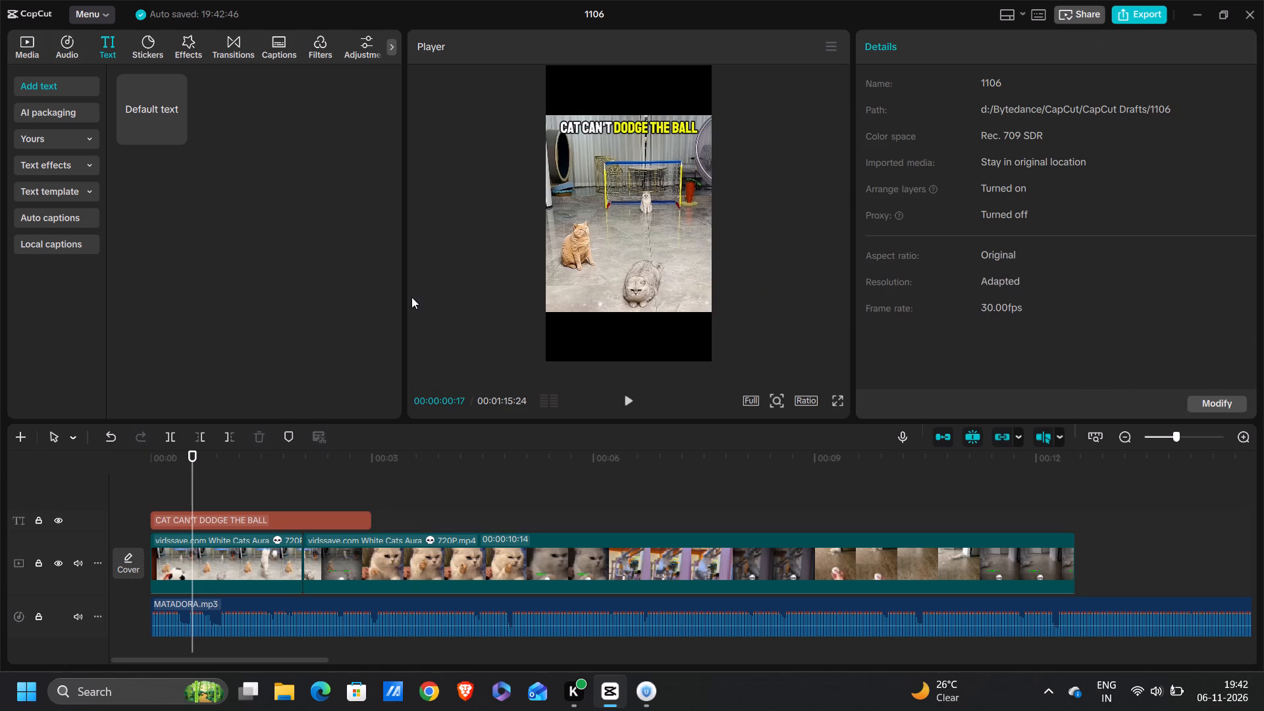
Trim the end of the caption to 00:00:02:02, at the existing split in the cat video.
{"action": "left_click_drag", "start_coordinate": [193, 468], "coordinate": [164, 469]}
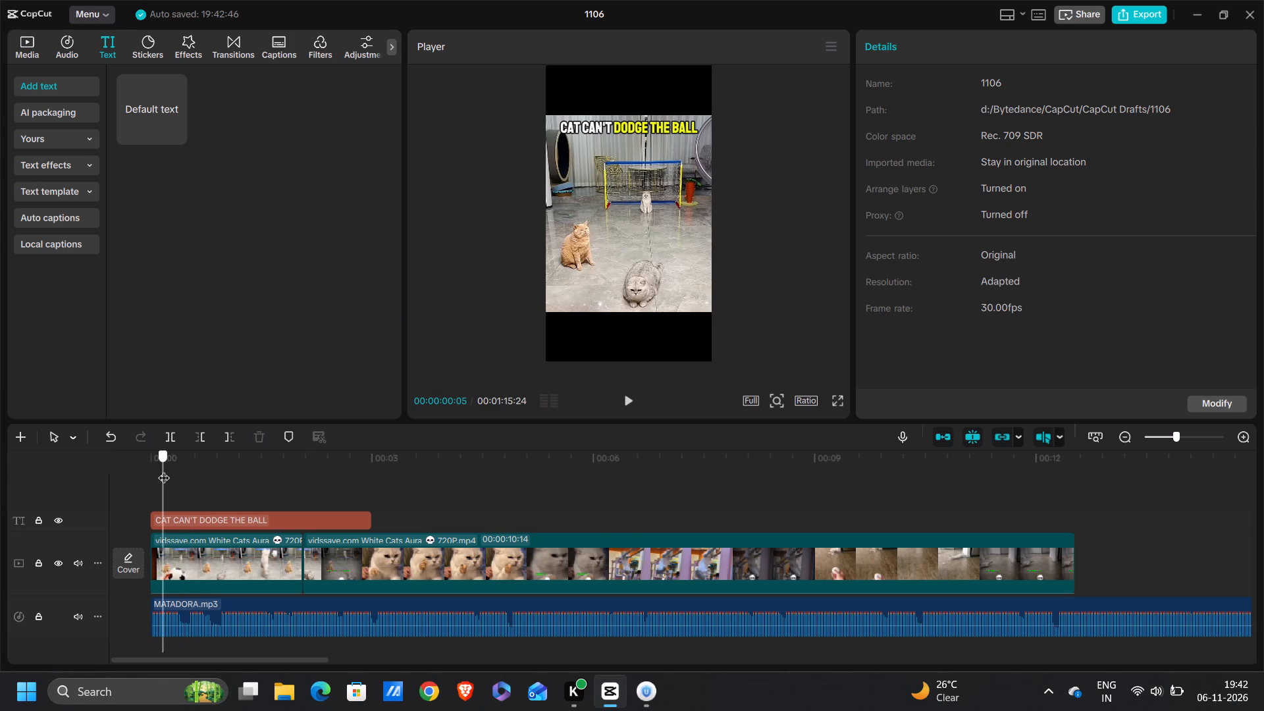
{"action": "left_click_drag", "start_coordinate": [164, 469], "coordinate": [180, 473]}
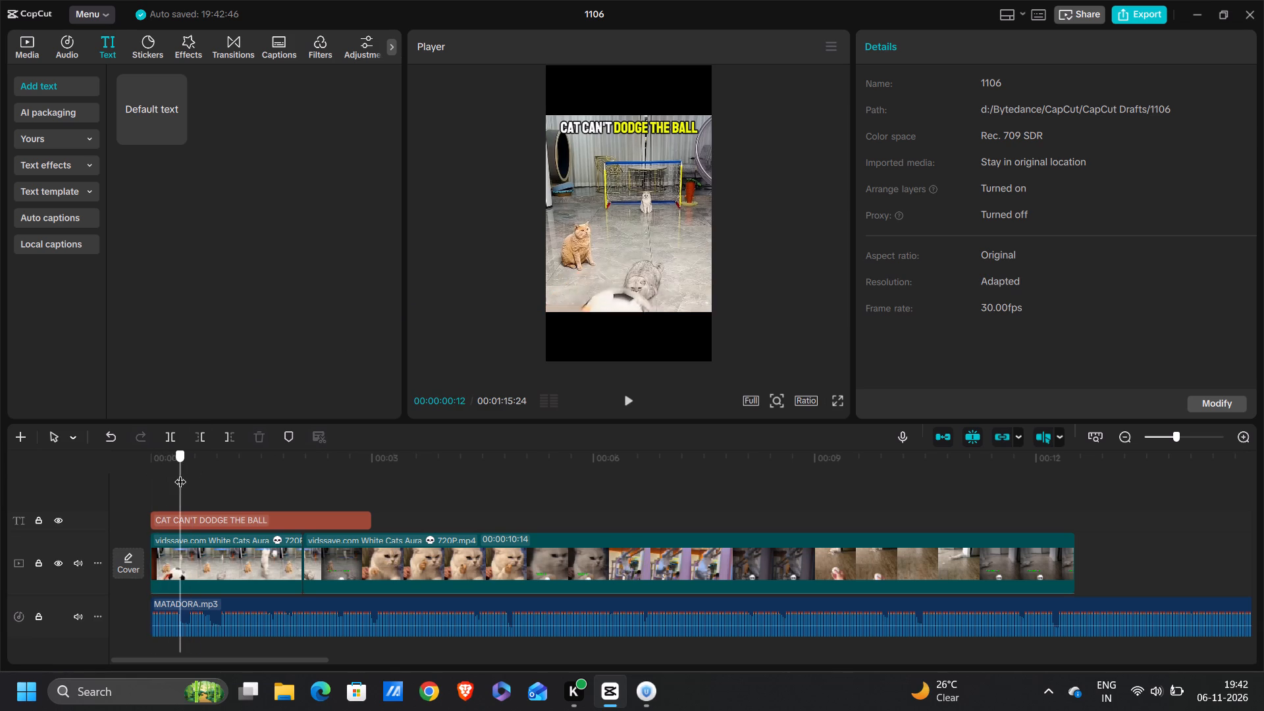
{"action": "left_click_drag", "start_coordinate": [180, 473], "coordinate": [226, 469]}
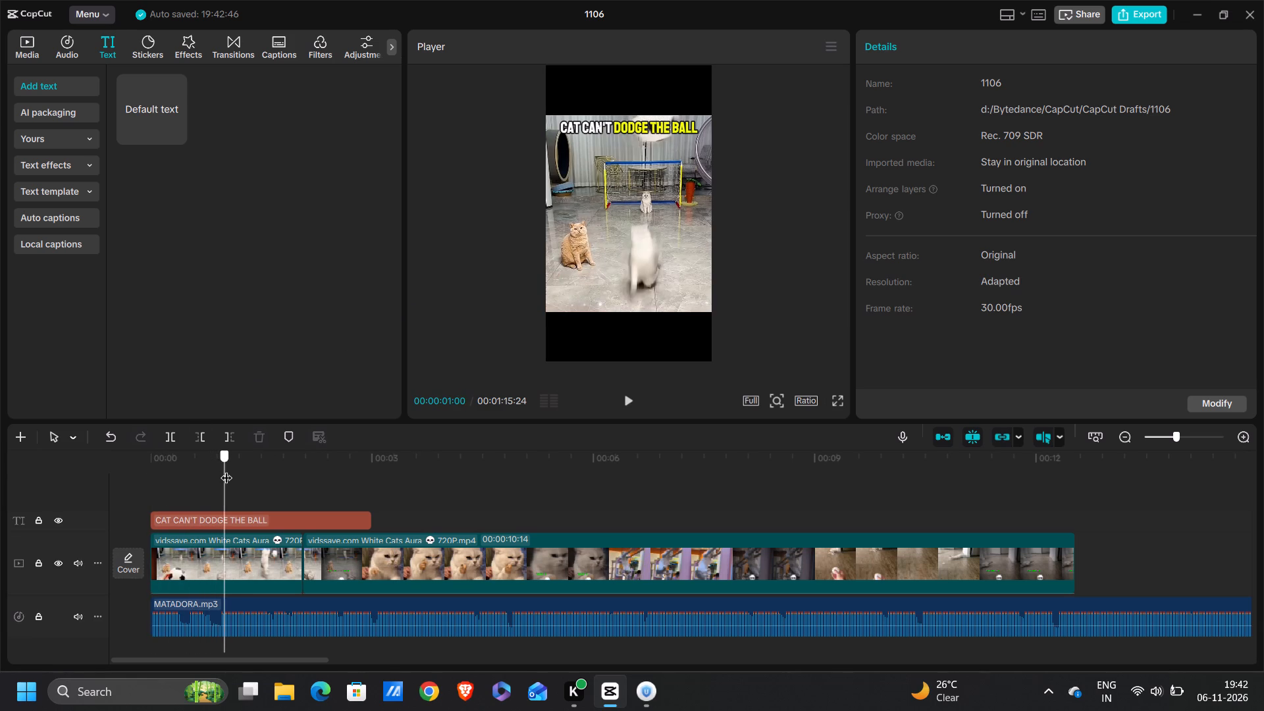
{"action": "left_click_drag", "start_coordinate": [226, 469], "coordinate": [249, 466]}
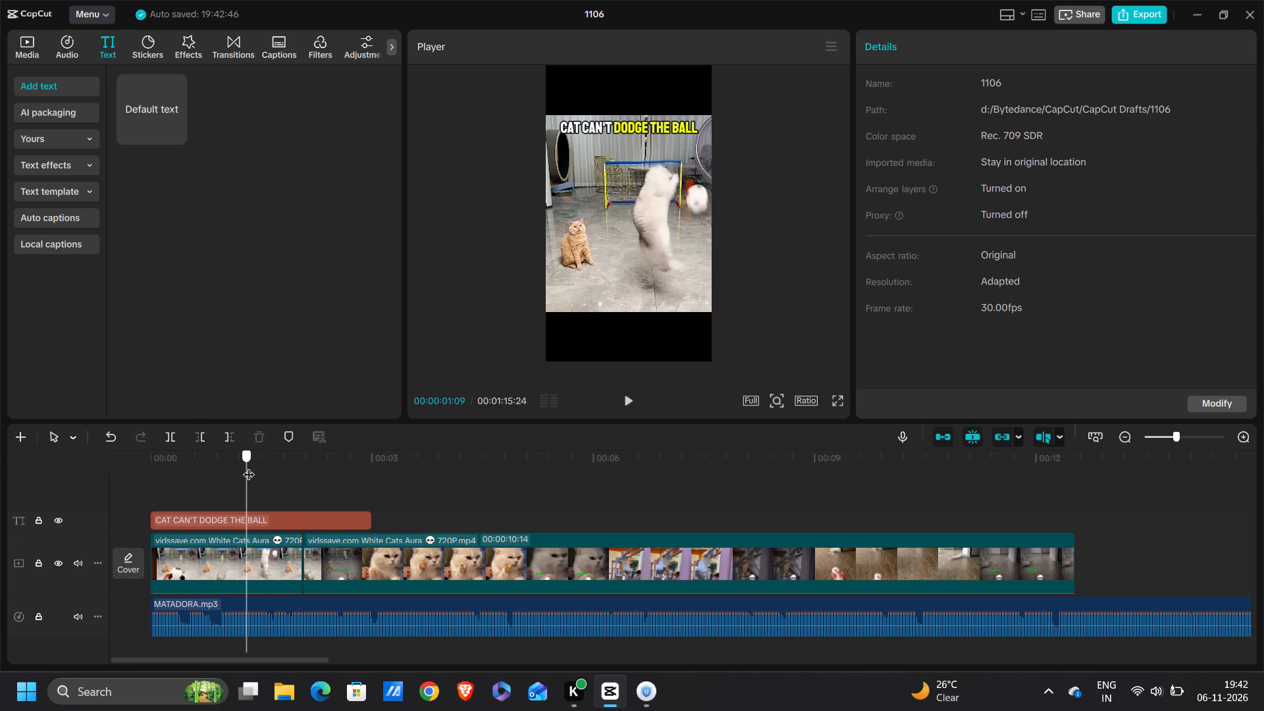
{"action": "left_click_drag", "start_coordinate": [249, 466], "coordinate": [230, 458]}
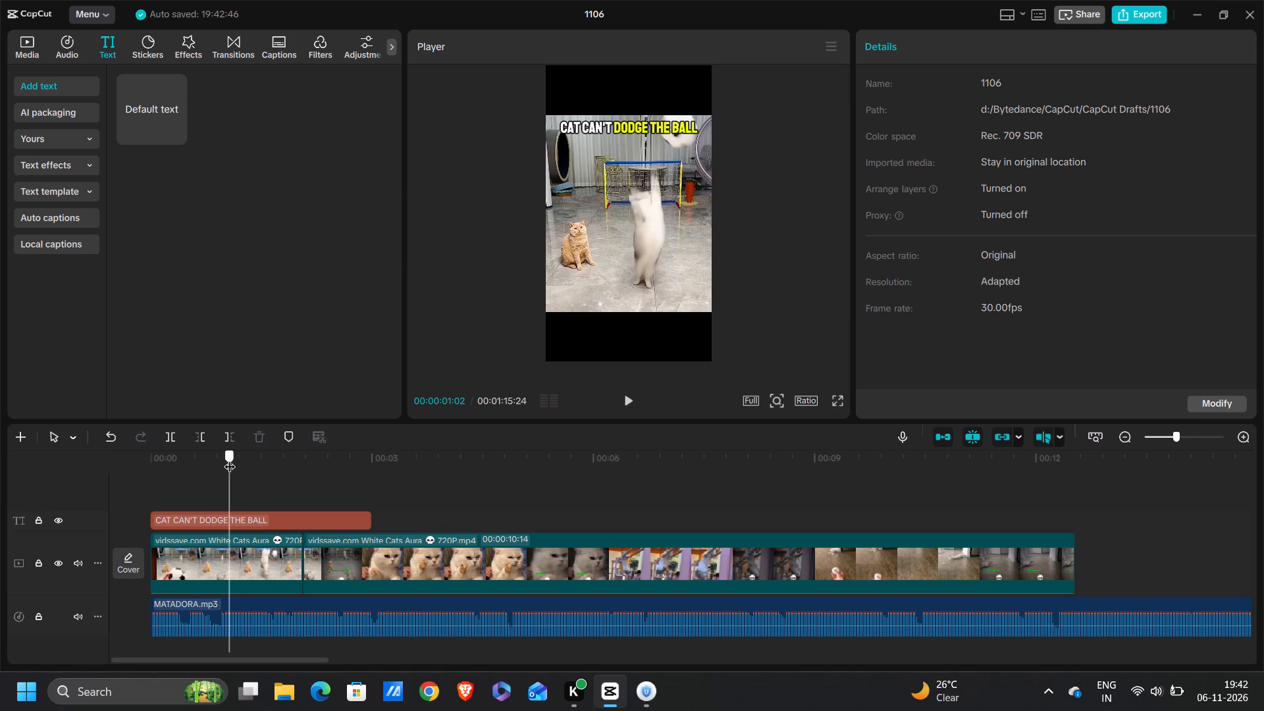
{"action": "left_click_drag", "start_coordinate": [230, 458], "coordinate": [224, 456]}
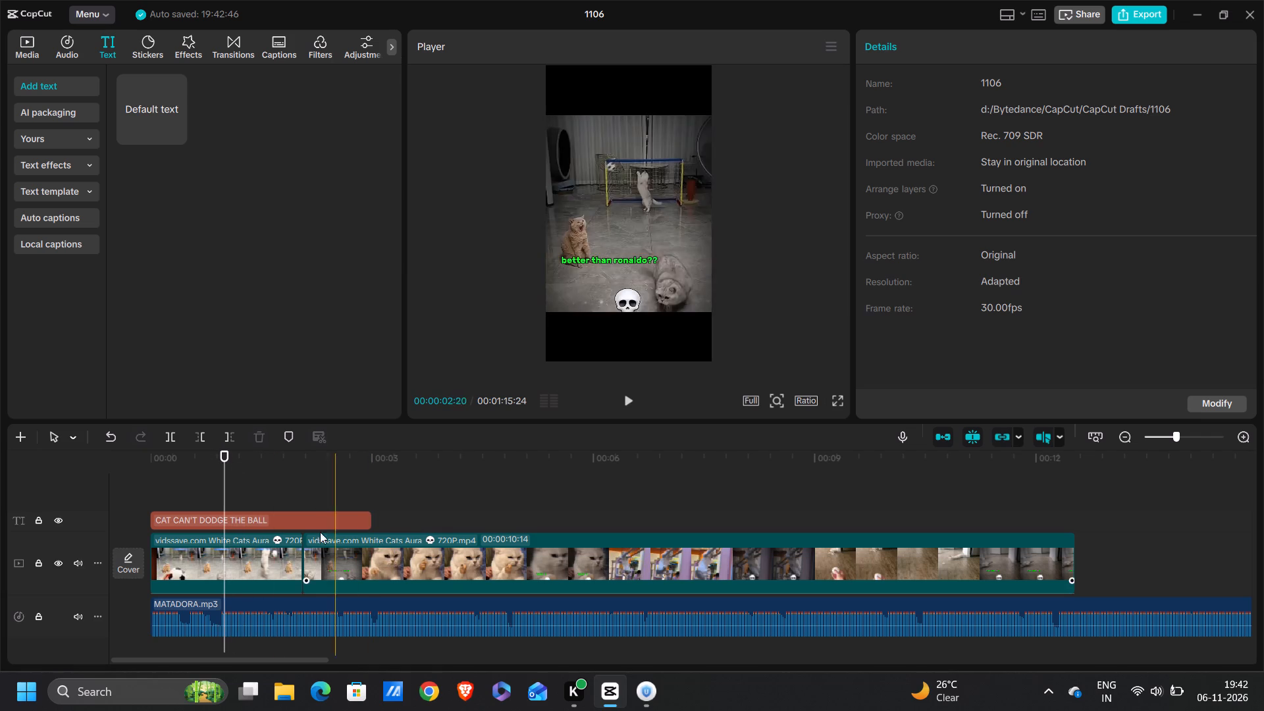
{"action": "left_click", "coordinate": [292, 521]}
{"action": "double_click", "coordinate": [298, 495]}
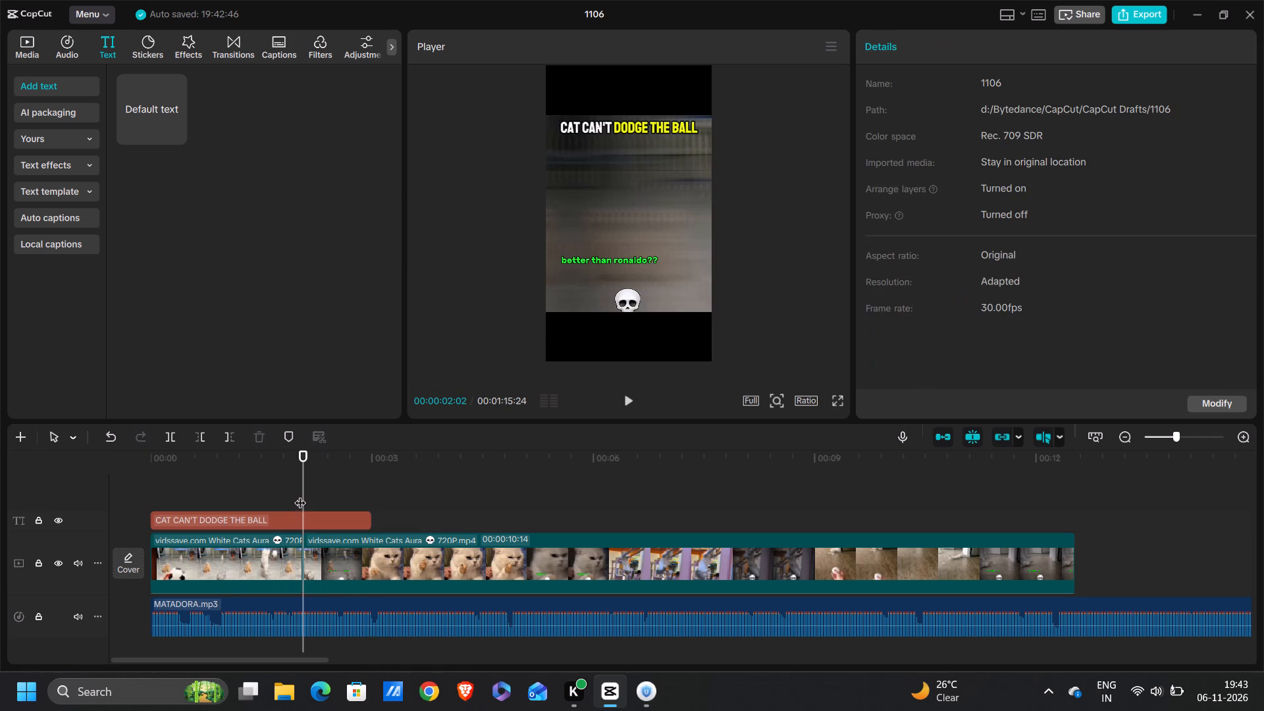
{"action": "left_click", "coordinate": [304, 523]}
{"action": "left_click", "coordinate": [229, 433]}
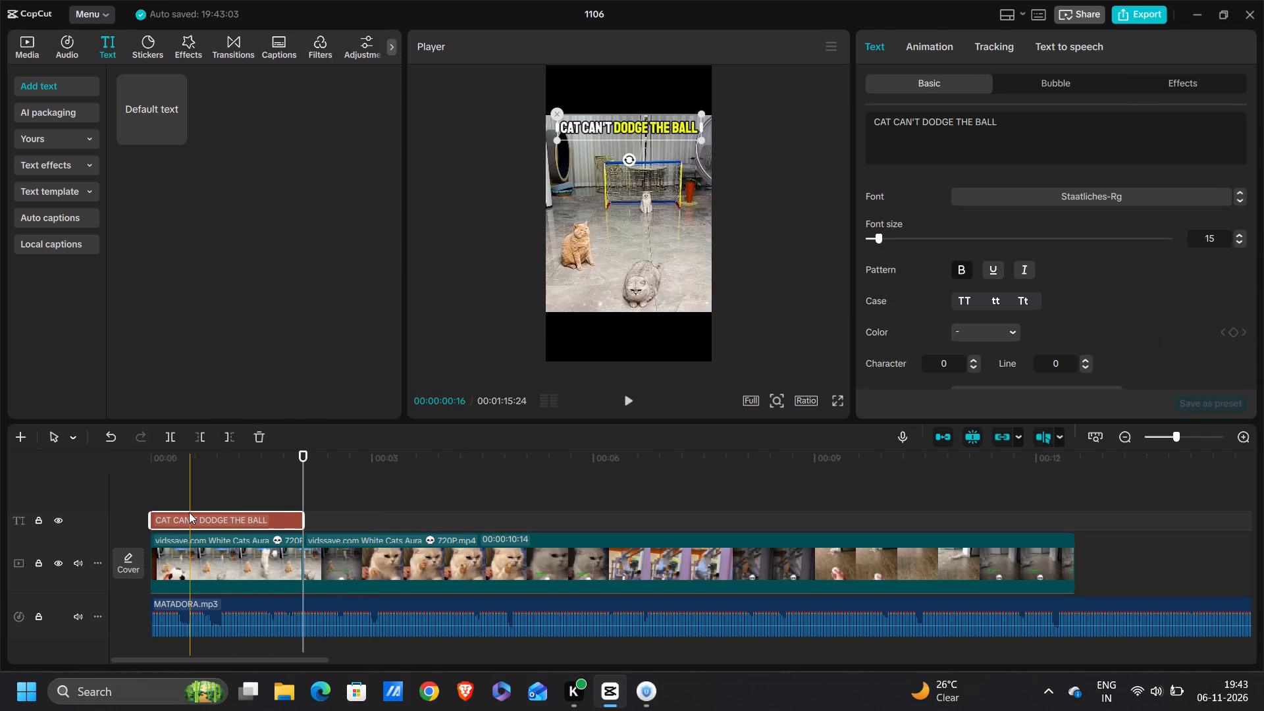
Split the cat video at 00:00:01:04, where the jumping cat stretches up and the ball is in the air.
{"action": "left_click", "coordinate": [189, 512]}
{"action": "double_click", "coordinate": [196, 481]}
{"action": "left_click_drag", "start_coordinate": [196, 483], "coordinate": [194, 483]}
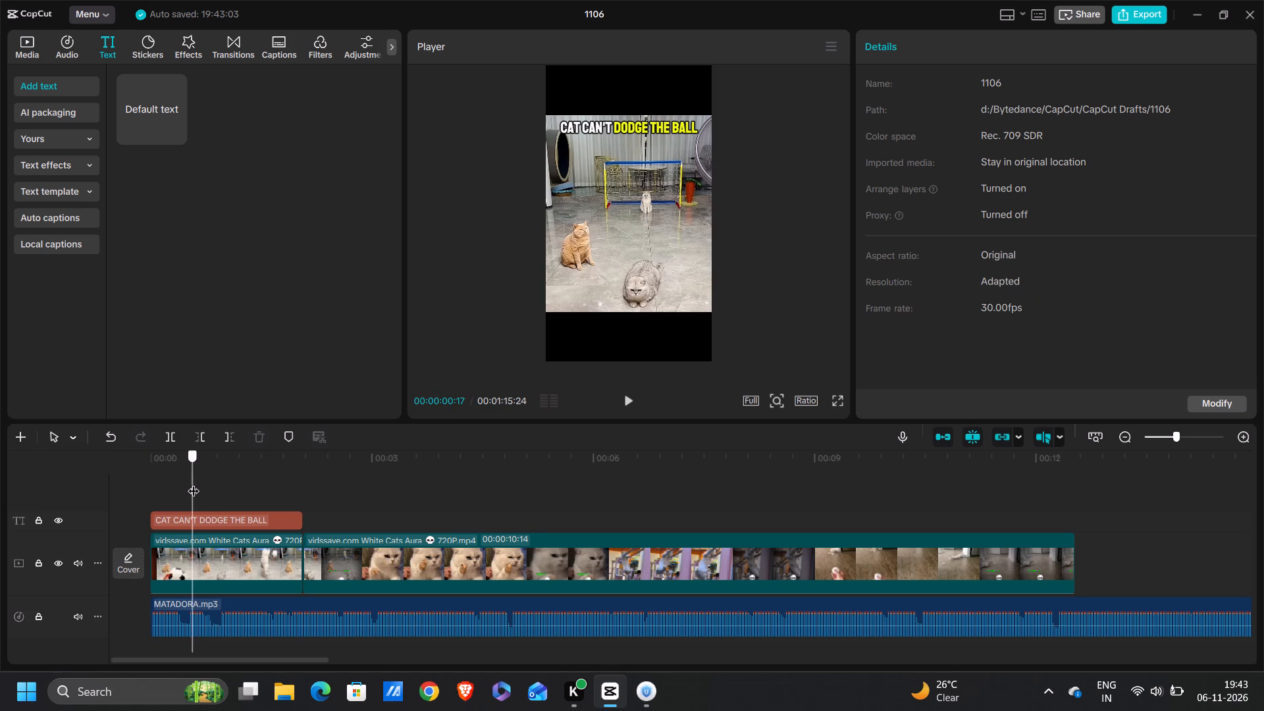
{"action": "left_click_drag", "start_coordinate": [194, 483], "coordinate": [234, 494]}
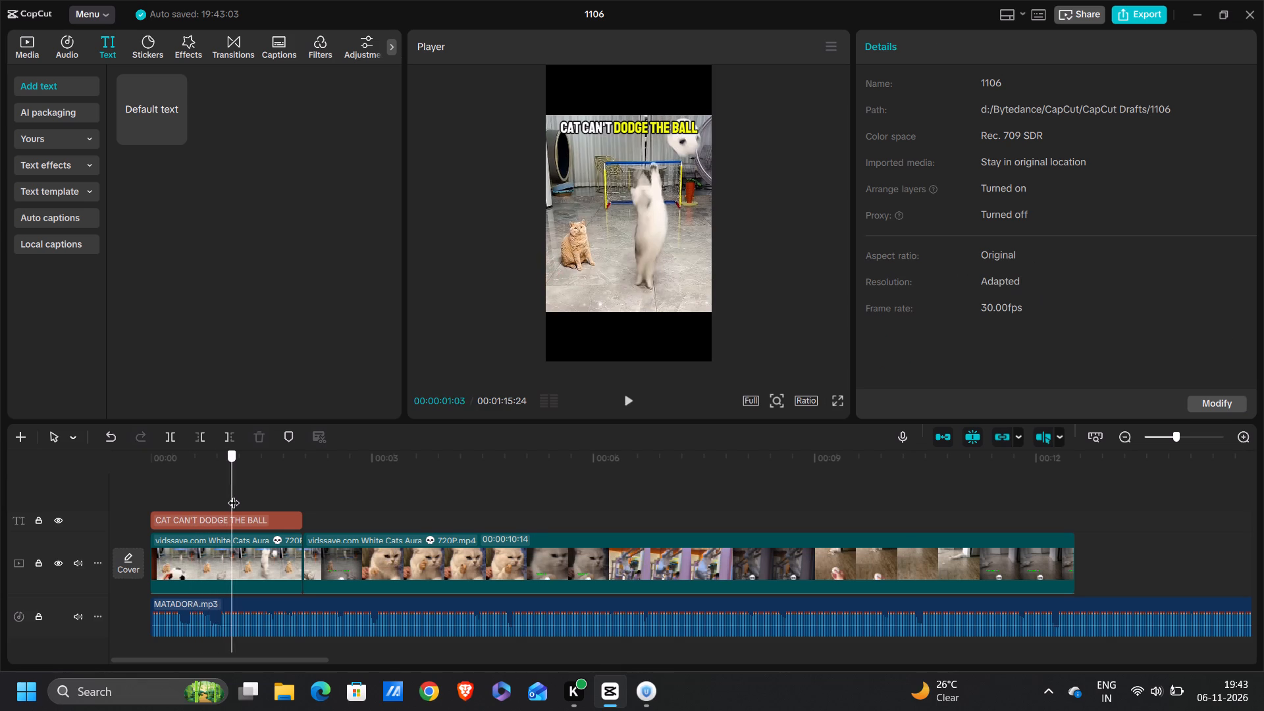
{"action": "left_click_drag", "start_coordinate": [234, 494], "coordinate": [234, 495]}
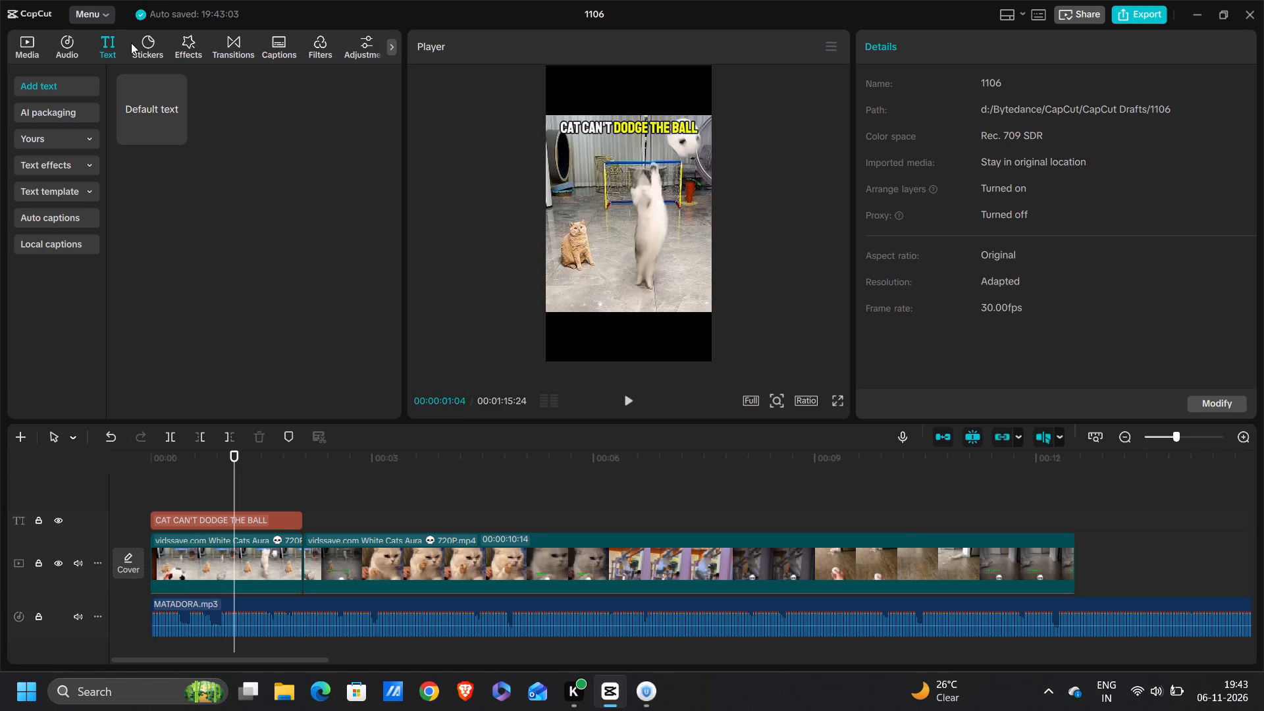
{"action": "left_click", "coordinate": [167, 431]}
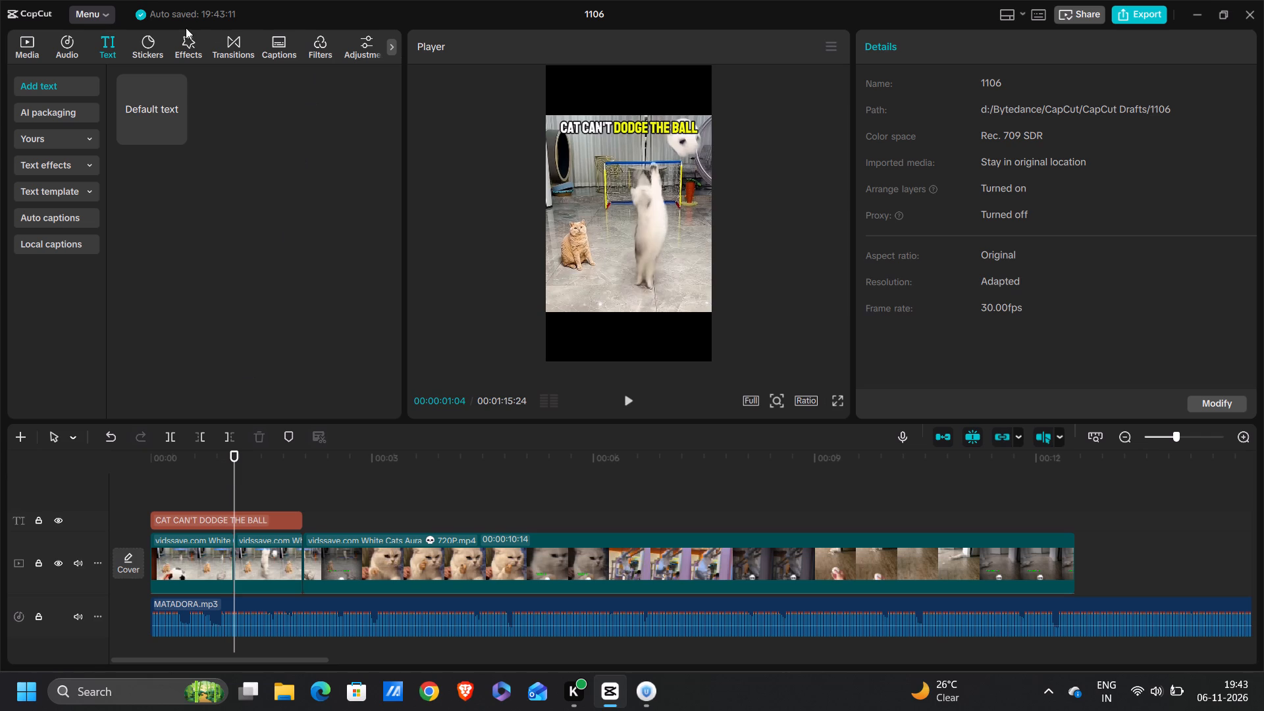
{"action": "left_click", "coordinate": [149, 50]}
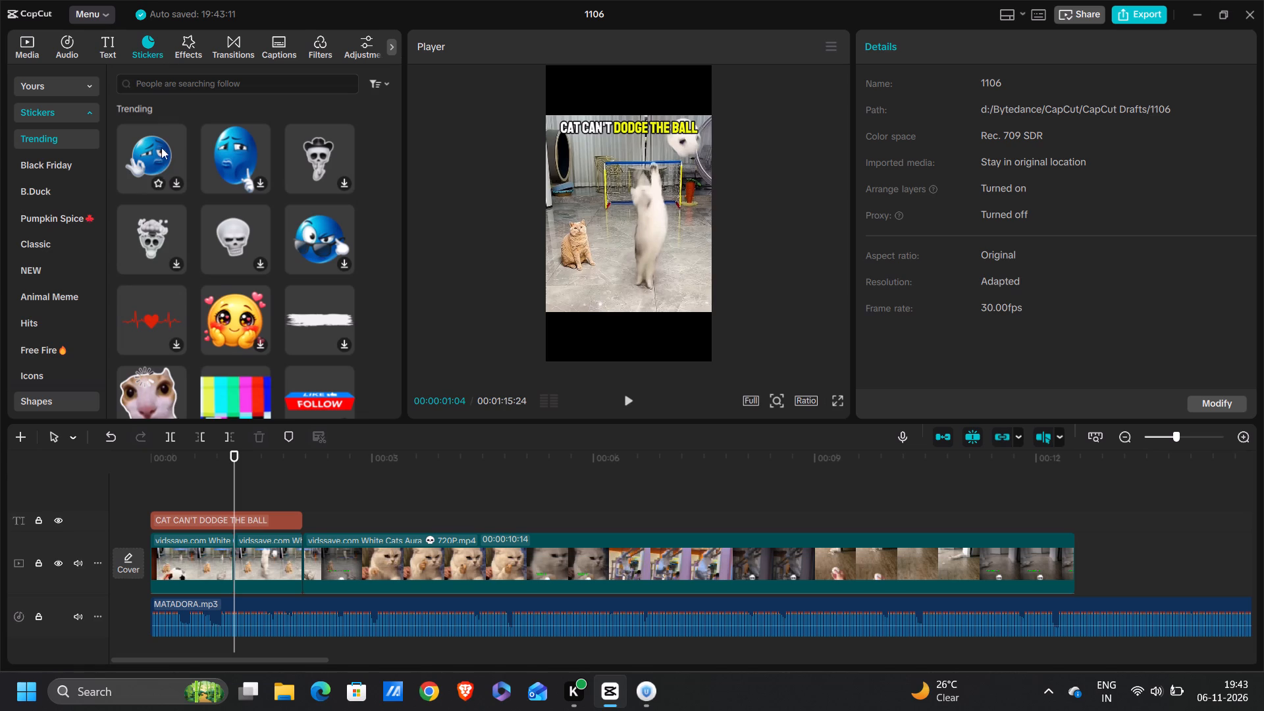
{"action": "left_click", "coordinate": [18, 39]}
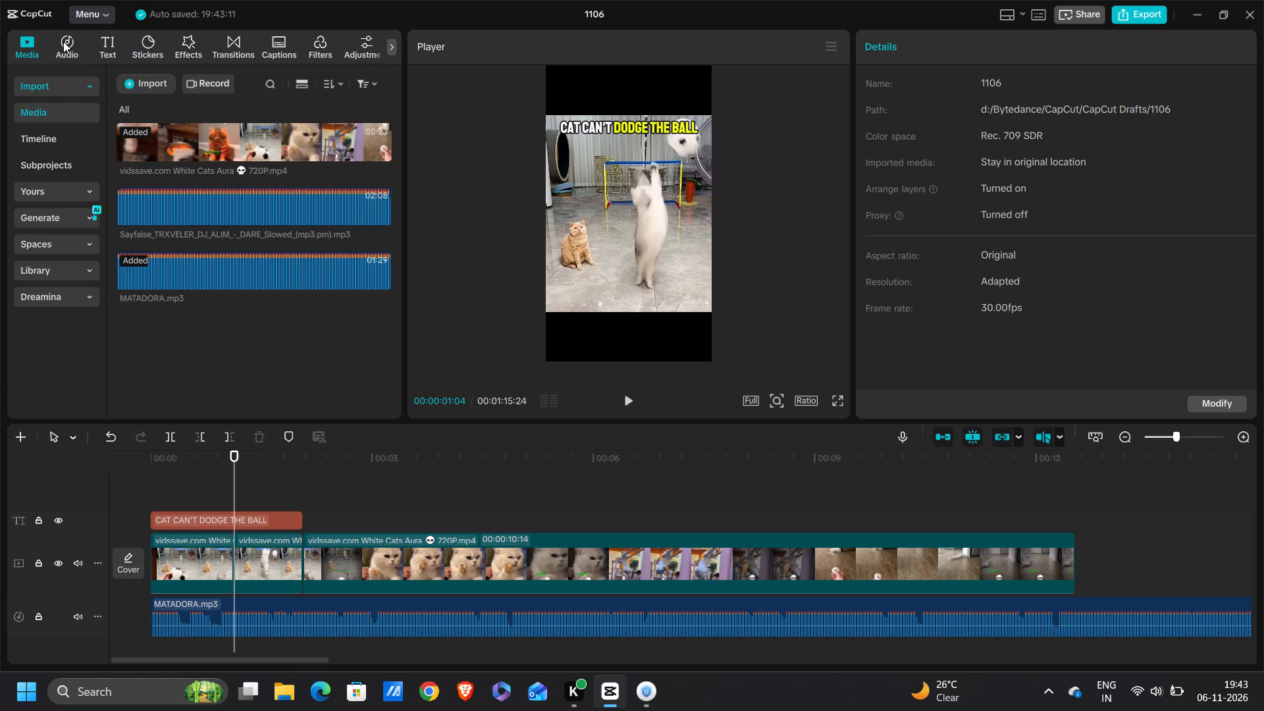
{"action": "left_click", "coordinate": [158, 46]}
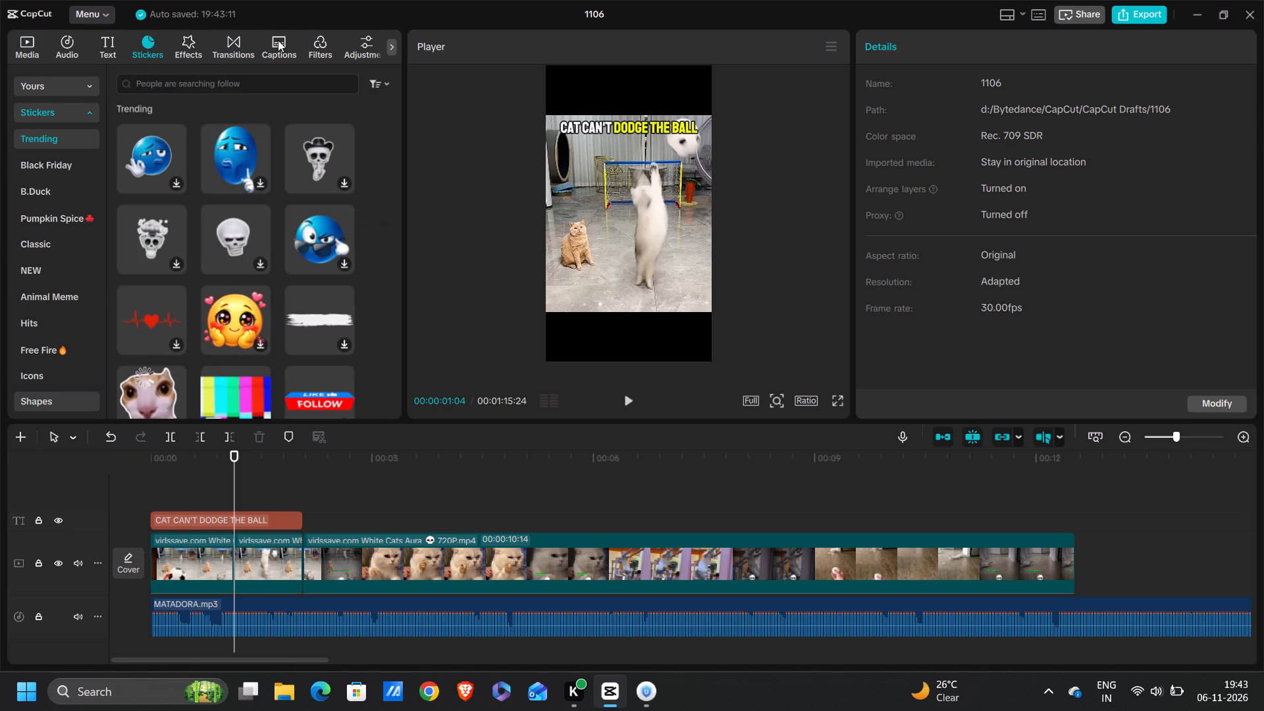
Search the filter library for "black".
{"action": "left_click", "coordinate": [317, 37]}
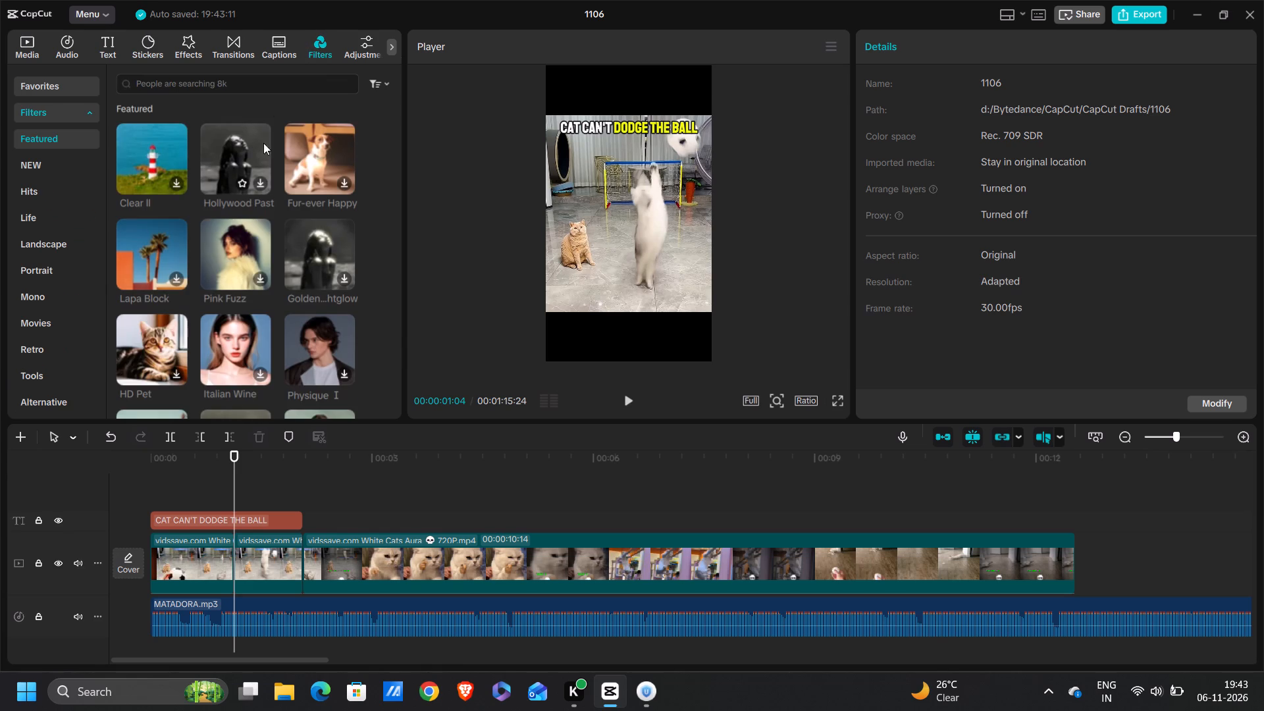
{"action": "scroll", "coordinate": [22, 359], "scroll_direction": "down", "scroll_amount": 2}
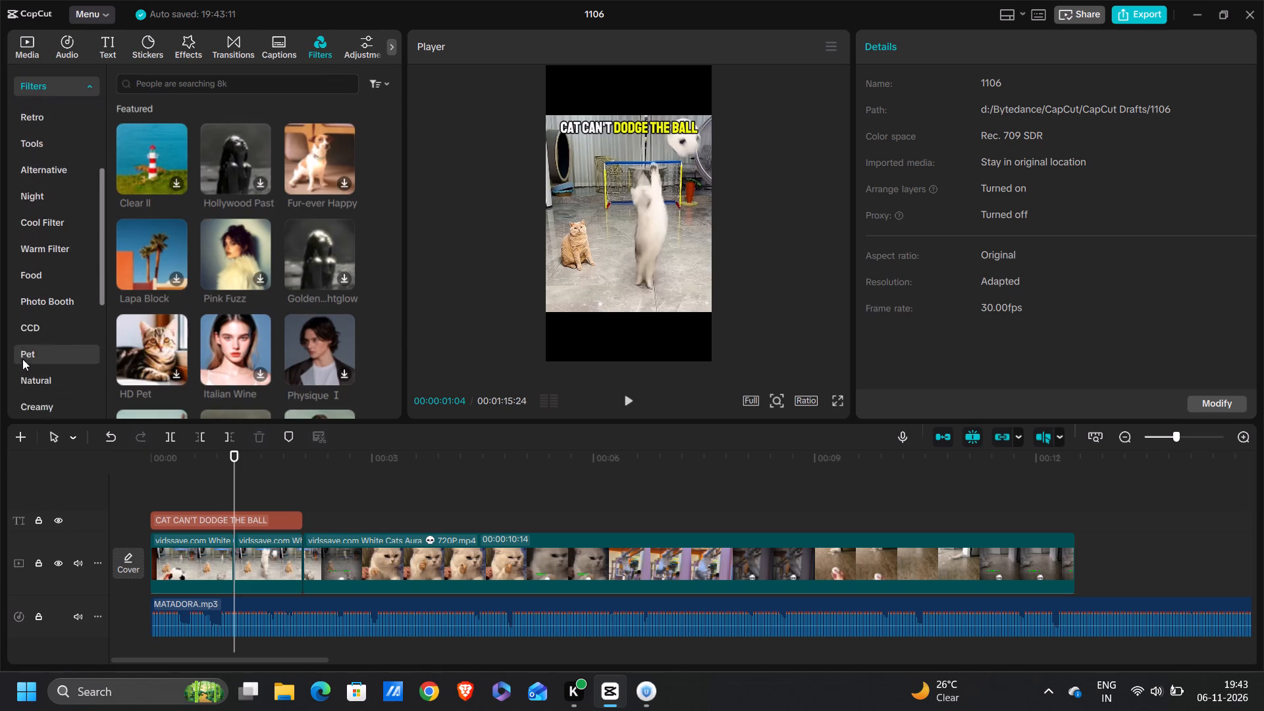
{"action": "scroll", "coordinate": [22, 359], "scroll_direction": "down", "scroll_amount": 3}
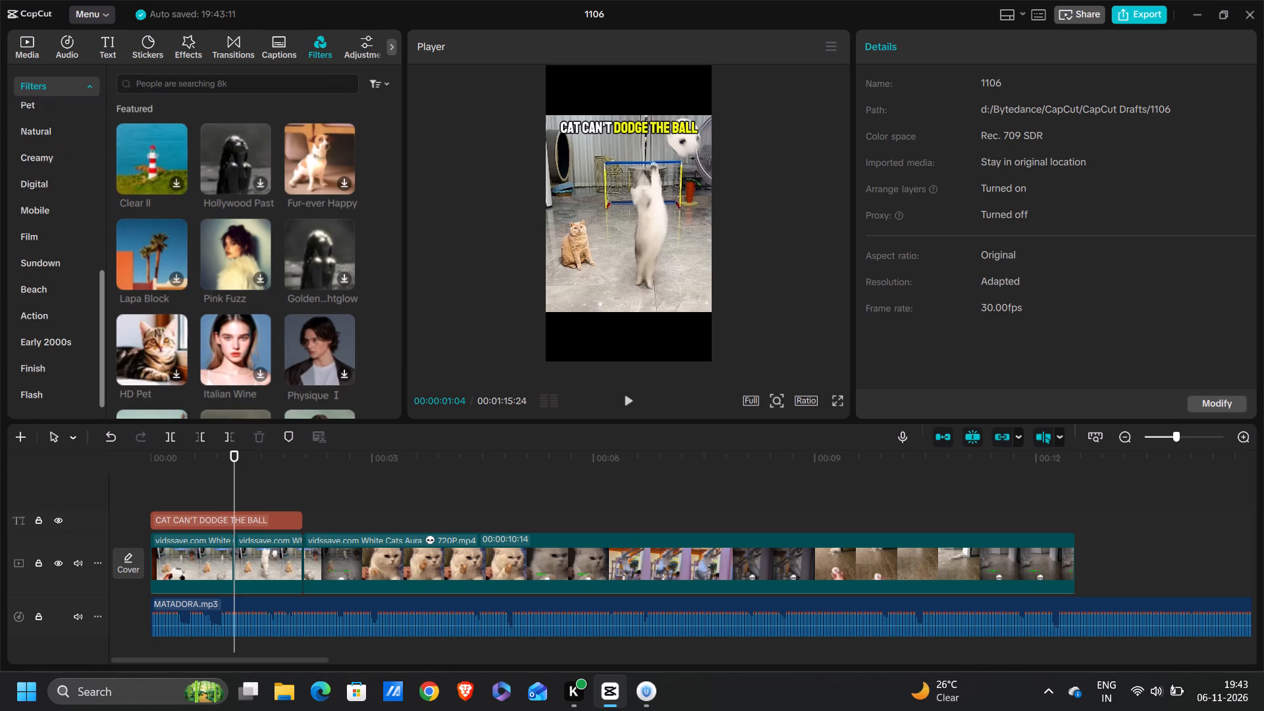
{"action": "left_click", "coordinate": [176, 90]}
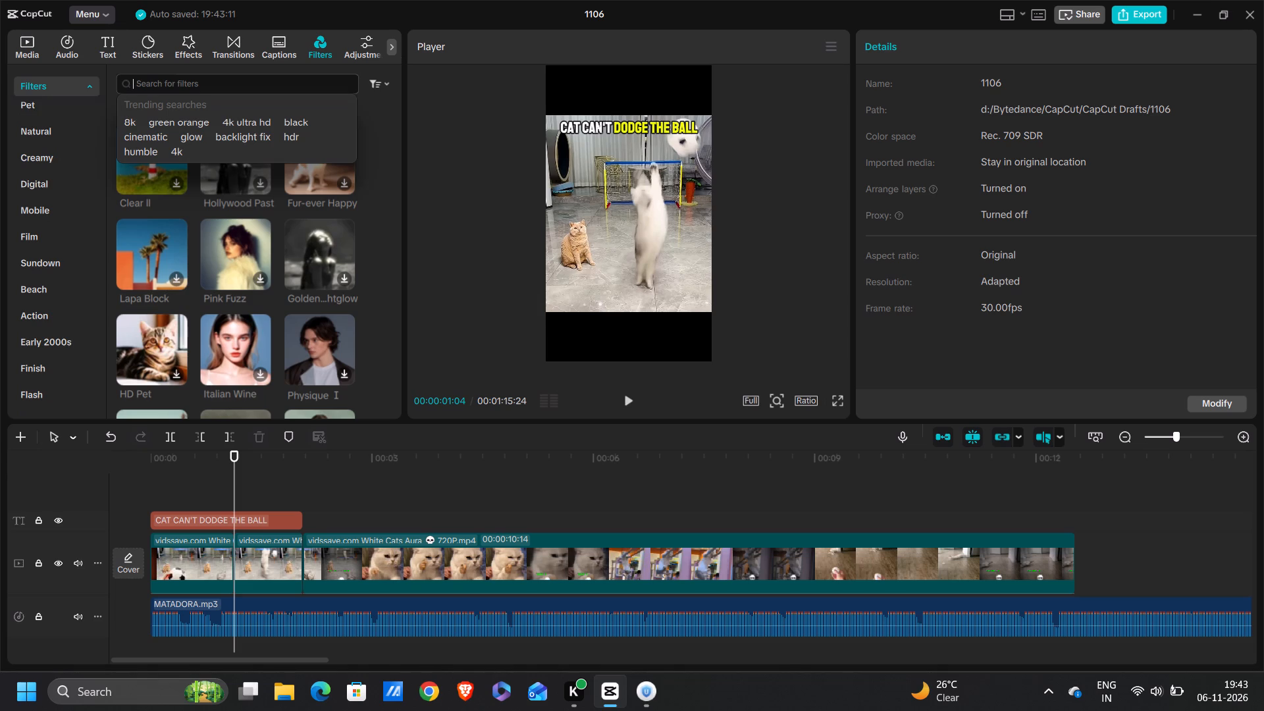
{"action": "left_click", "coordinate": [292, 125]}
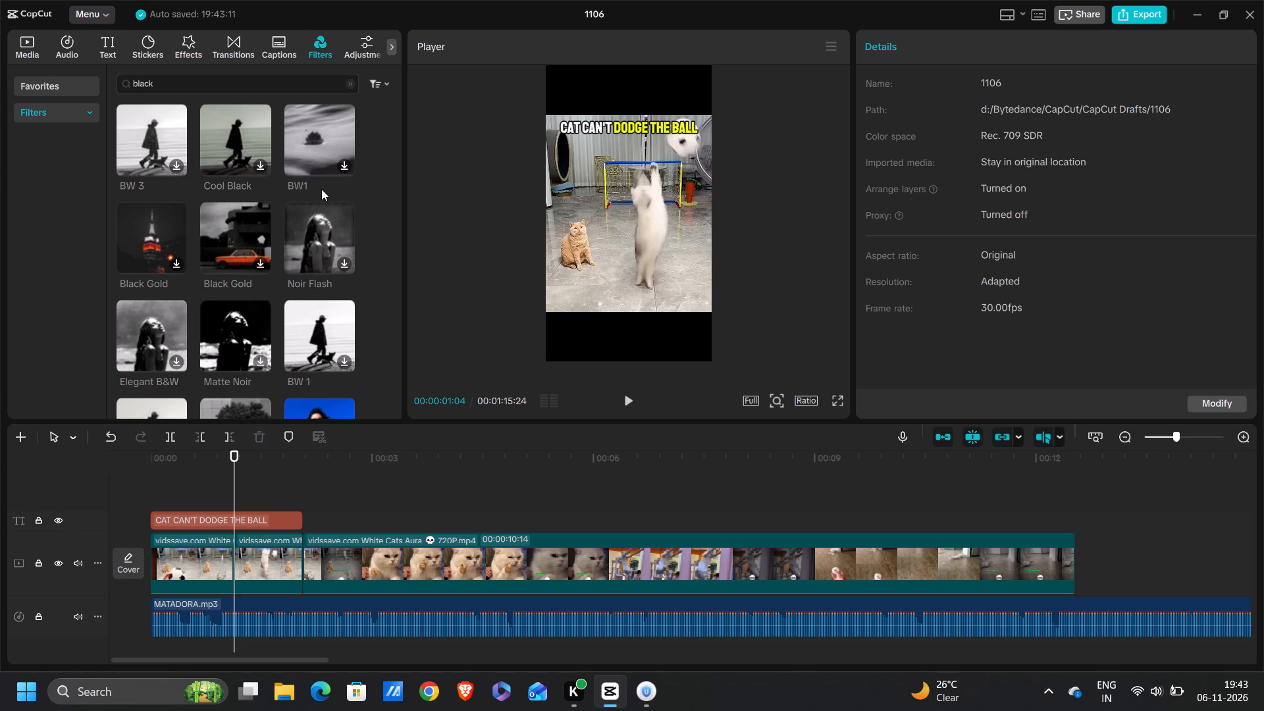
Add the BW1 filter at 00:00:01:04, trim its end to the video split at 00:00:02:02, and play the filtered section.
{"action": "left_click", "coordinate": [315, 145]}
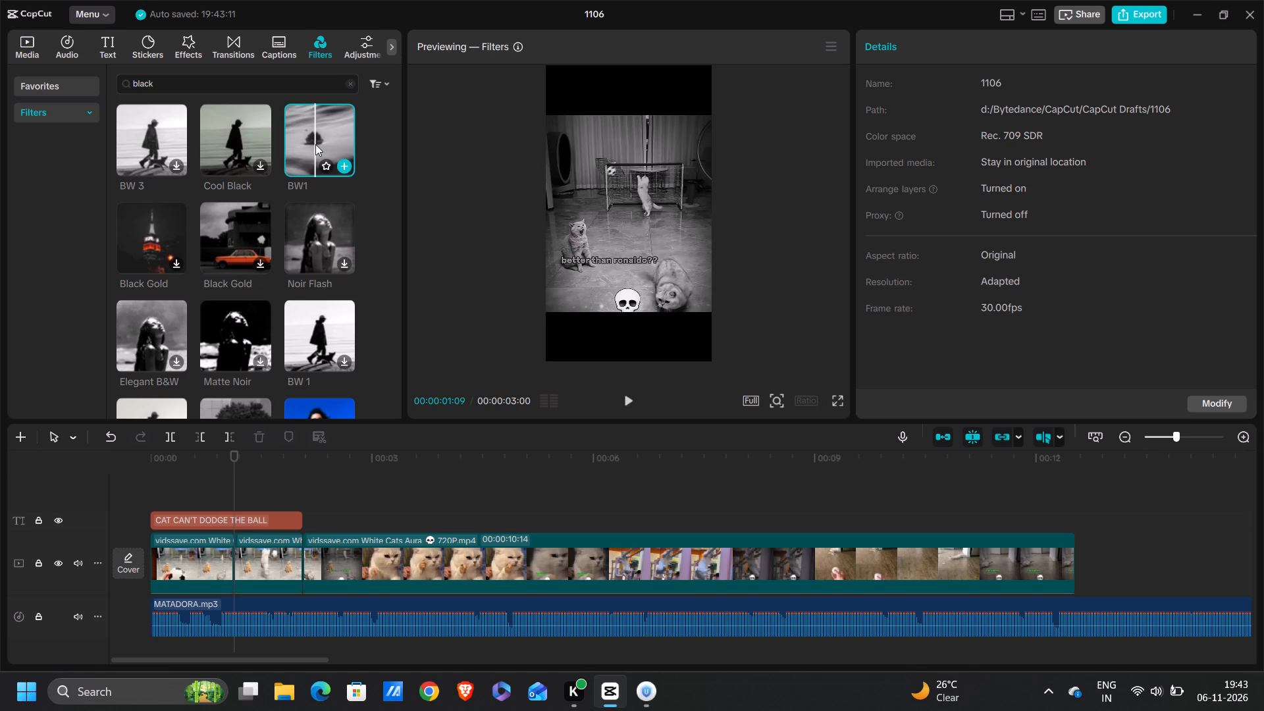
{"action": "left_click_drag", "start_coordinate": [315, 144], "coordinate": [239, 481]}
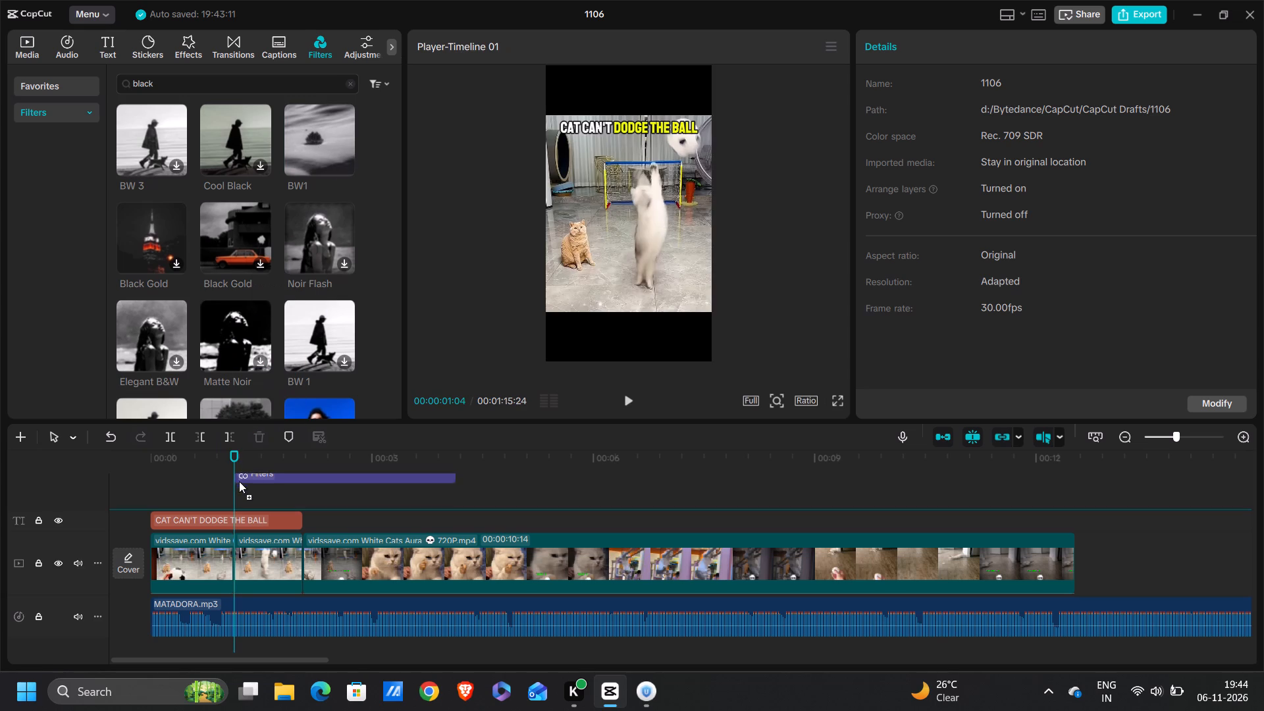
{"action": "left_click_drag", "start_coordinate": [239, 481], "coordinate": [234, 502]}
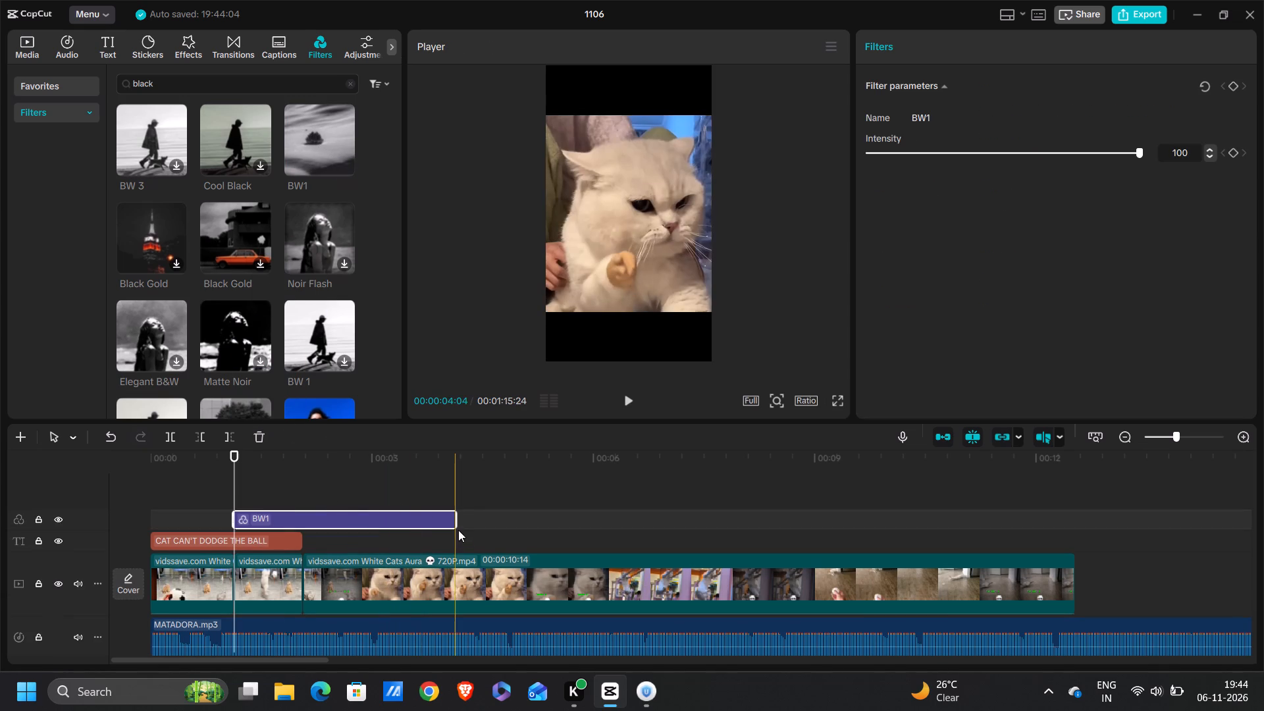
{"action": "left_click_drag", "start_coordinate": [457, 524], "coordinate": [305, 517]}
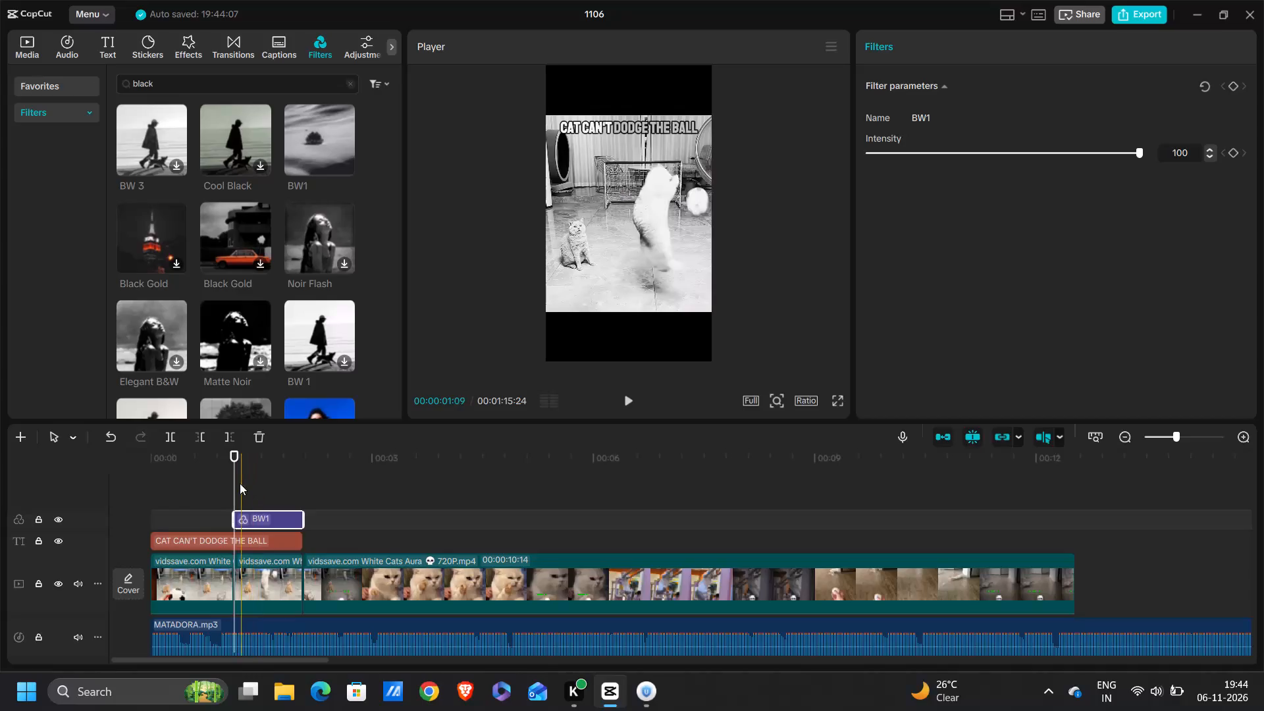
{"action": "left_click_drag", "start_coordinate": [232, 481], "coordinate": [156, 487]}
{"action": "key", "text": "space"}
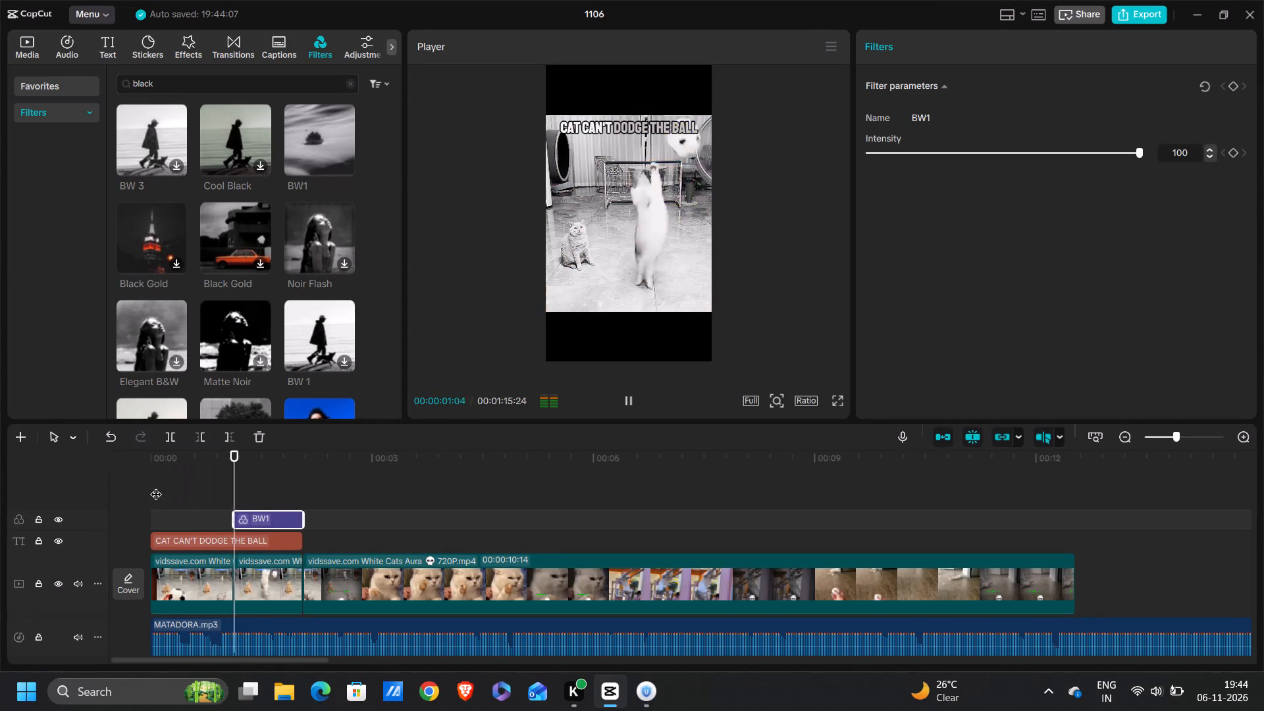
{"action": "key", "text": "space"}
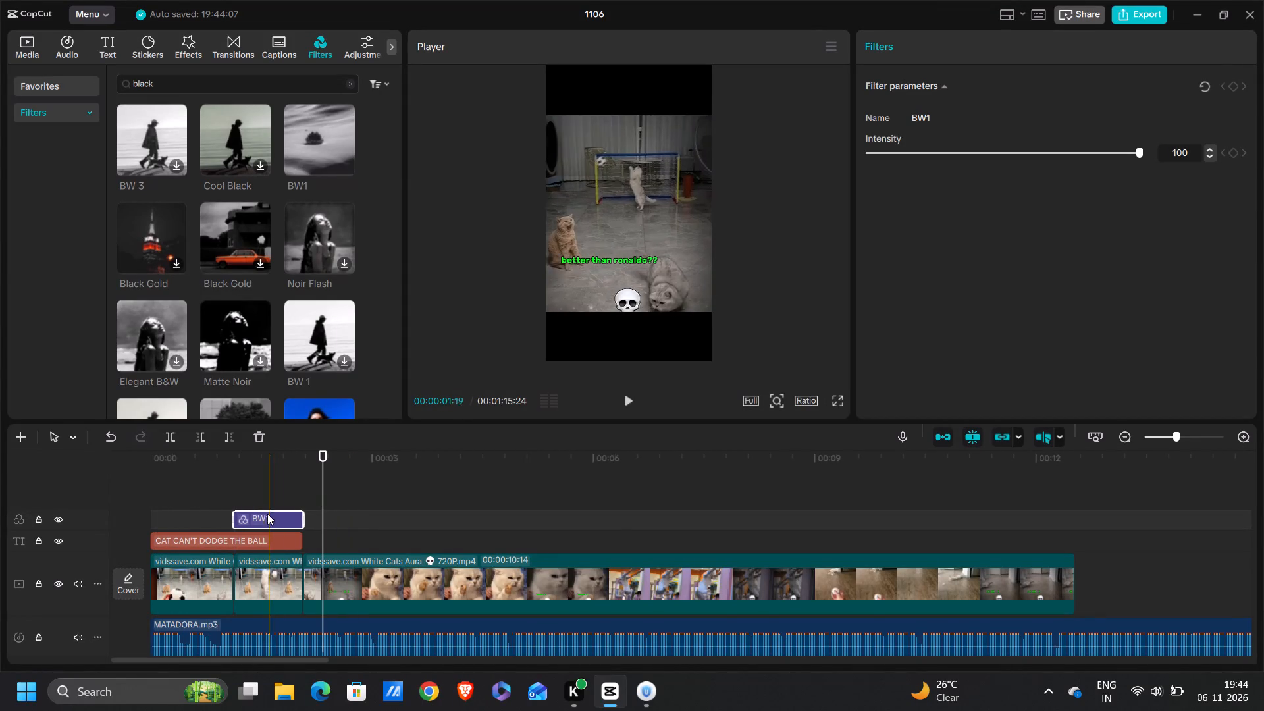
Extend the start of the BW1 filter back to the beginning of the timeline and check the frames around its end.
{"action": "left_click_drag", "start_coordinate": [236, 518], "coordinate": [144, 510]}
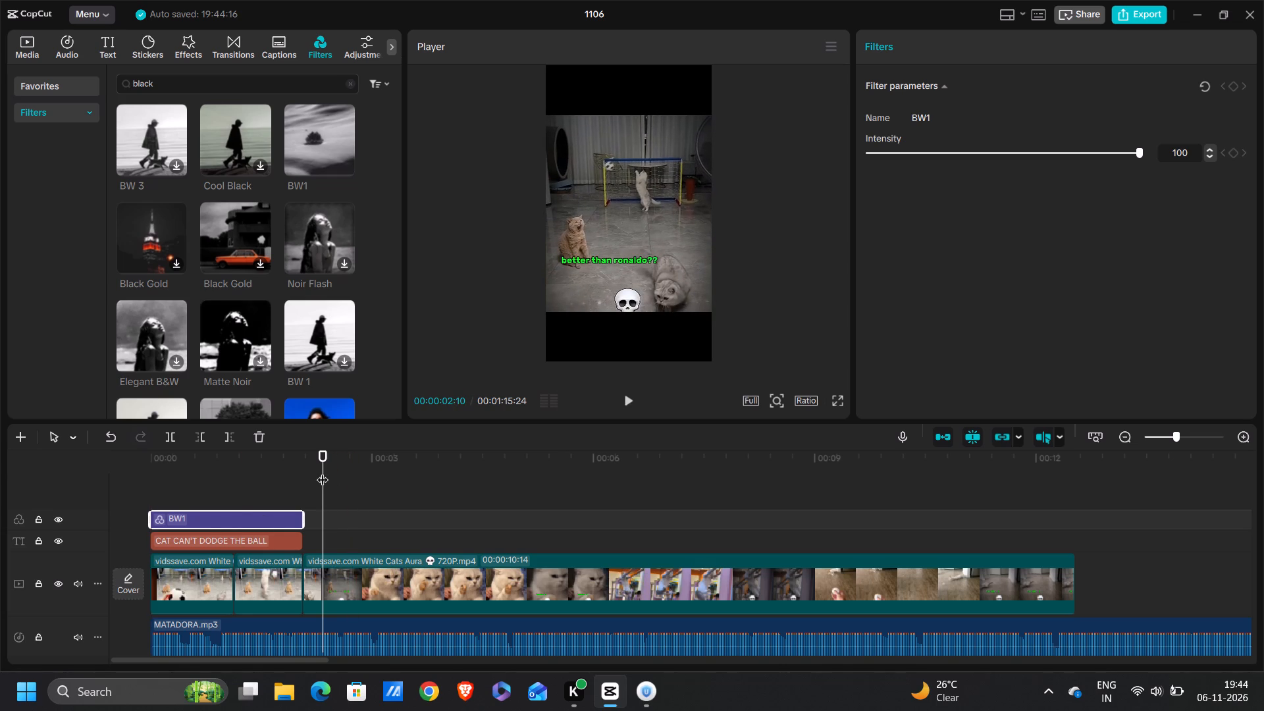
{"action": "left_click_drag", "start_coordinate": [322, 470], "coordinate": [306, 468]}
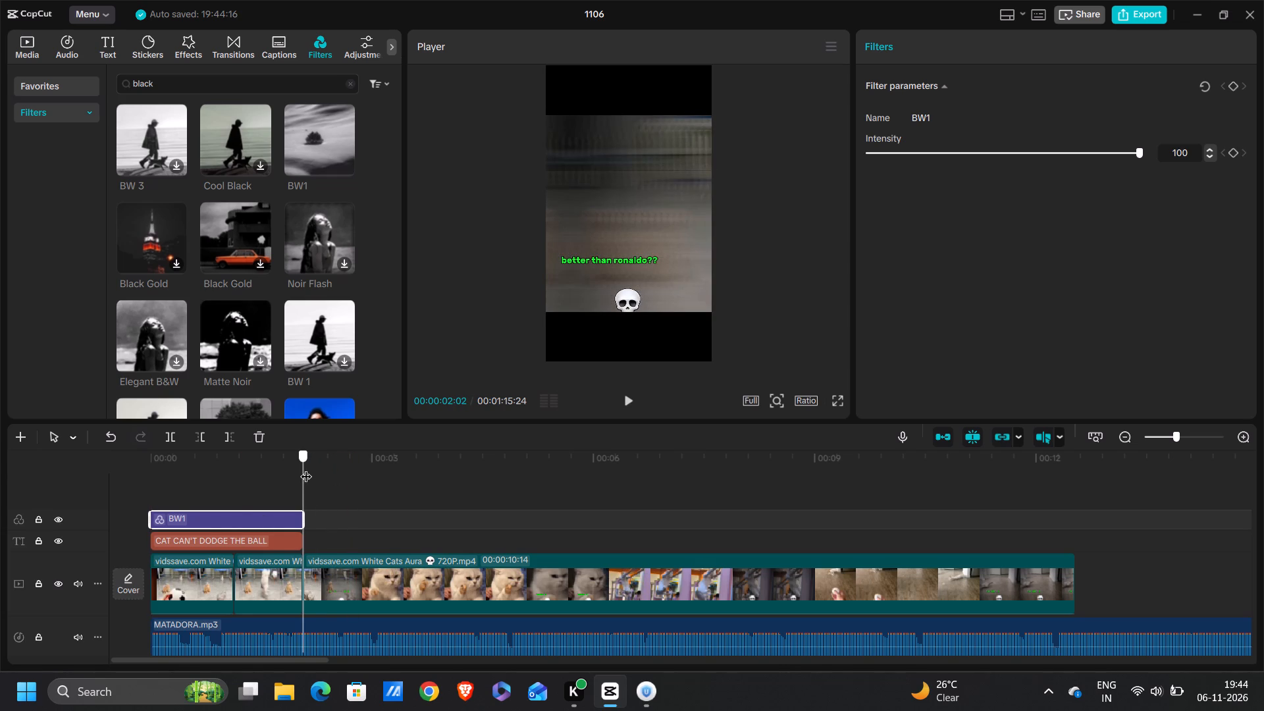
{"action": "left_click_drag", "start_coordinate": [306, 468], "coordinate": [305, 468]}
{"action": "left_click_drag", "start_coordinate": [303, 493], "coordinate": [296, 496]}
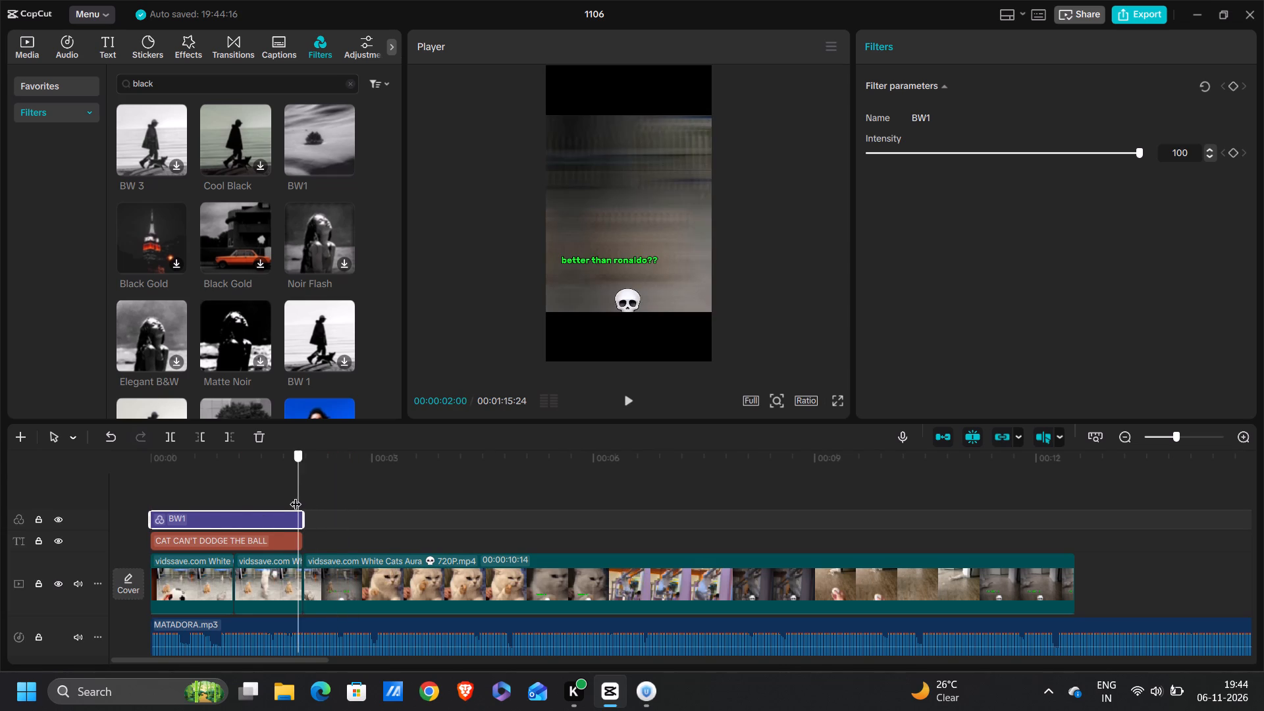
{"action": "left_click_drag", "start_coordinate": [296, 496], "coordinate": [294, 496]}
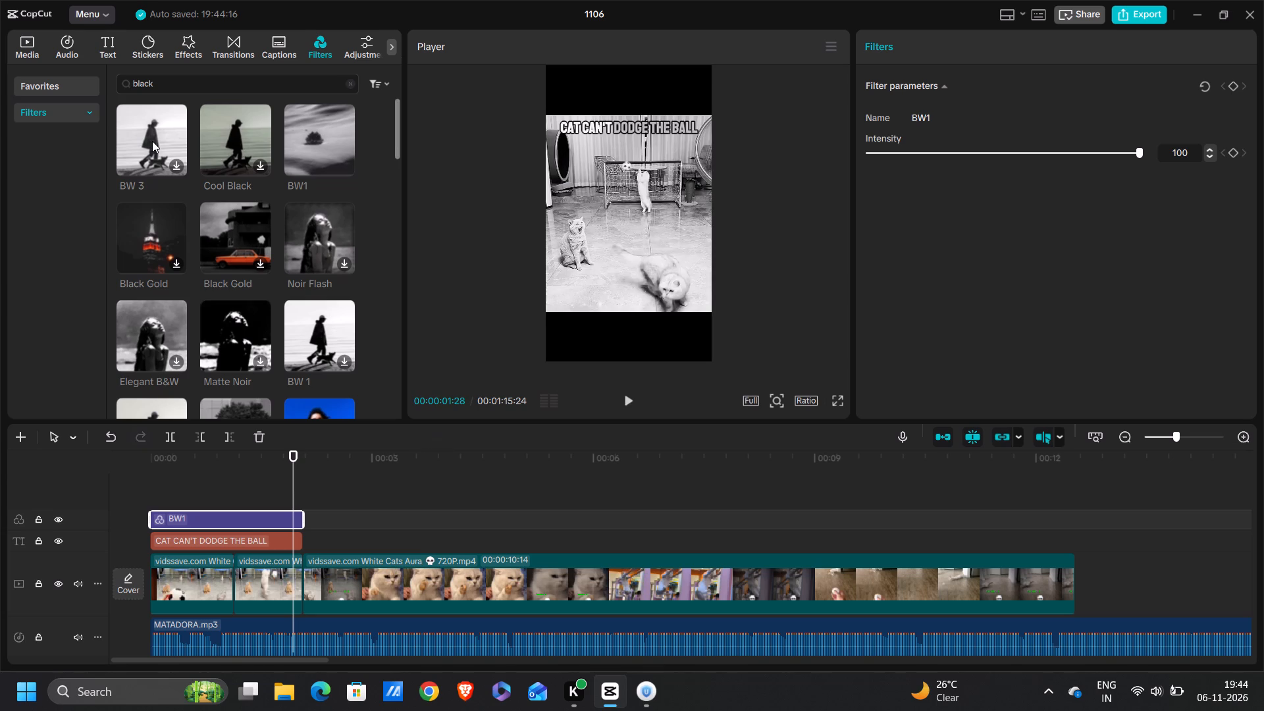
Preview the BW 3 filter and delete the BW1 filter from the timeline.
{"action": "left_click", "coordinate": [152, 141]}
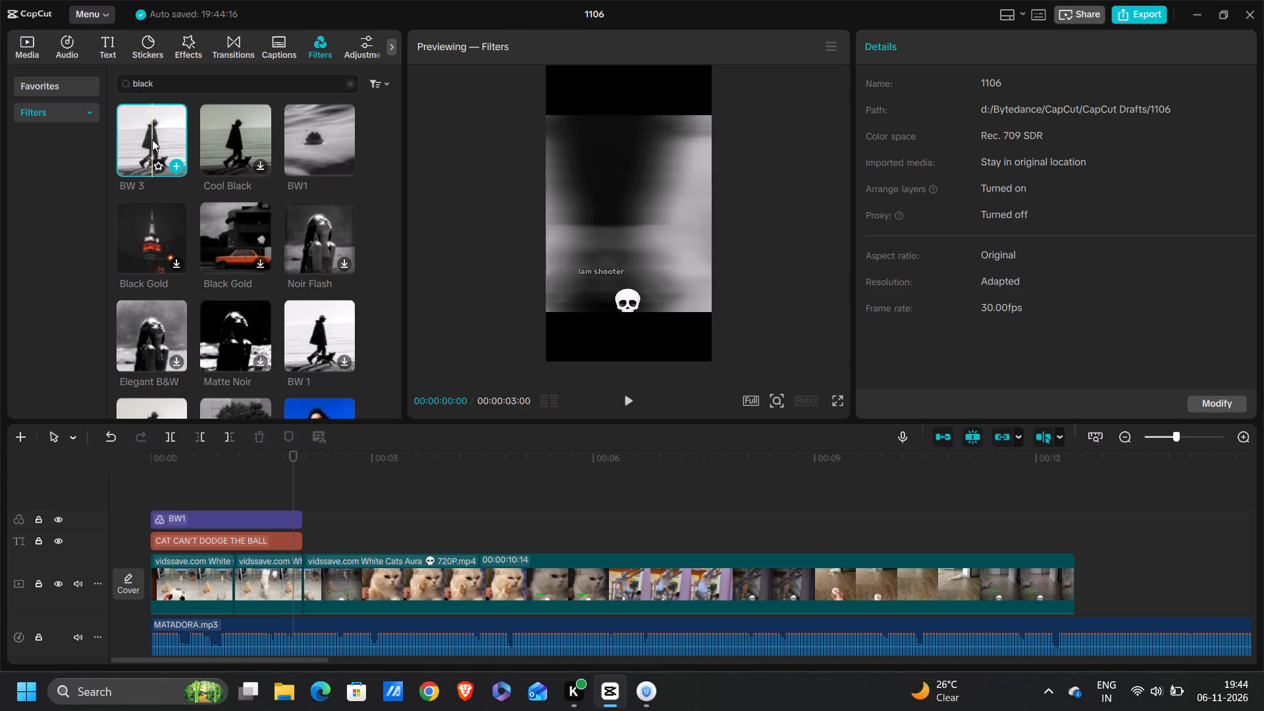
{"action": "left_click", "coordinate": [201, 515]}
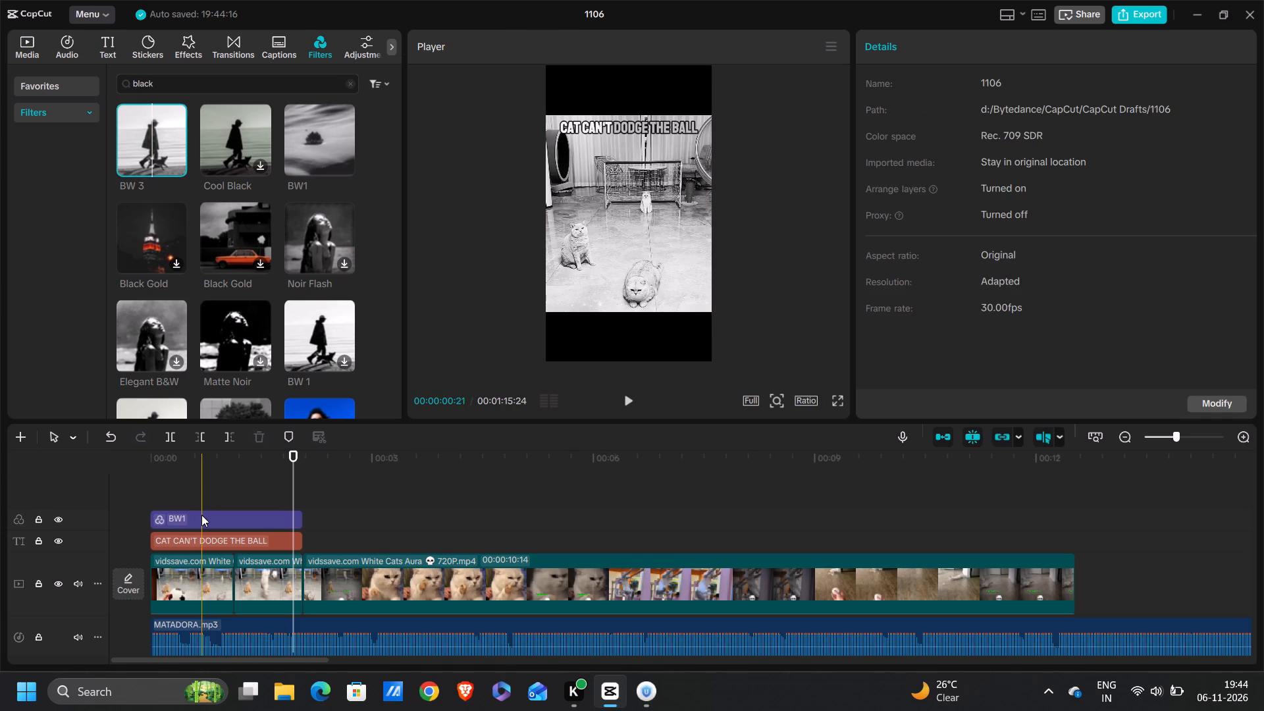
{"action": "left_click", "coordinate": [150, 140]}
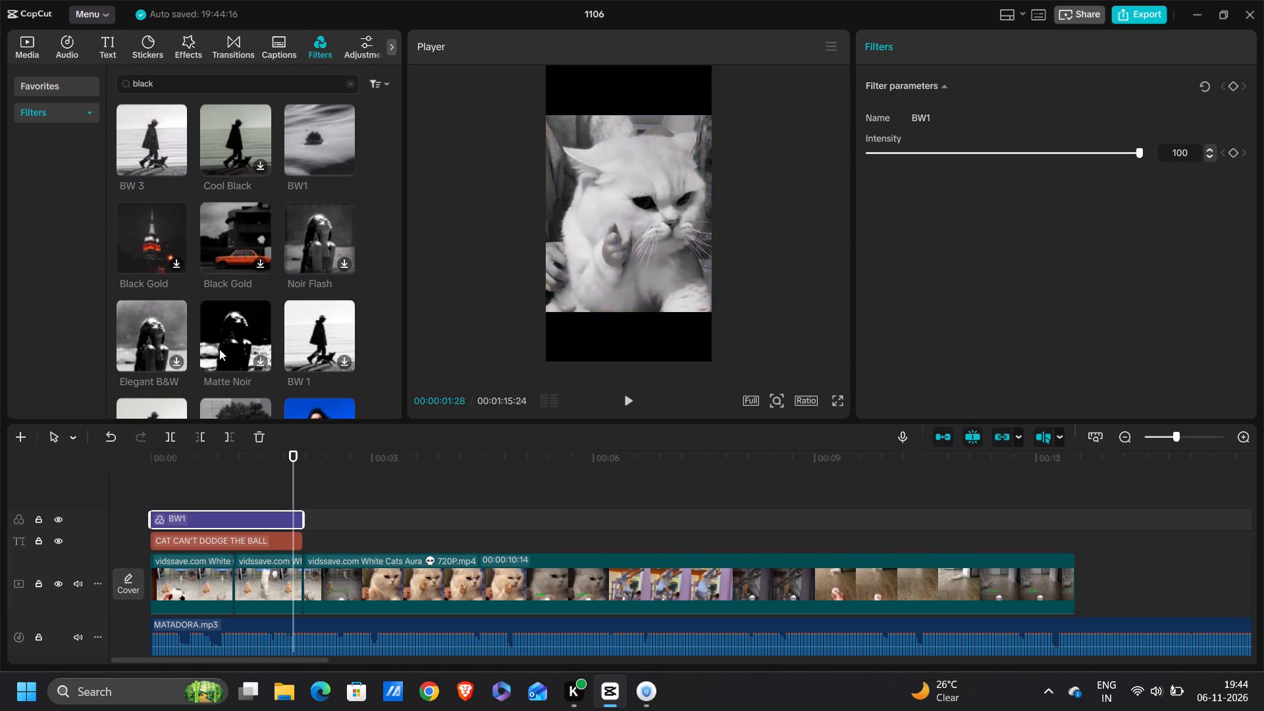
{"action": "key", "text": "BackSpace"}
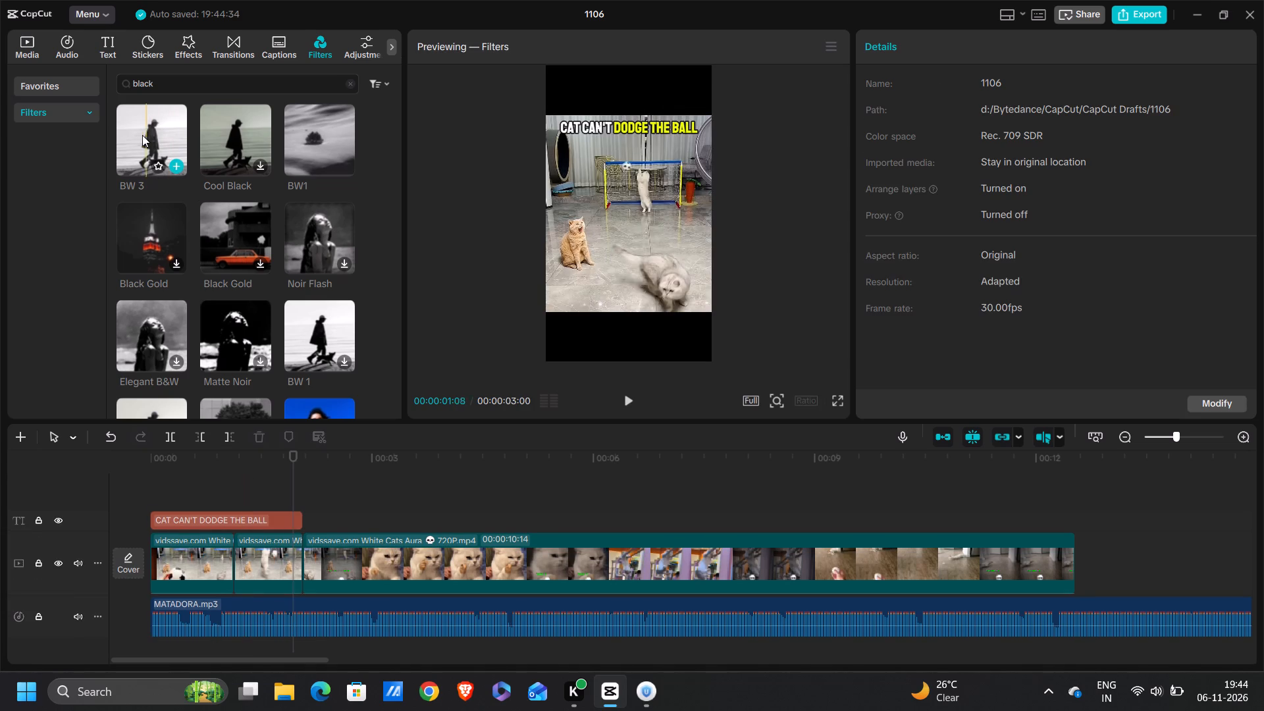
Add the BW 3 filter at the start of the timeline, above the caption, and play the opening to check it.
{"action": "left_click_drag", "start_coordinate": [142, 136], "coordinate": [147, 504]}
{"action": "left_click", "coordinate": [161, 463]}
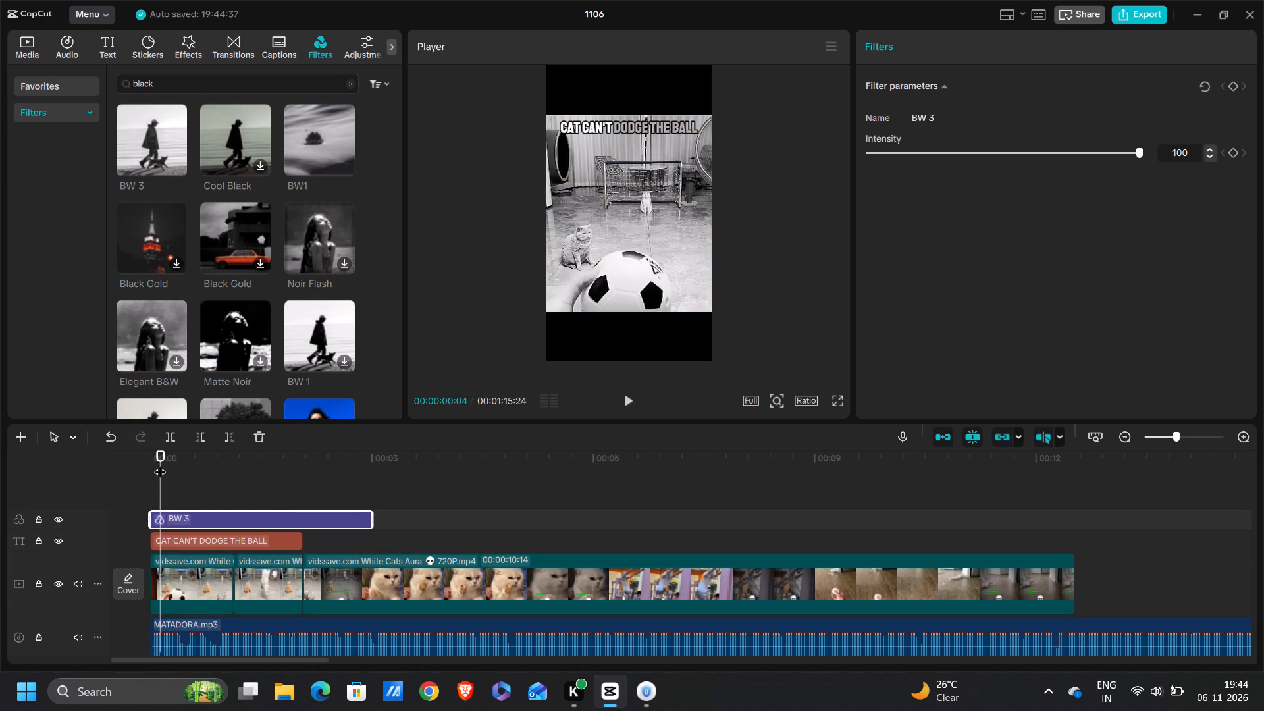
{"action": "left_click", "coordinate": [159, 463]}
{"action": "left_click_drag", "start_coordinate": [159, 462], "coordinate": [148, 461]}
{"action": "key", "text": "space"}
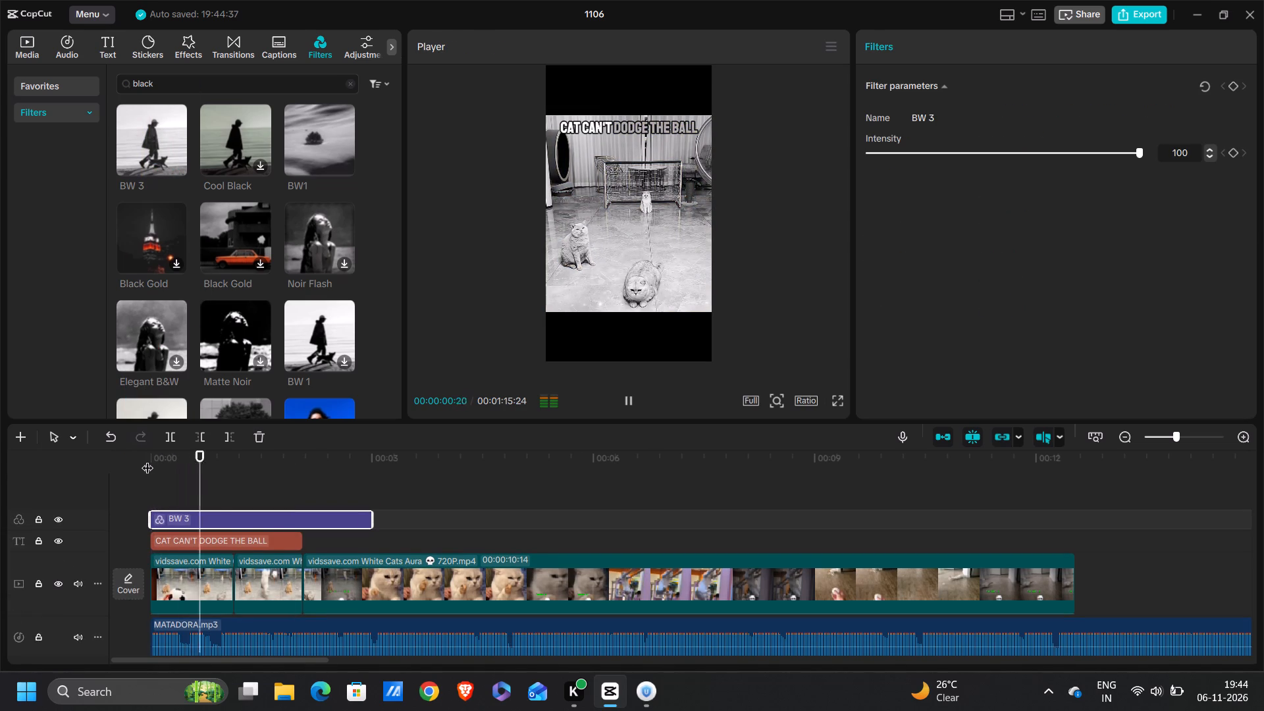
{"action": "key", "text": "space"}
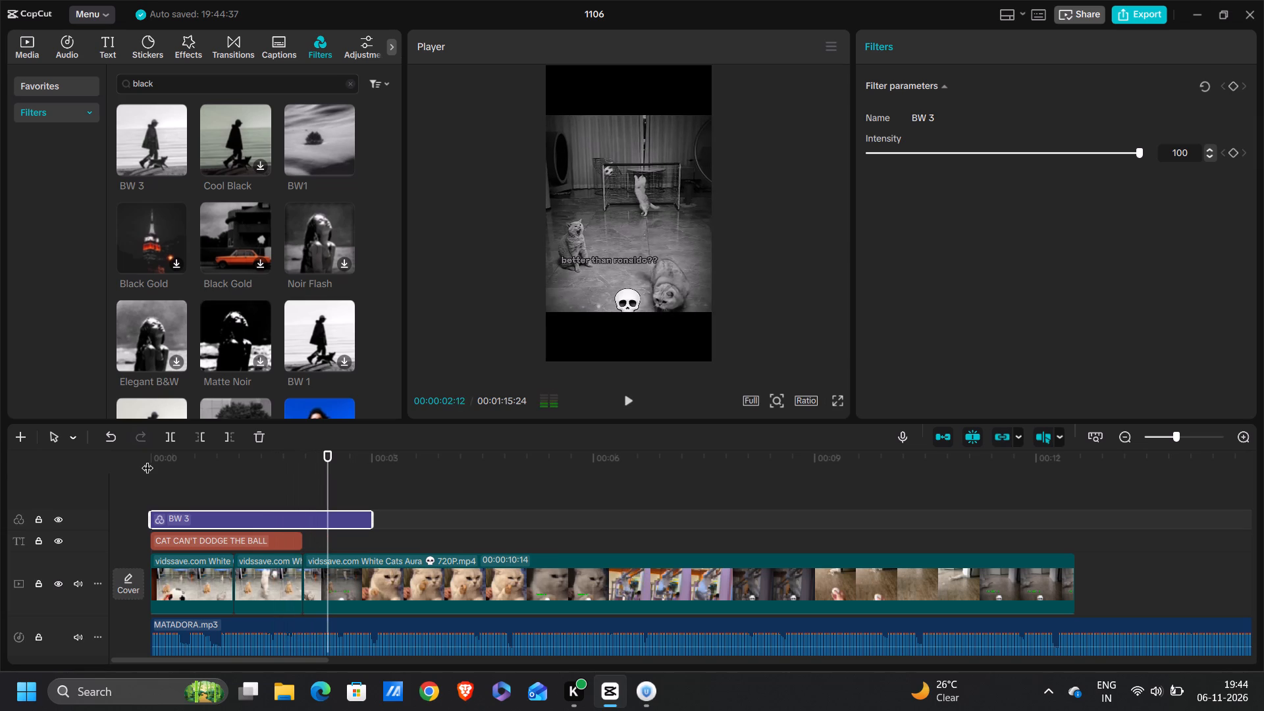
{"action": "left_click_drag", "start_coordinate": [327, 488], "coordinate": [316, 490]}
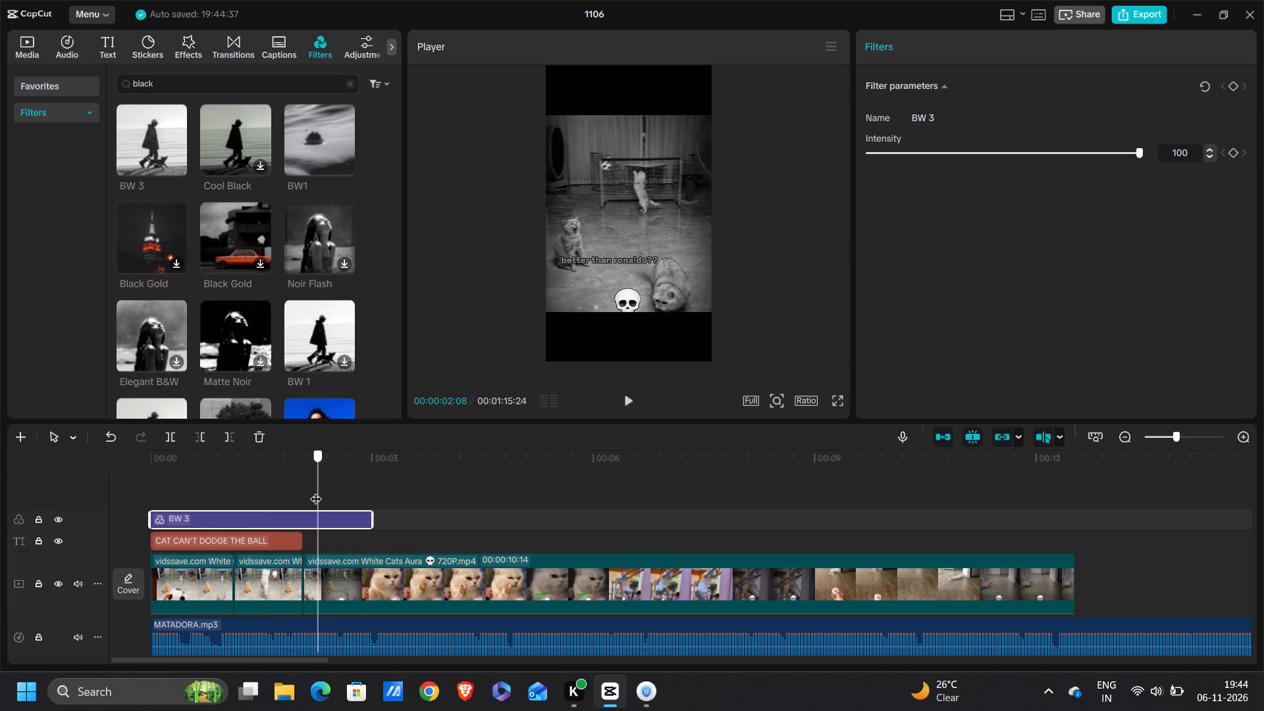
{"action": "left_click_drag", "start_coordinate": [316, 490], "coordinate": [306, 494]}
{"action": "left_click_drag", "start_coordinate": [307, 494], "coordinate": [292, 492]}
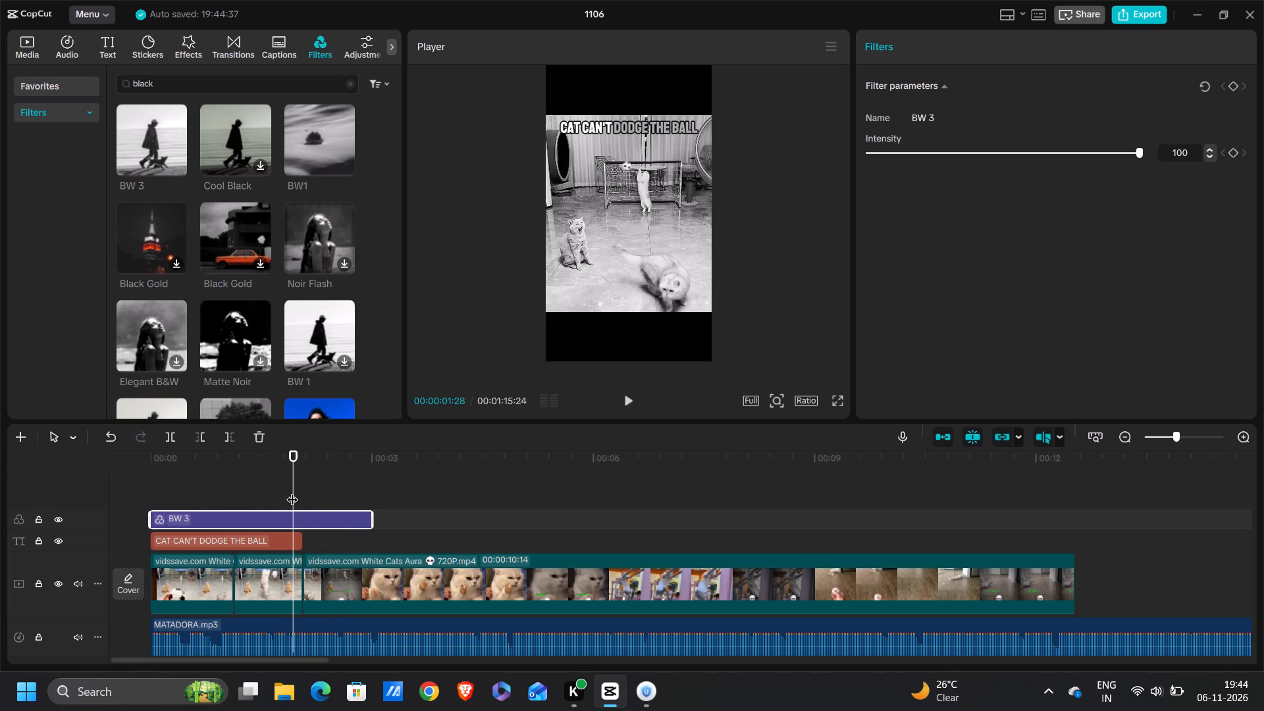
Trim the BW 3 filter to cover only the second cat video segment, from 00:00:01:04 to 00:00:02:02, and play that section.
{"action": "left_click_drag", "start_coordinate": [149, 522], "coordinate": [211, 531]}
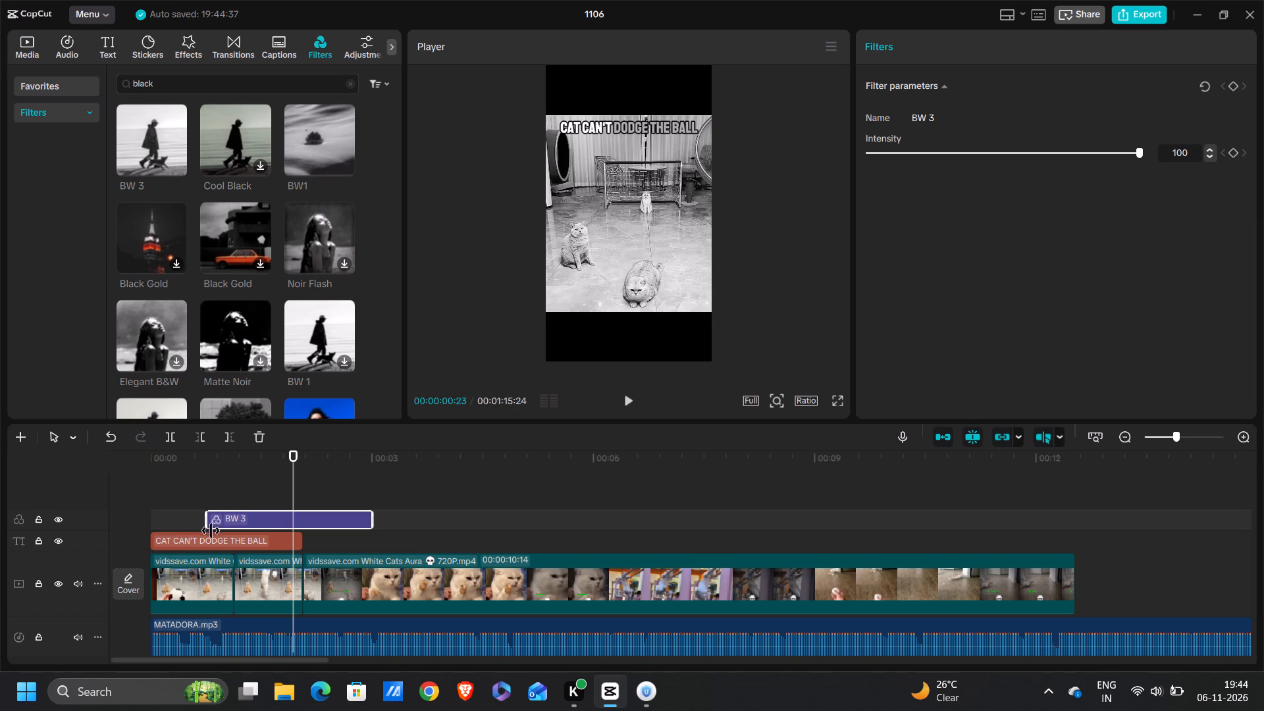
{"action": "left_click_drag", "start_coordinate": [211, 531], "coordinate": [230, 538]}
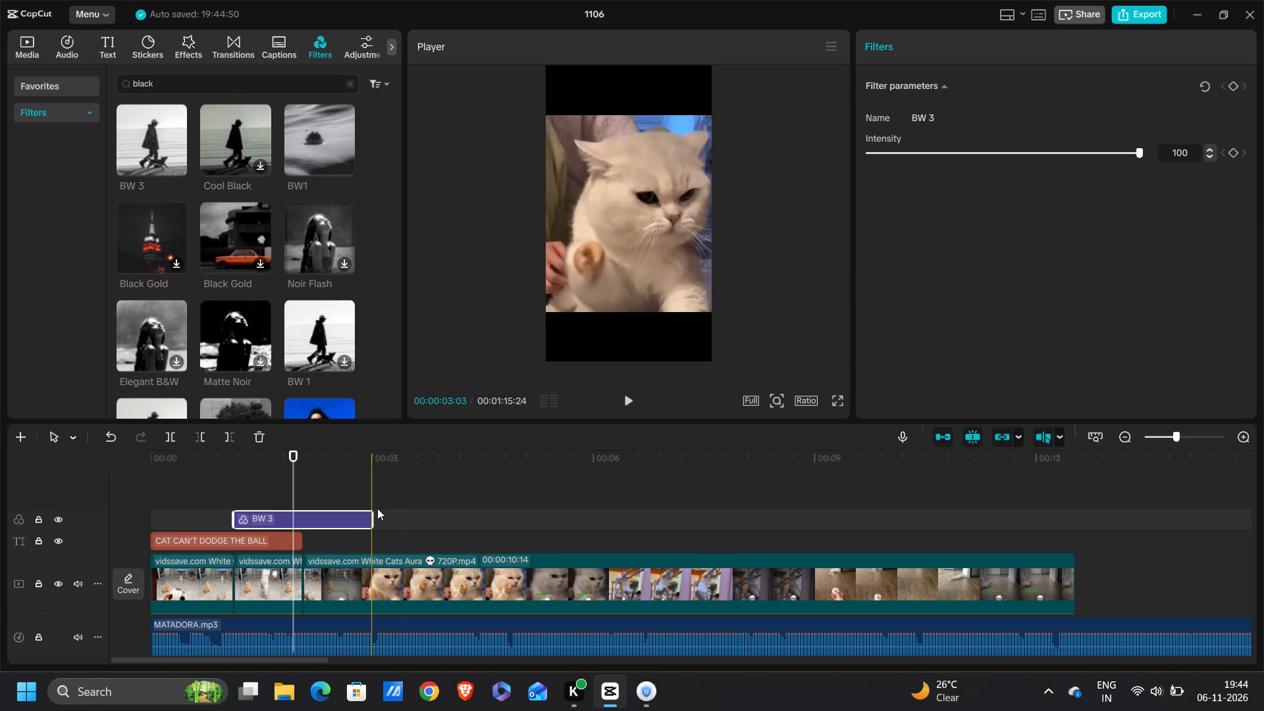
{"action": "left_click_drag", "start_coordinate": [371, 511], "coordinate": [303, 523]}
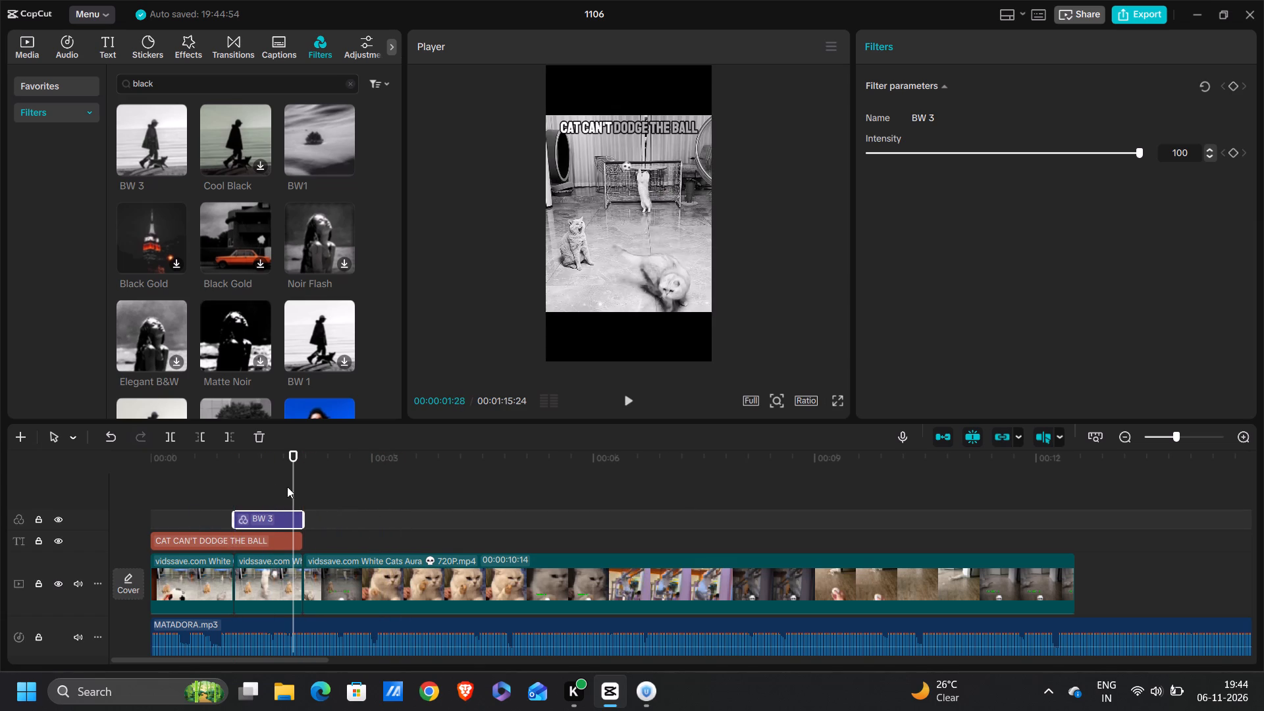
{"action": "left_click_drag", "start_coordinate": [291, 485], "coordinate": [219, 475]}
{"action": "key", "text": "space"}
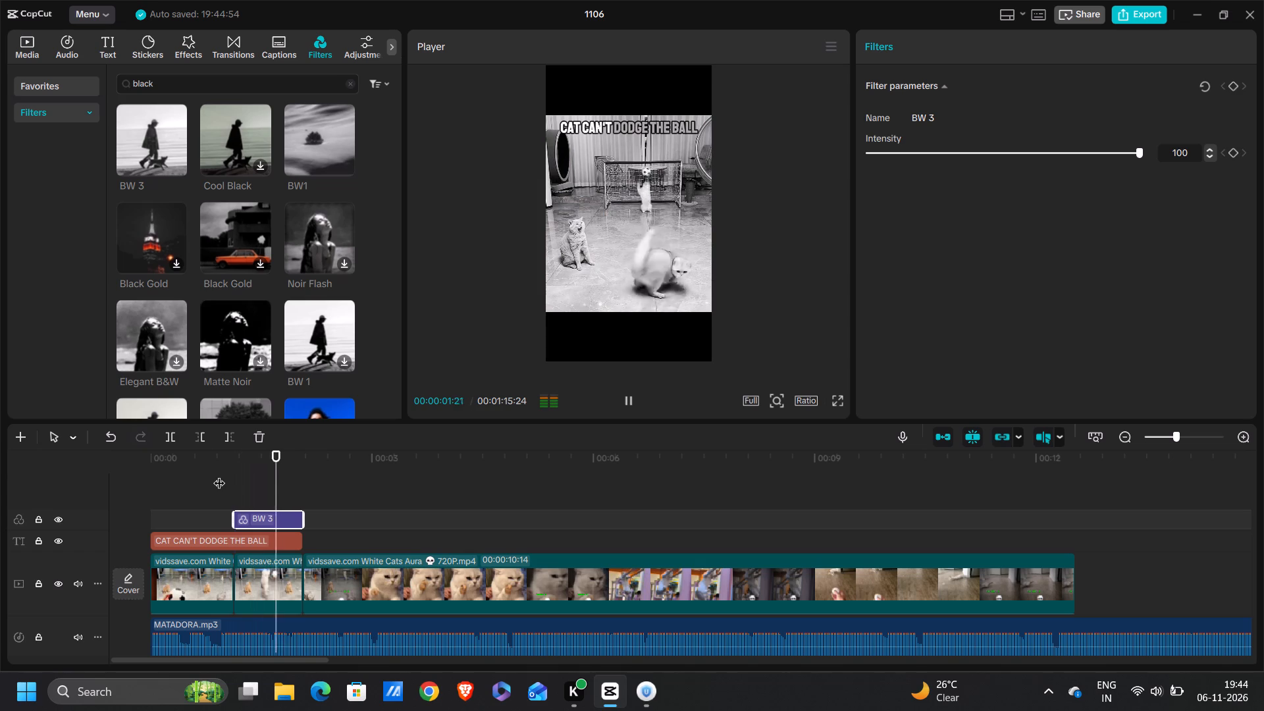
{"action": "key", "text": "space"}
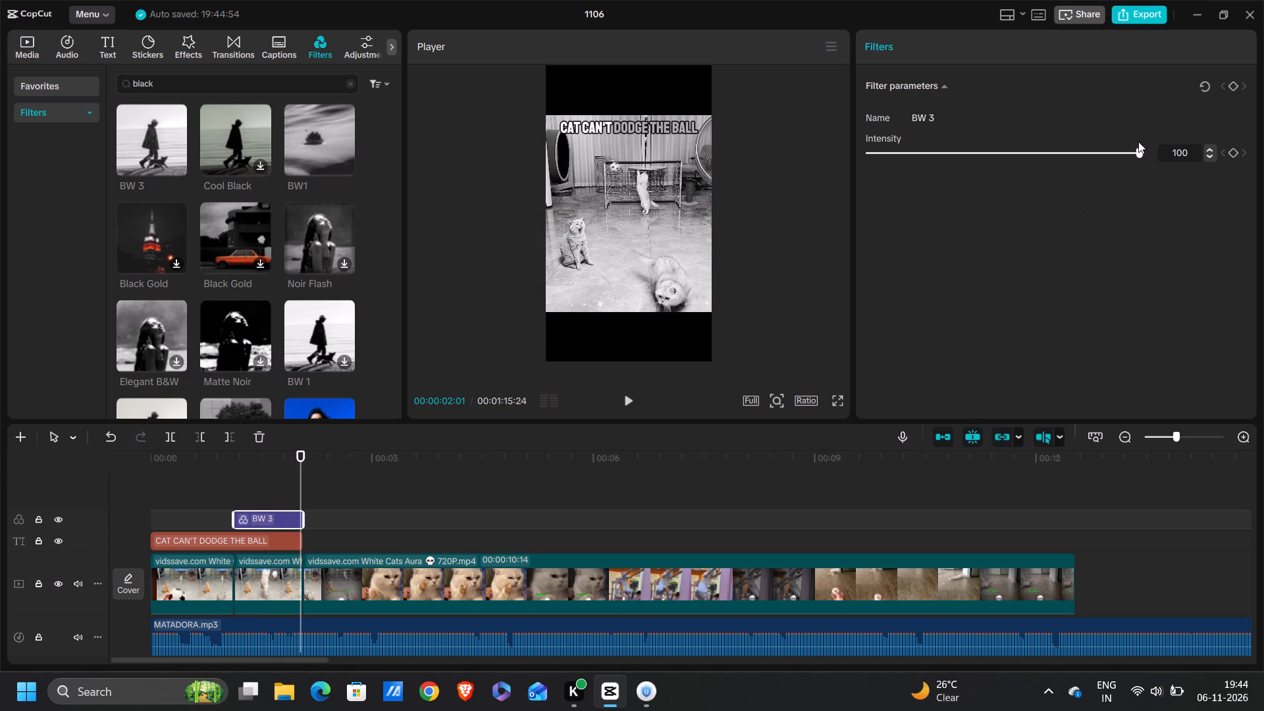
Set the BW 3 filter's intensity to 80.
{"action": "left_click_drag", "start_coordinate": [1140, 151], "coordinate": [993, 165]}
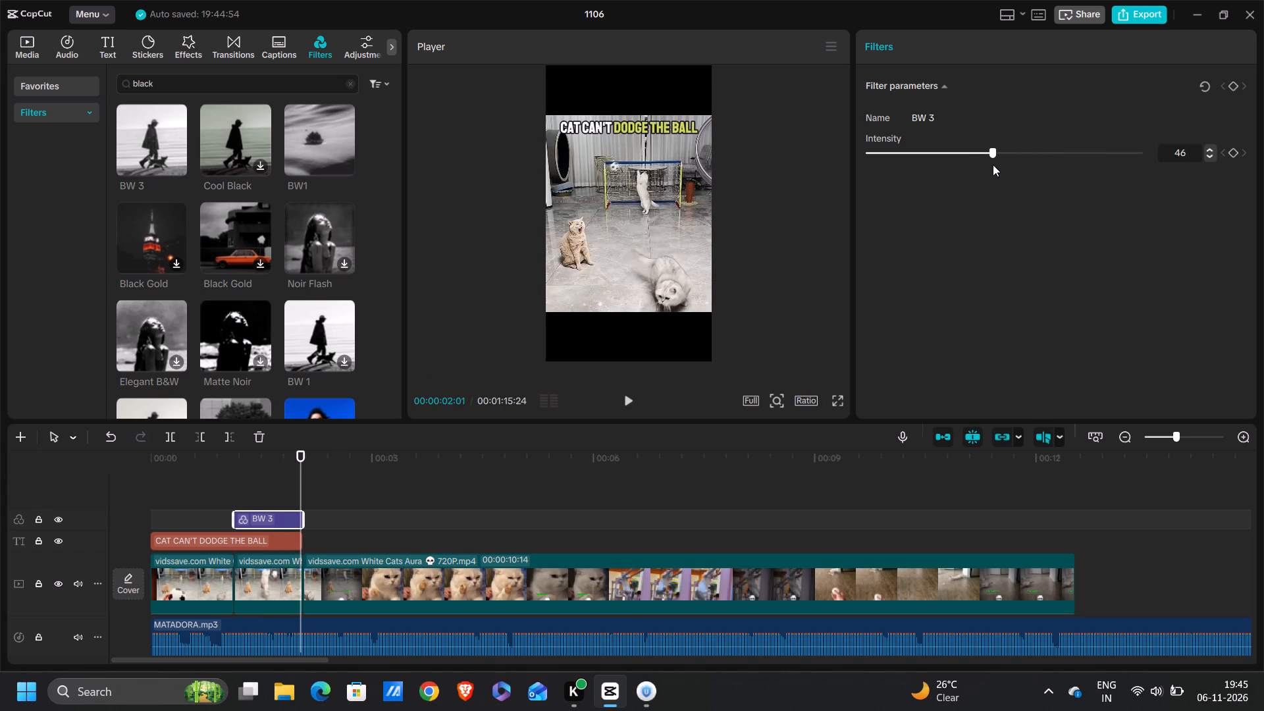
{"action": "left_click_drag", "start_coordinate": [993, 165], "coordinate": [1086, 161]}
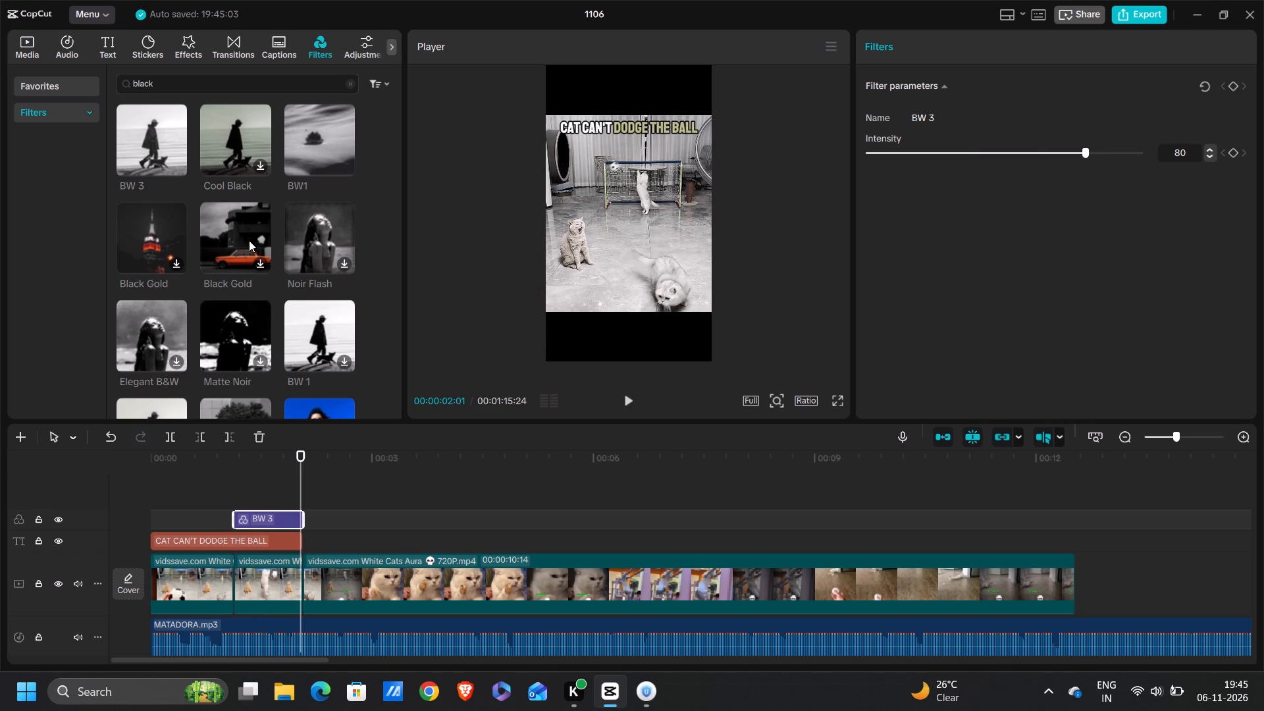
Preview the BW 1 filter, place it at the start of the second cat video segment, and delete the BW 3 filter.
{"action": "double_click", "coordinate": [340, 323]}
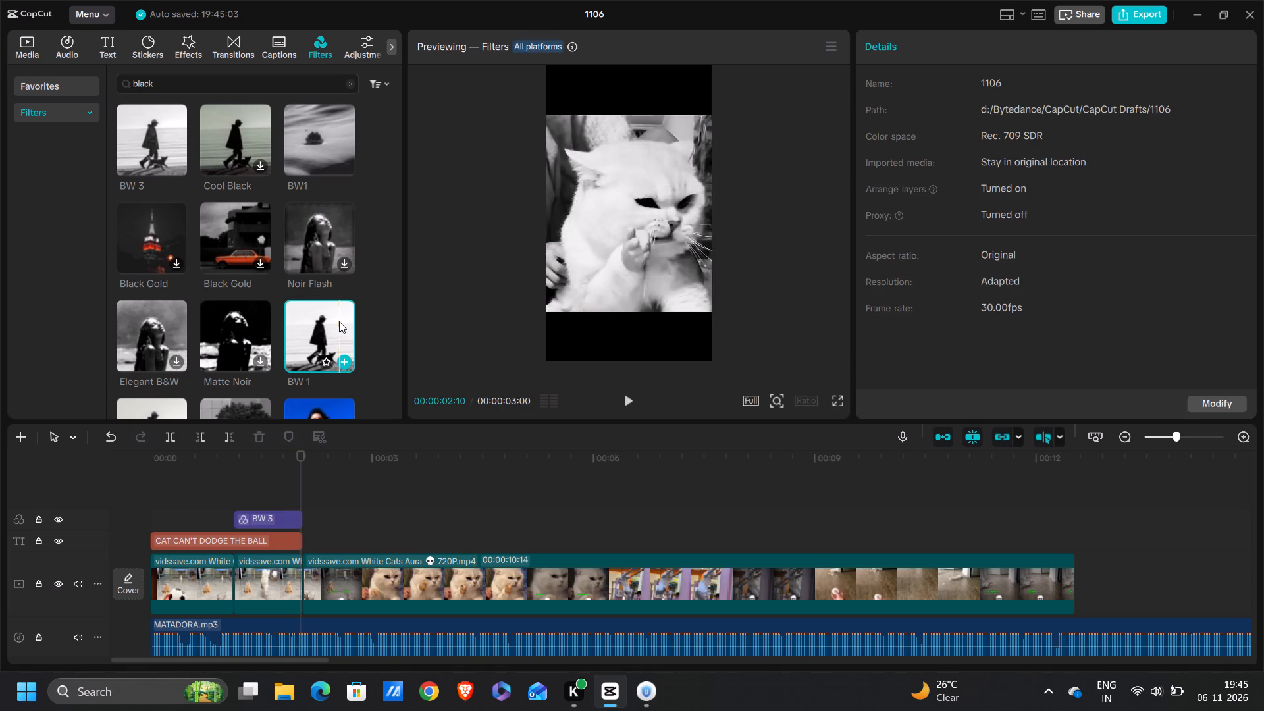
{"action": "left_click_drag", "start_coordinate": [339, 321], "coordinate": [236, 521]}
{"action": "left_click", "coordinate": [276, 535]}
{"action": "key", "text": "BackSpace"}
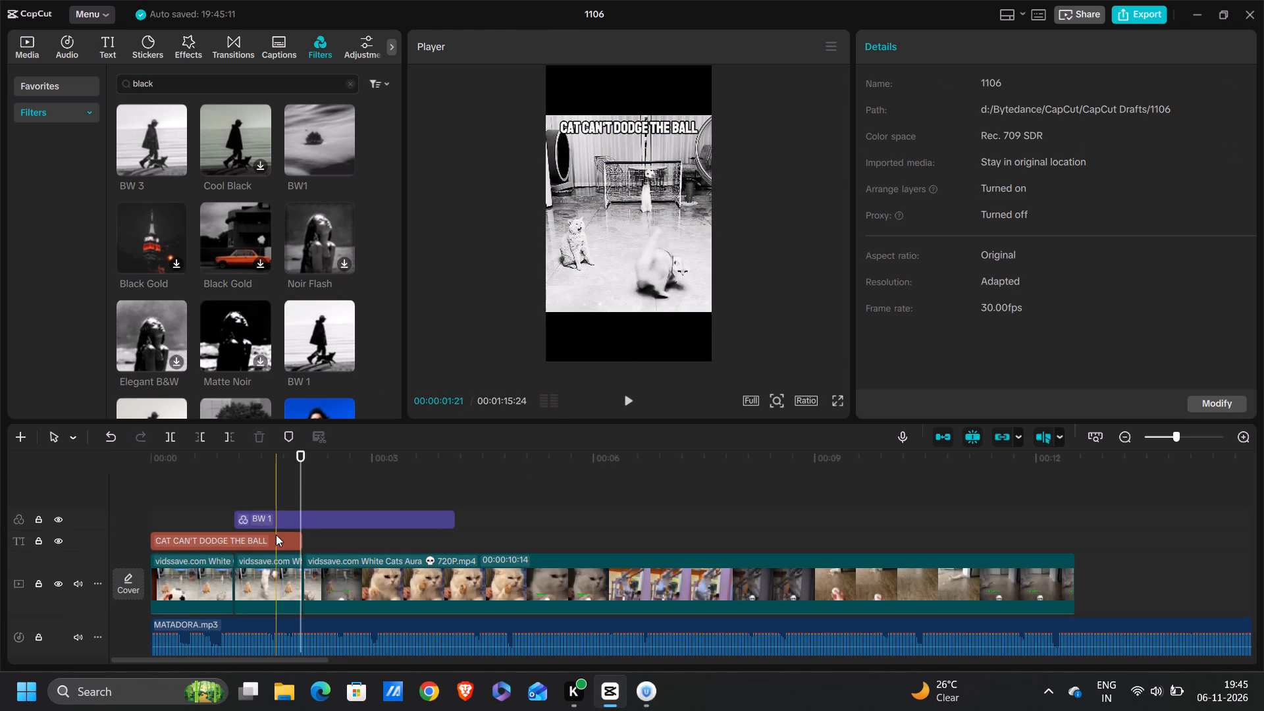
Trim the end of the second cat video segment at 00:00:02:01.
{"action": "left_click", "coordinate": [231, 485]}
{"action": "left_click_drag", "start_coordinate": [240, 489], "coordinate": [299, 505]}
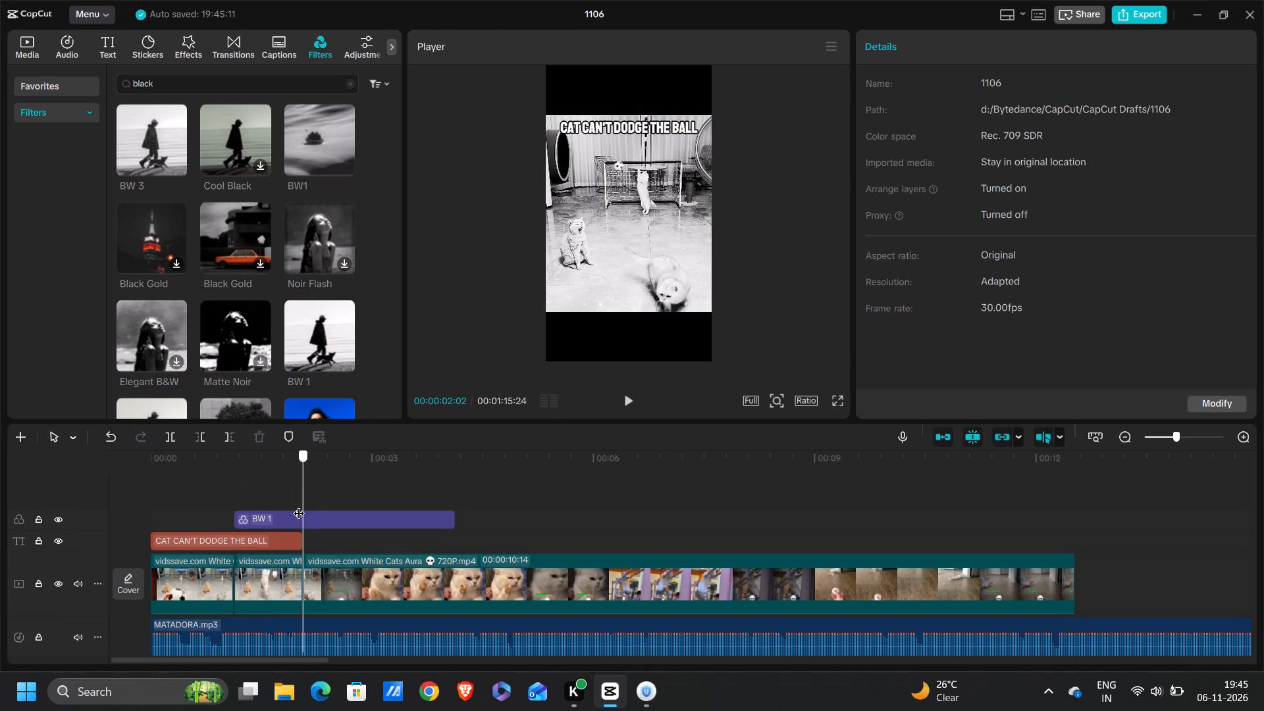
{"action": "left_click_drag", "start_coordinate": [299, 505], "coordinate": [297, 500]}
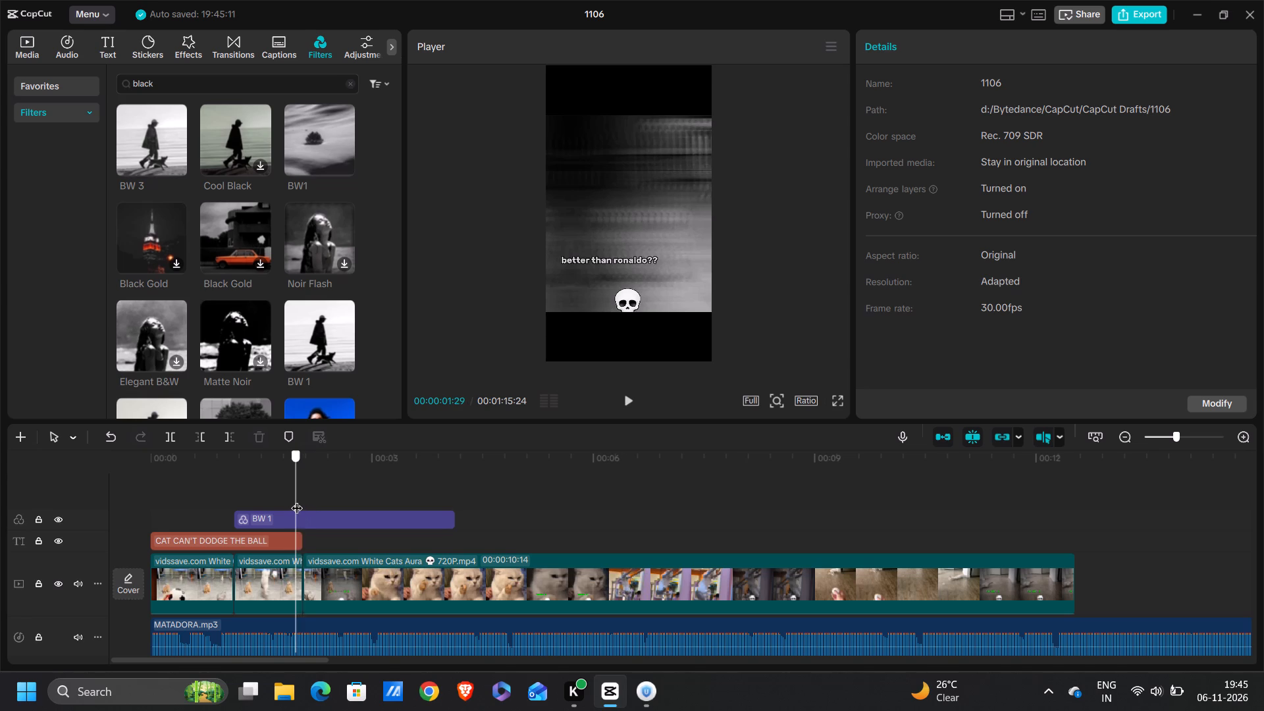
{"action": "left_click_drag", "start_coordinate": [297, 500], "coordinate": [298, 501]}
{"action": "key", "text": "Left"}
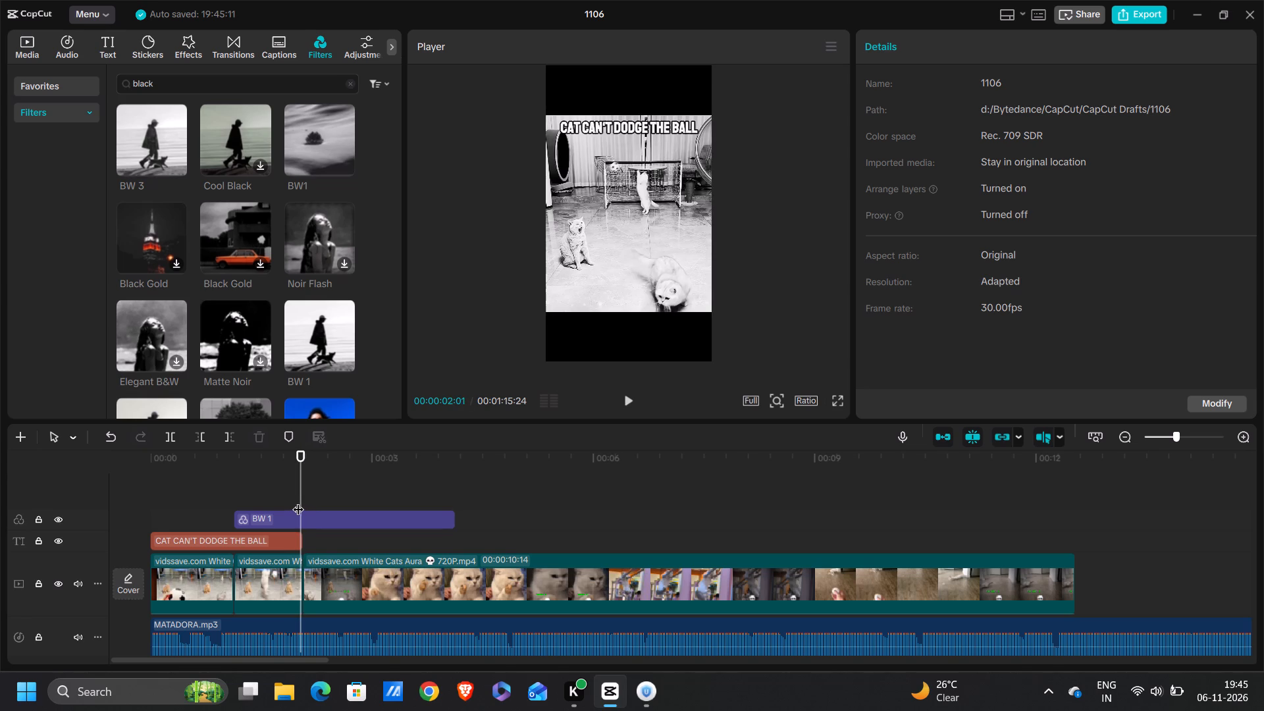
{"action": "left_click", "coordinate": [228, 443]}
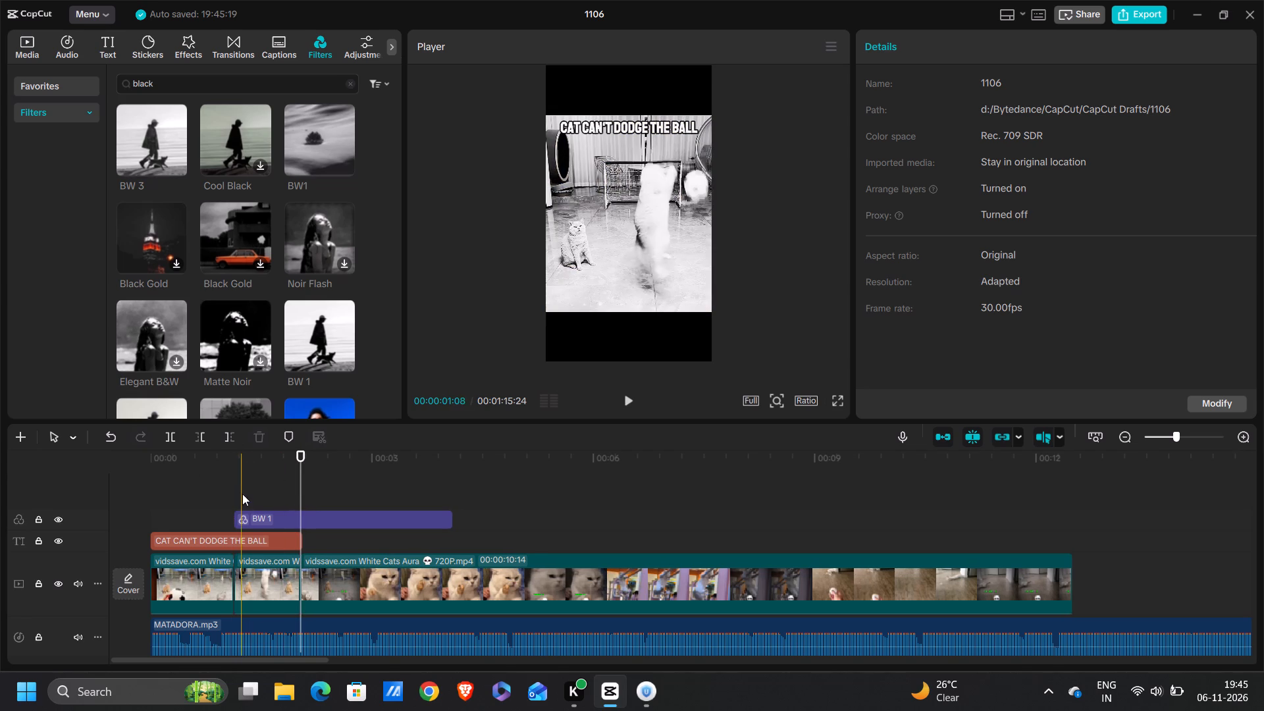
Play the second cat video segment to check the BW 1 filter, and delete that filter from the timeline.
{"action": "left_click", "coordinate": [242, 492]}
{"action": "left_click_drag", "start_coordinate": [241, 492], "coordinate": [232, 494]}
{"action": "key", "text": "space"}
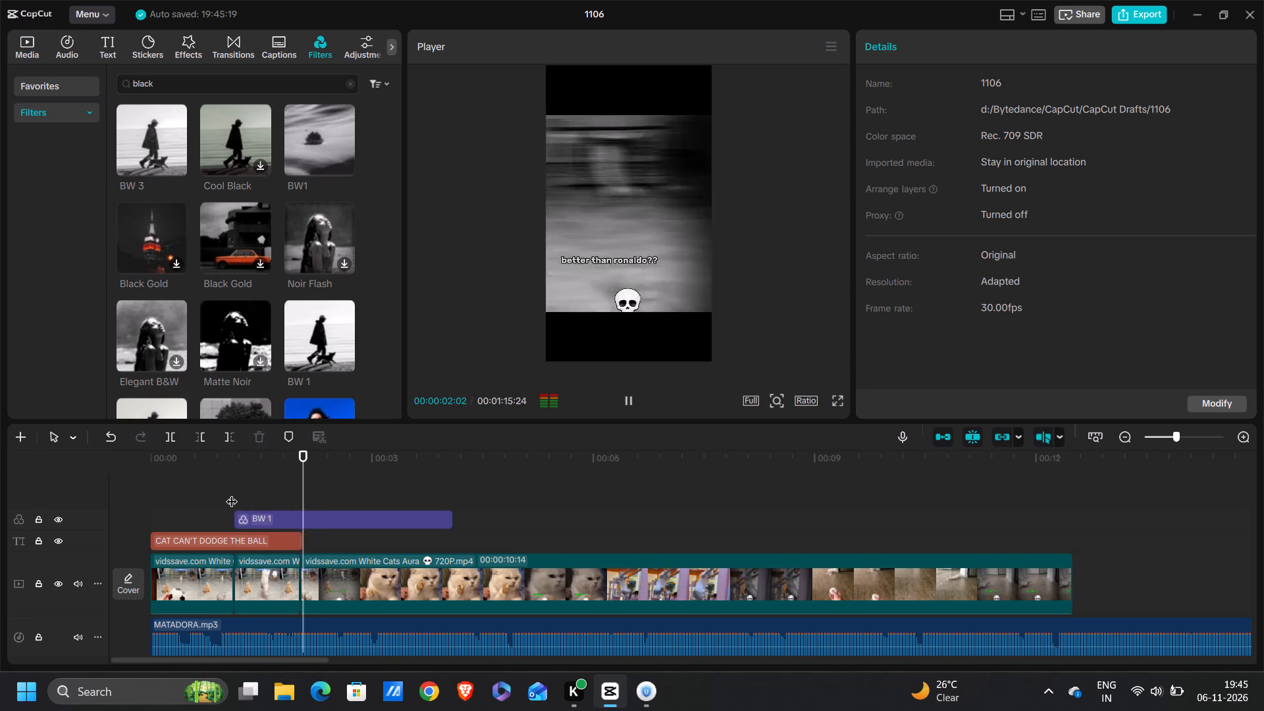
{"action": "key", "text": "space"}
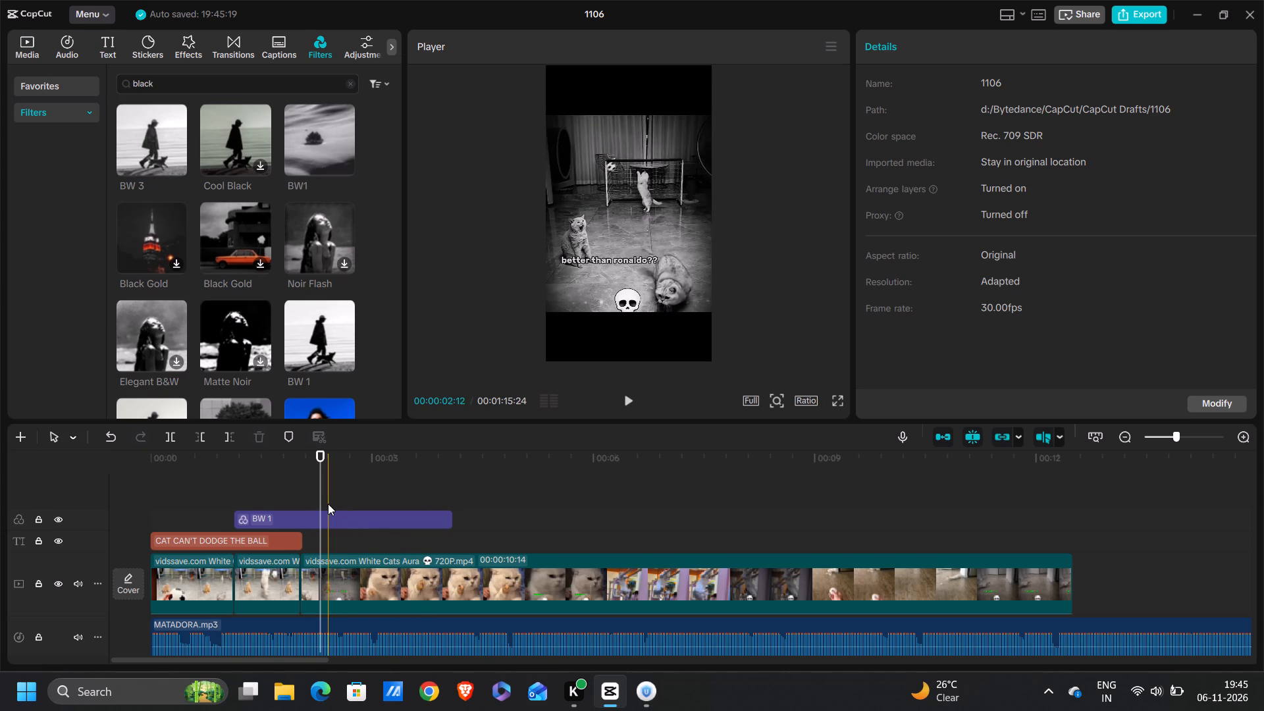
{"action": "left_click_drag", "start_coordinate": [323, 500], "coordinate": [321, 501]}
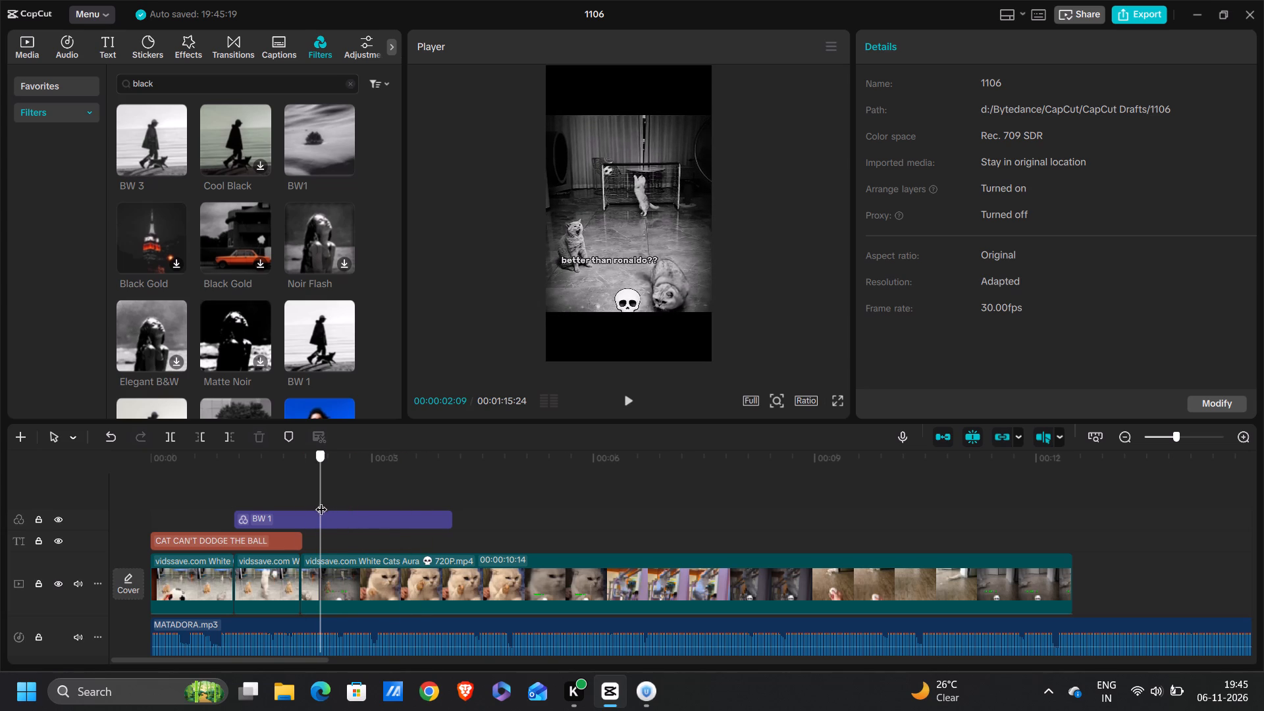
{"action": "left_click_drag", "start_coordinate": [321, 501], "coordinate": [248, 490]}
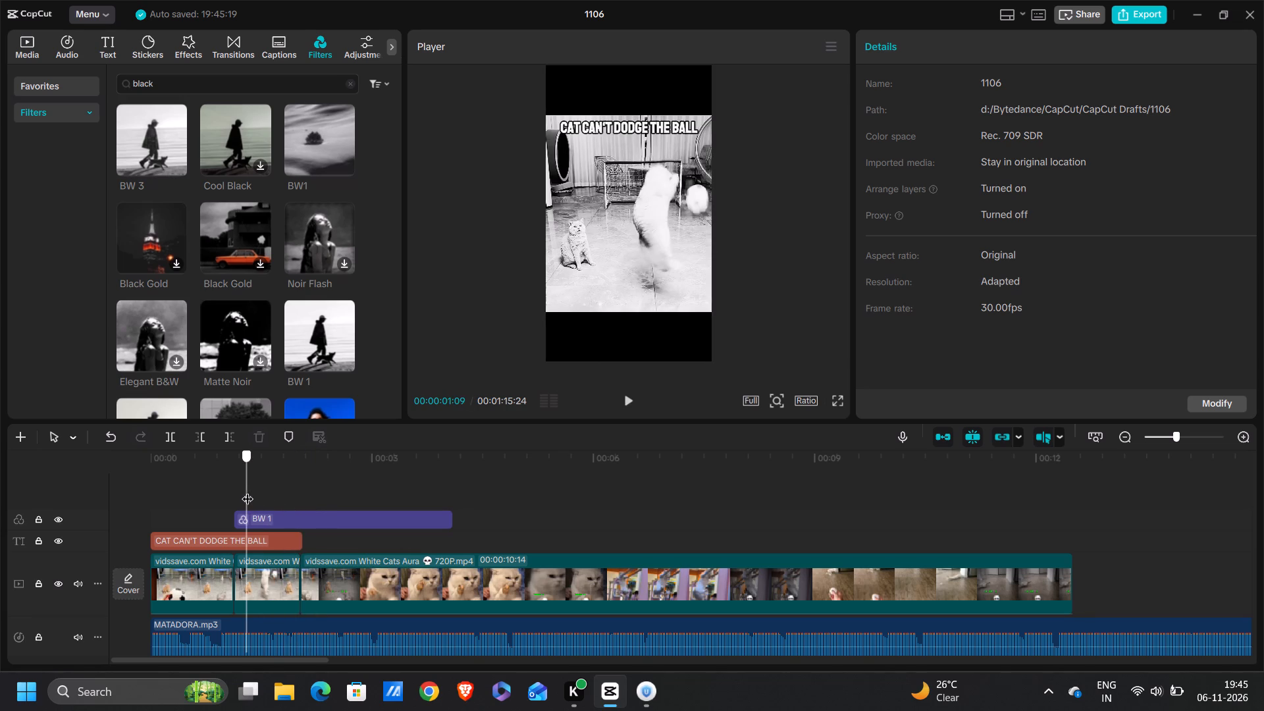
{"action": "left_click_drag", "start_coordinate": [248, 490], "coordinate": [244, 486]}
{"action": "left_click", "coordinate": [258, 515]}
{"action": "key", "text": "BackSpace"}
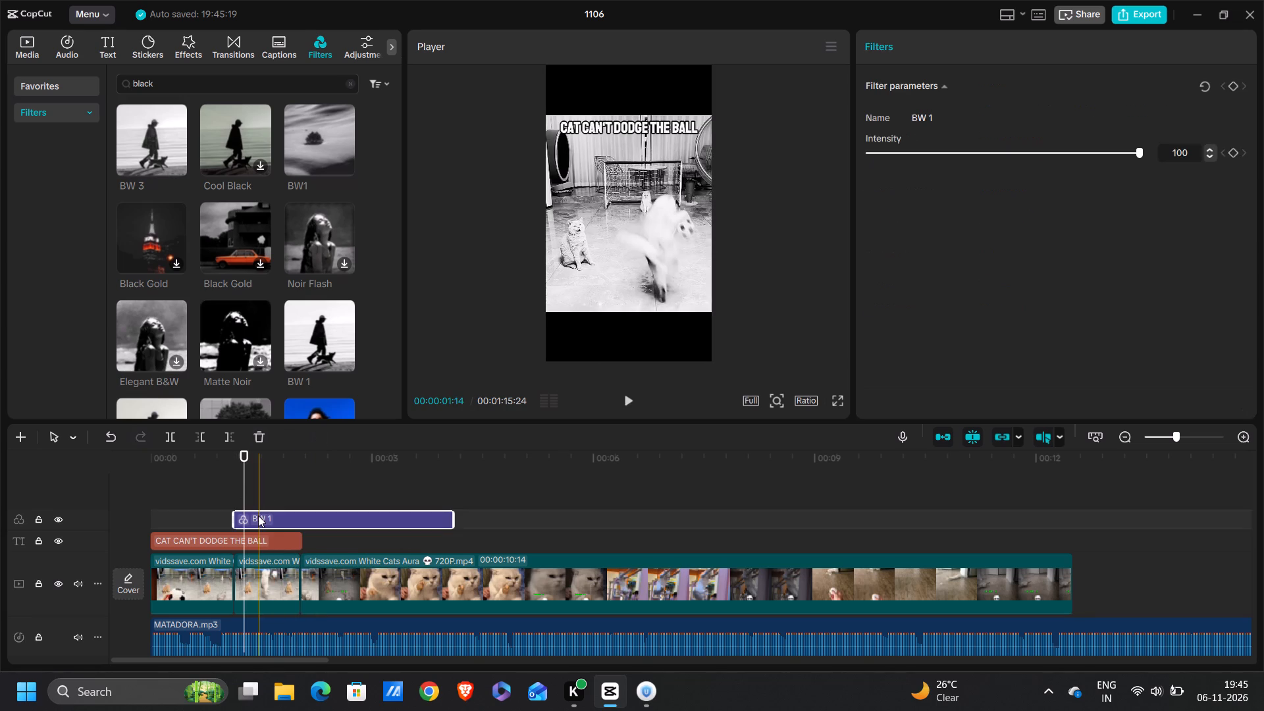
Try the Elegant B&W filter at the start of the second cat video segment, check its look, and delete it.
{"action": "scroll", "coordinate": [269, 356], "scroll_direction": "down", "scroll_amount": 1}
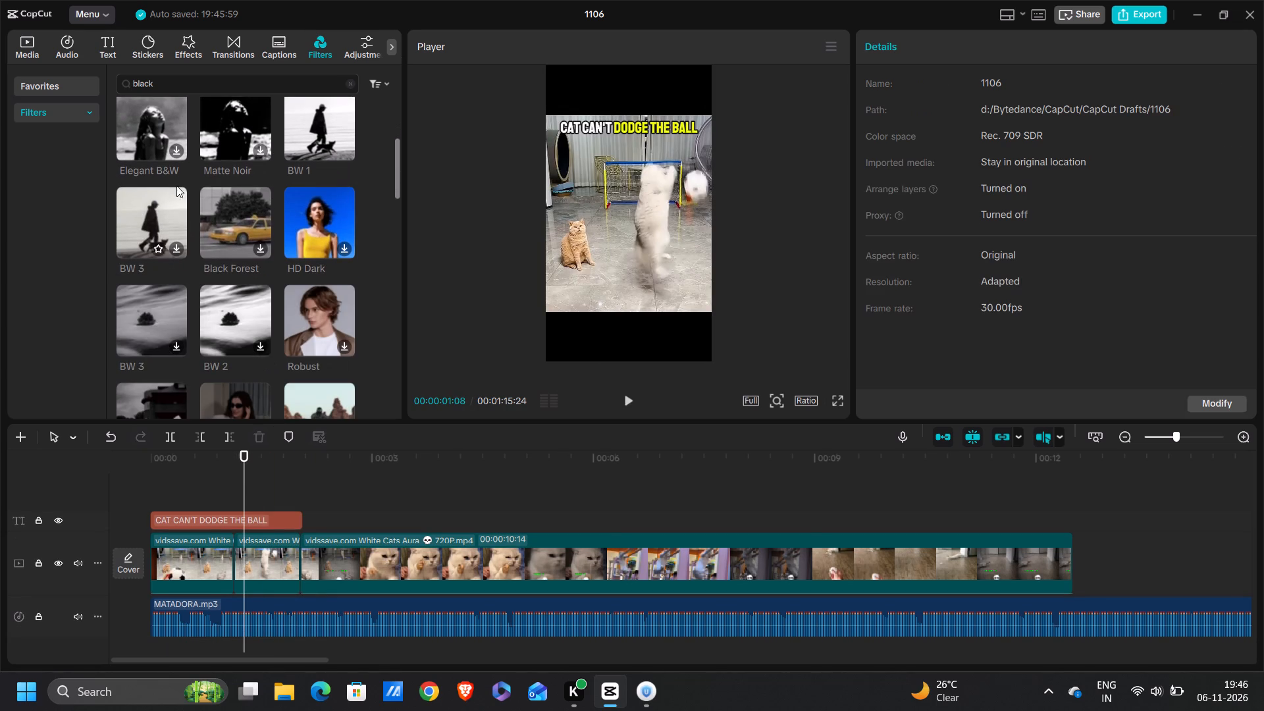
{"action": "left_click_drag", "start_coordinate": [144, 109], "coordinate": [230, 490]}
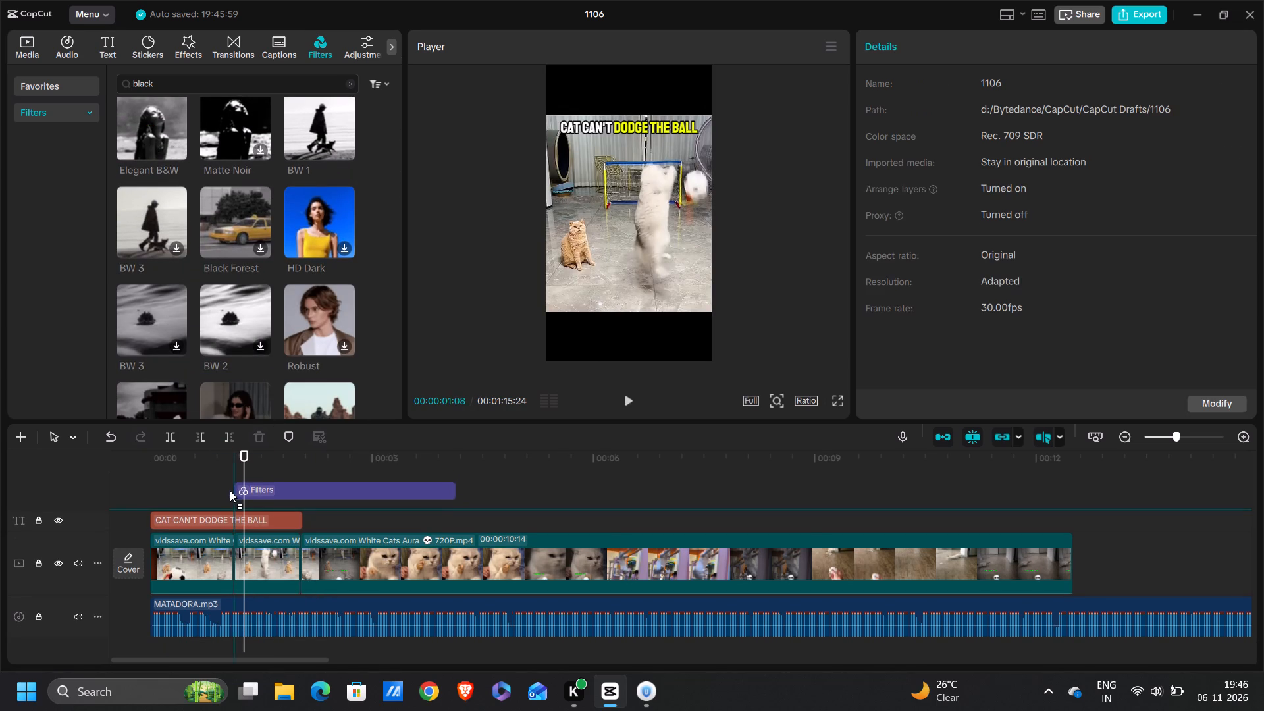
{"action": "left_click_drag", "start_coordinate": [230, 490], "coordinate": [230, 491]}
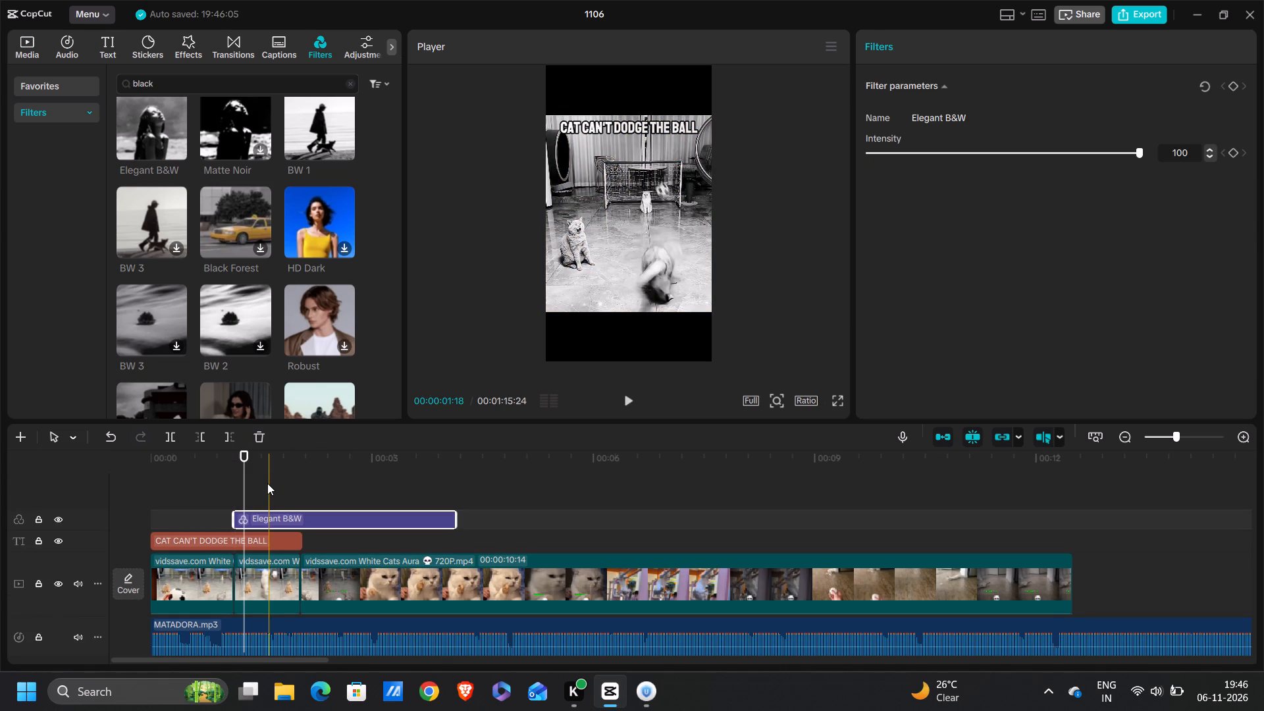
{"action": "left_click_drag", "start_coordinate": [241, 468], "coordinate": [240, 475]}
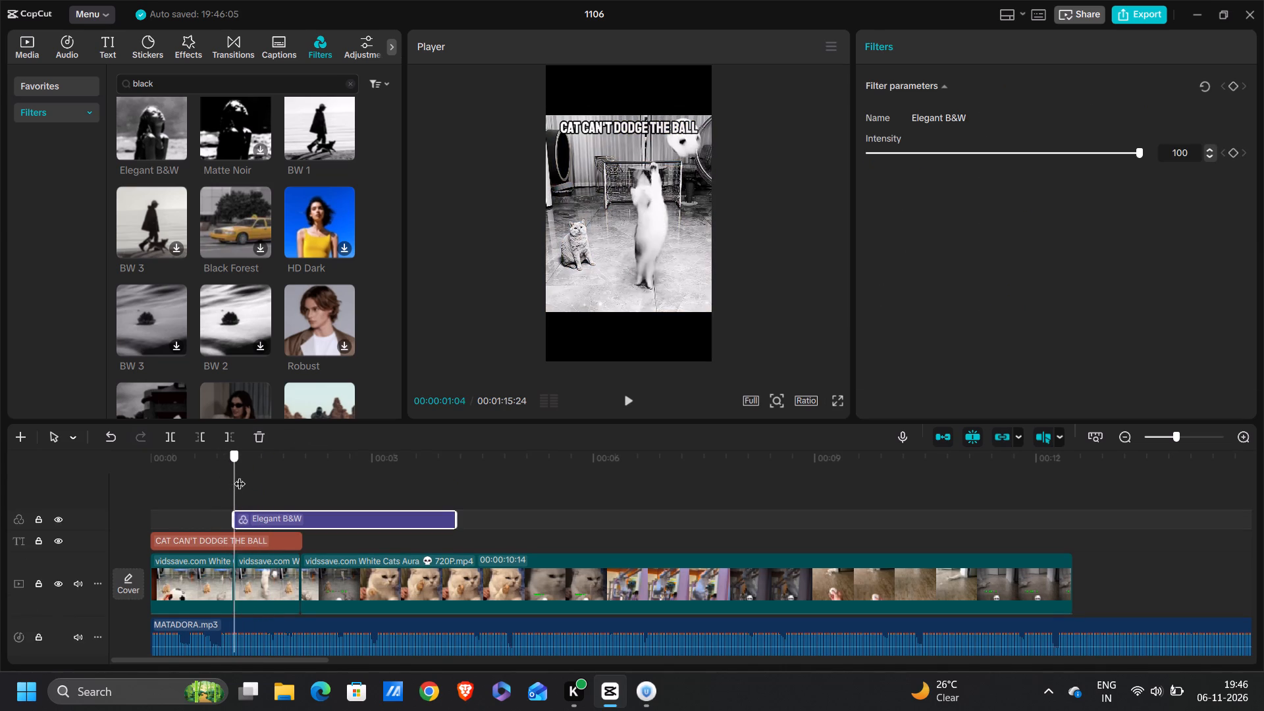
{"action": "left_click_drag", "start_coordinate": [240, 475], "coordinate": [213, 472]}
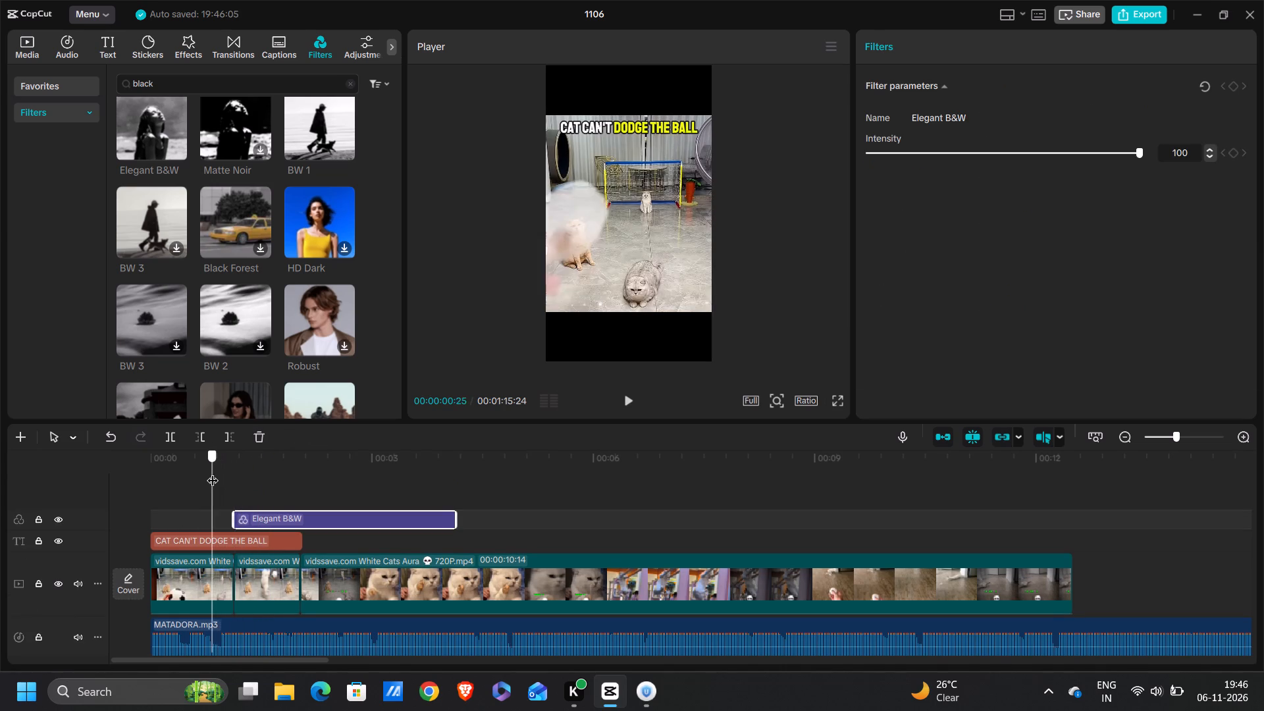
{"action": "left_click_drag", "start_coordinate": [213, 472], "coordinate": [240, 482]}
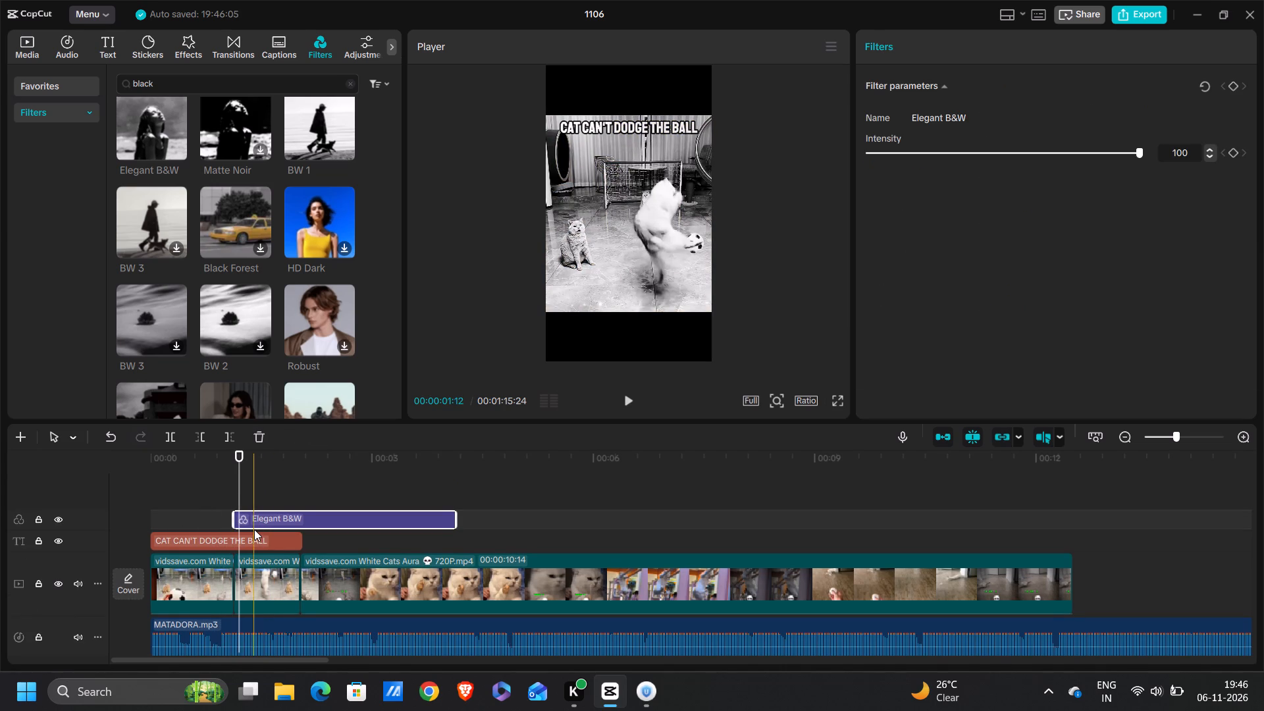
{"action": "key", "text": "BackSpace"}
Add the Hollywood Past filter above the caption near the start of the second cat video segment and play that section.
{"action": "scroll", "coordinate": [265, 282], "scroll_direction": "down", "scroll_amount": 4}
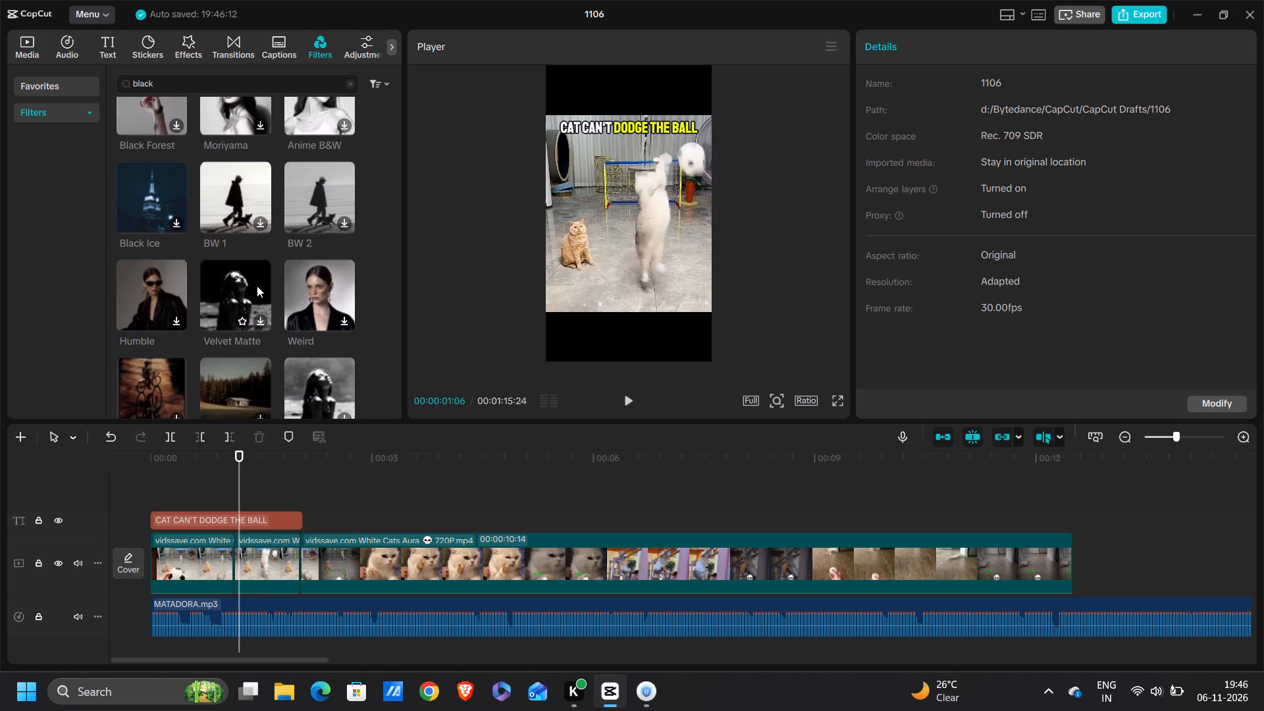
{"action": "scroll", "coordinate": [257, 286], "scroll_direction": "down", "scroll_amount": 1}
{"action": "scroll", "coordinate": [244, 360], "scroll_direction": "down", "scroll_amount": 1}
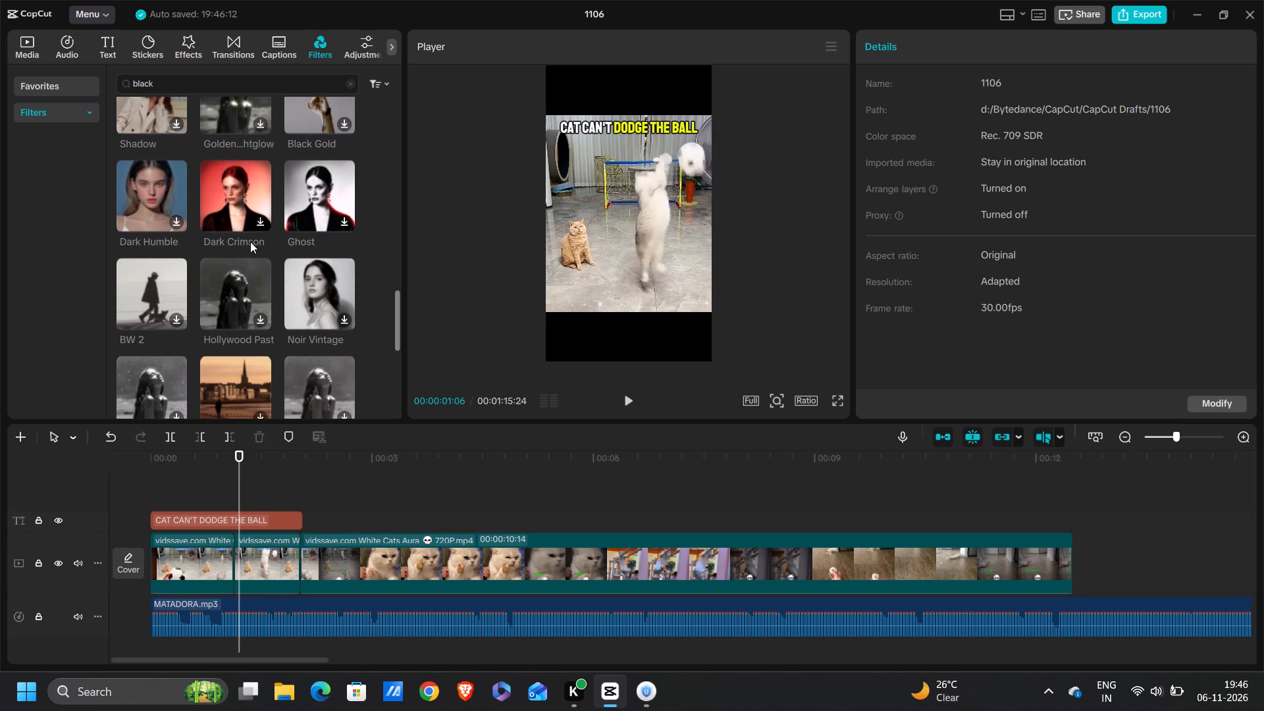
{"action": "left_click_drag", "start_coordinate": [228, 313], "coordinate": [233, 498]}
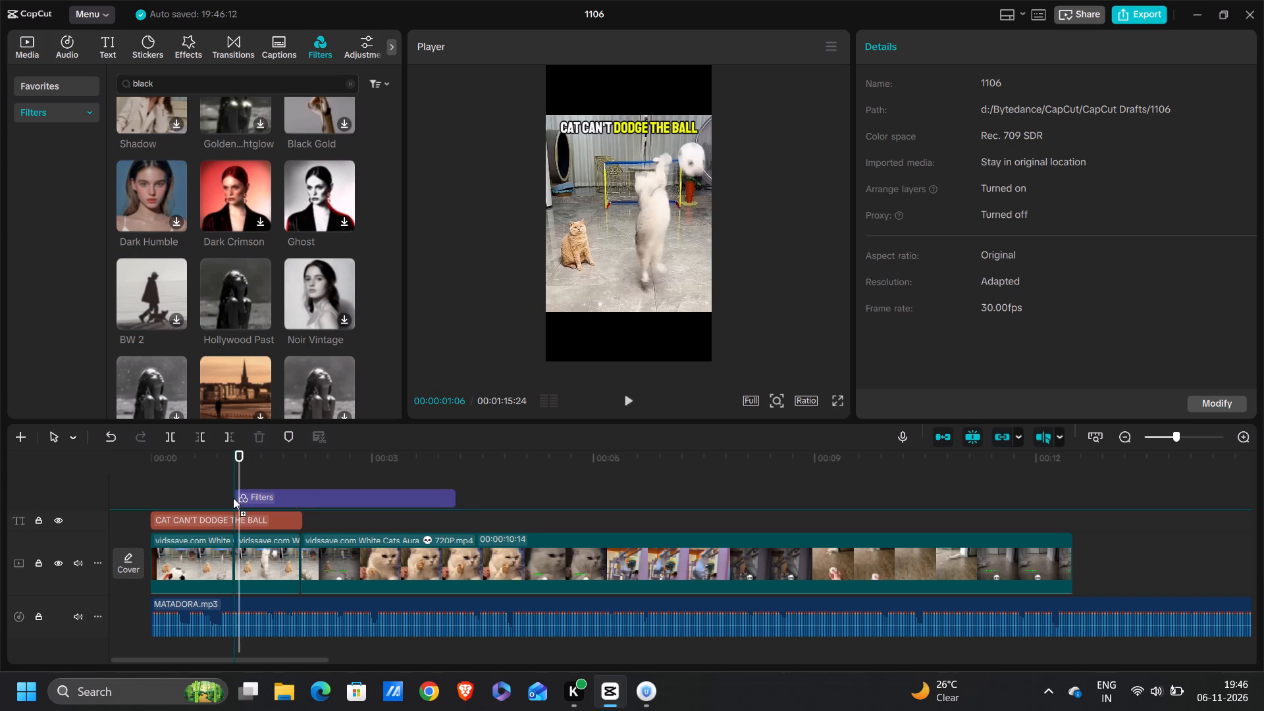
{"action": "left_click_drag", "start_coordinate": [233, 498], "coordinate": [232, 496]}
{"action": "left_click_drag", "start_coordinate": [237, 475], "coordinate": [236, 475]}
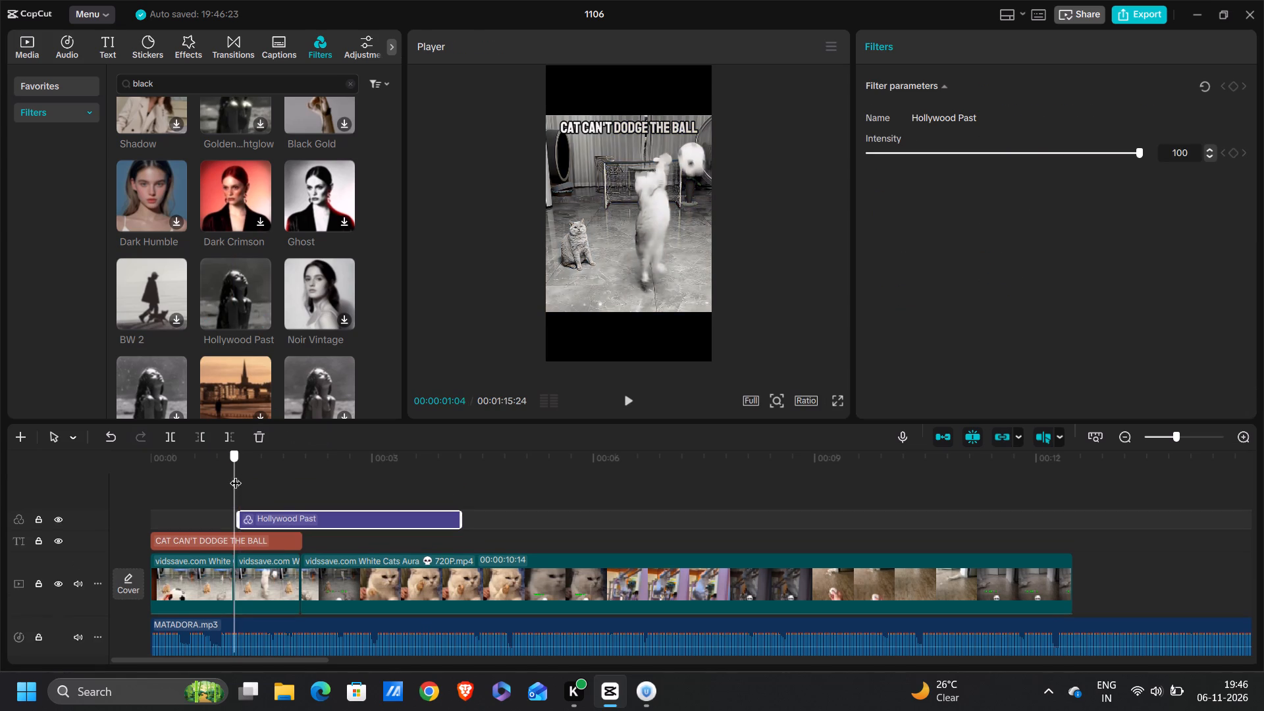
{"action": "left_click_drag", "start_coordinate": [236, 475], "coordinate": [224, 477]}
{"action": "key", "text": "space"}
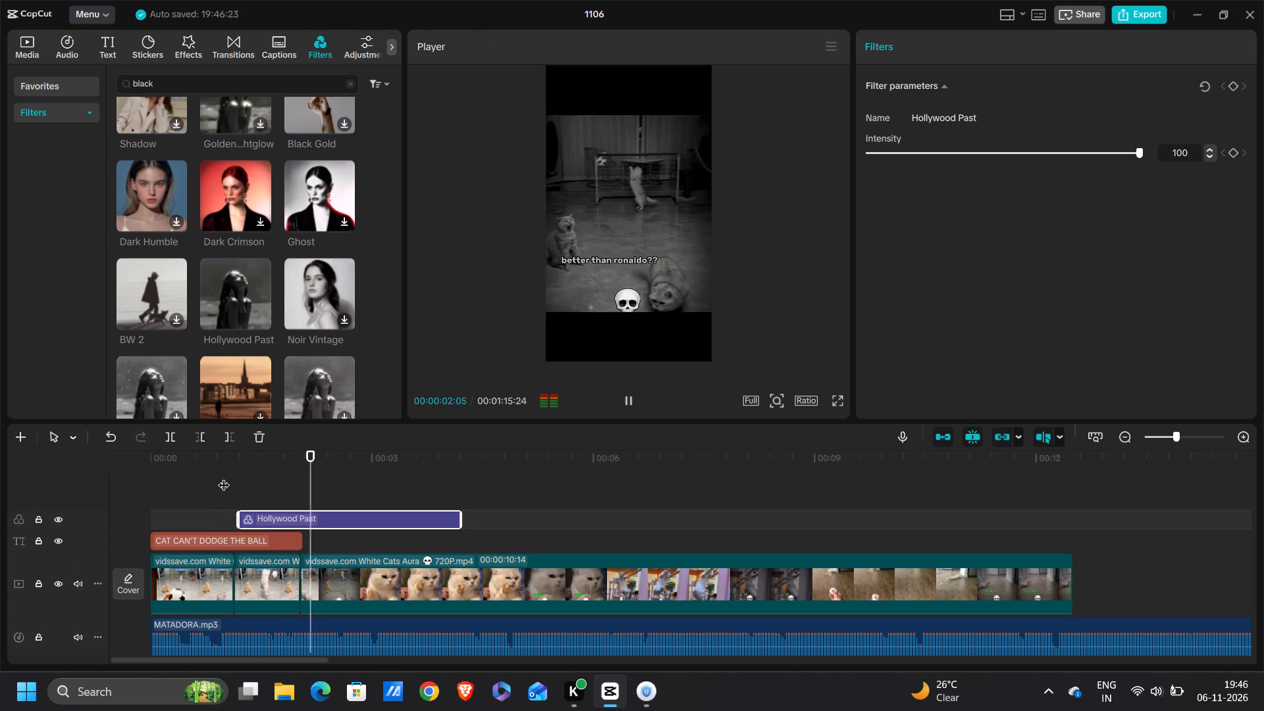
{"action": "key", "text": "space"}
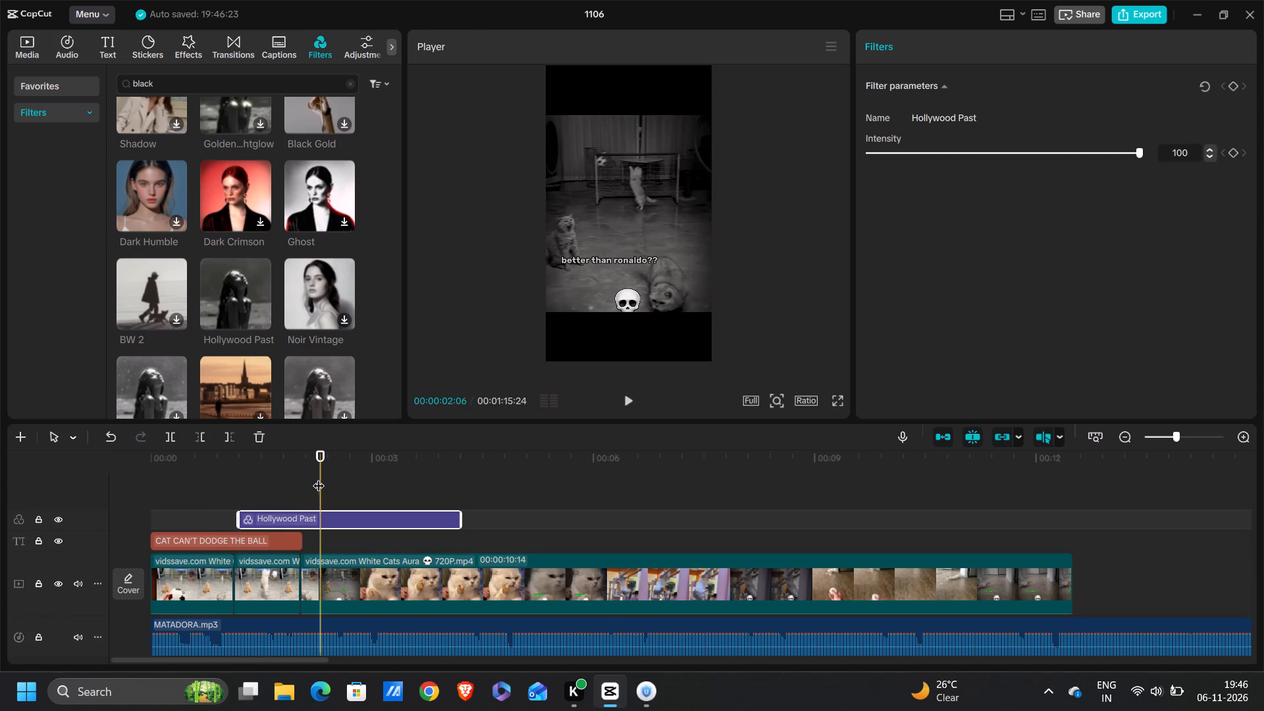
Trim the end of the Hollywood Past filter to 00:00:02:00 and play the filtered section.
{"action": "left_click_drag", "start_coordinate": [320, 477], "coordinate": [309, 468]}
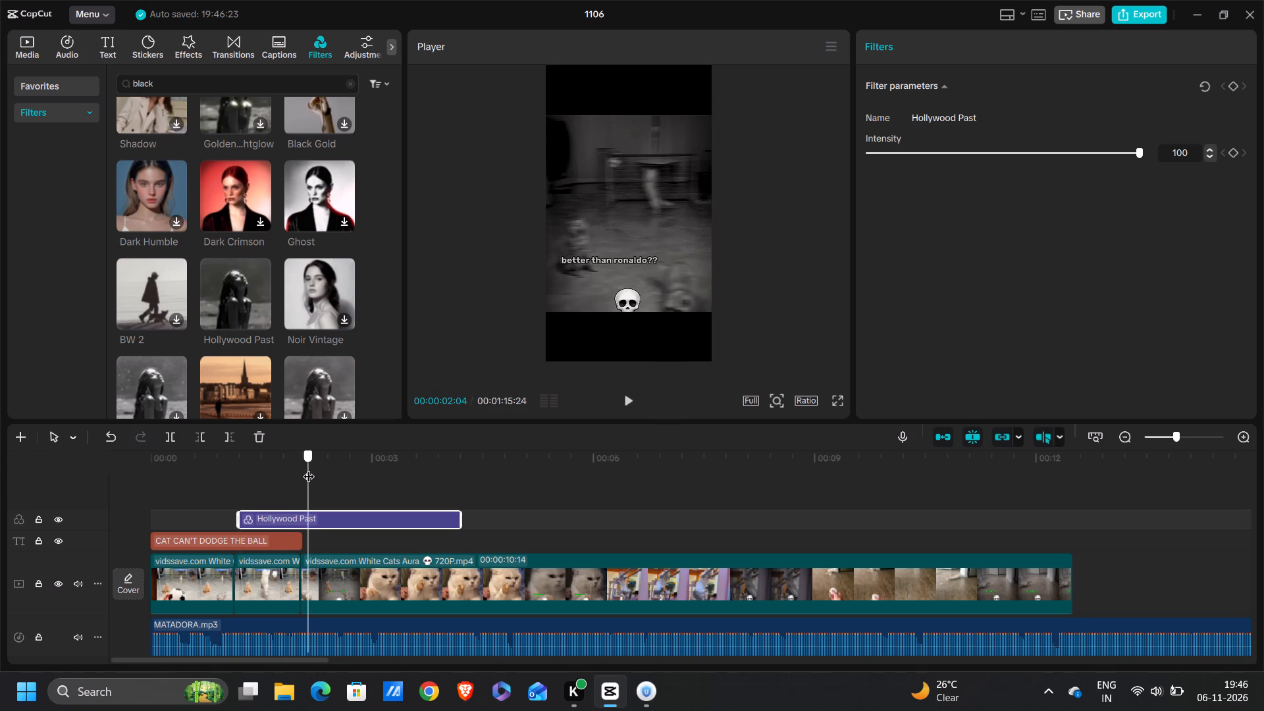
{"action": "left_click_drag", "start_coordinate": [309, 468], "coordinate": [303, 467]}
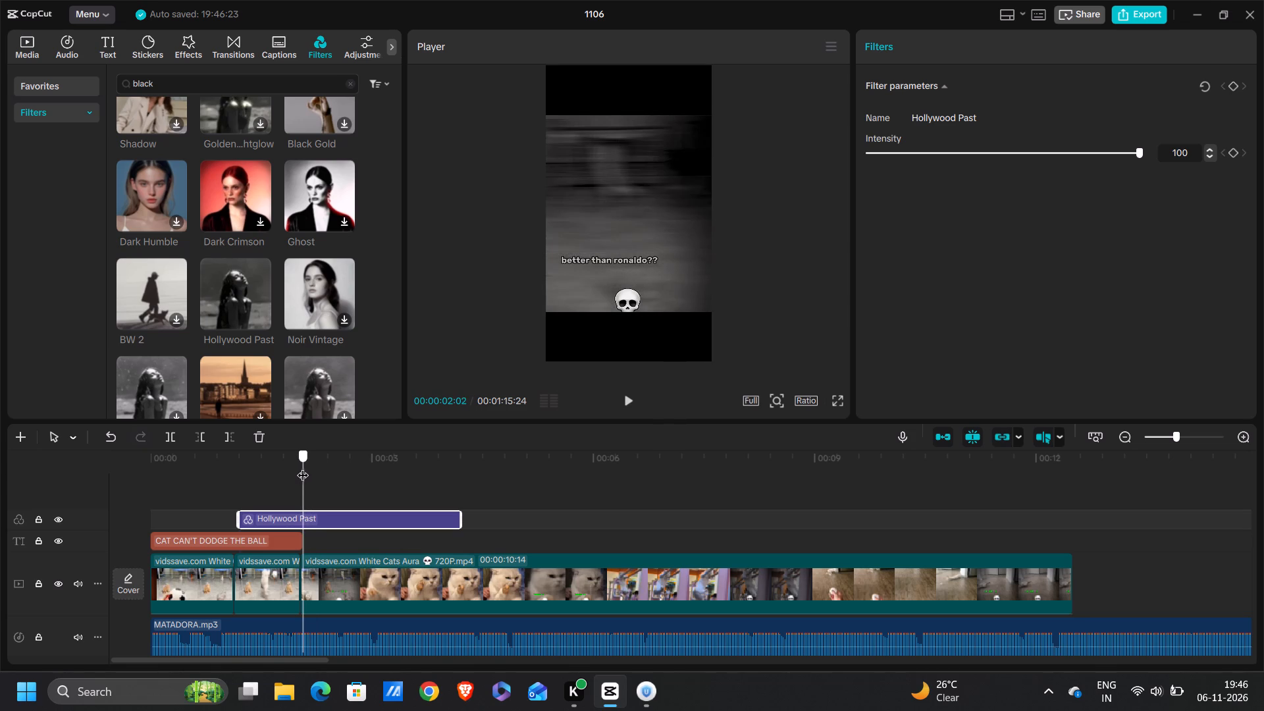
{"action": "left_click_drag", "start_coordinate": [303, 467], "coordinate": [301, 465]}
{"action": "key", "text": "Left"}
{"action": "key", "text": "Left"}
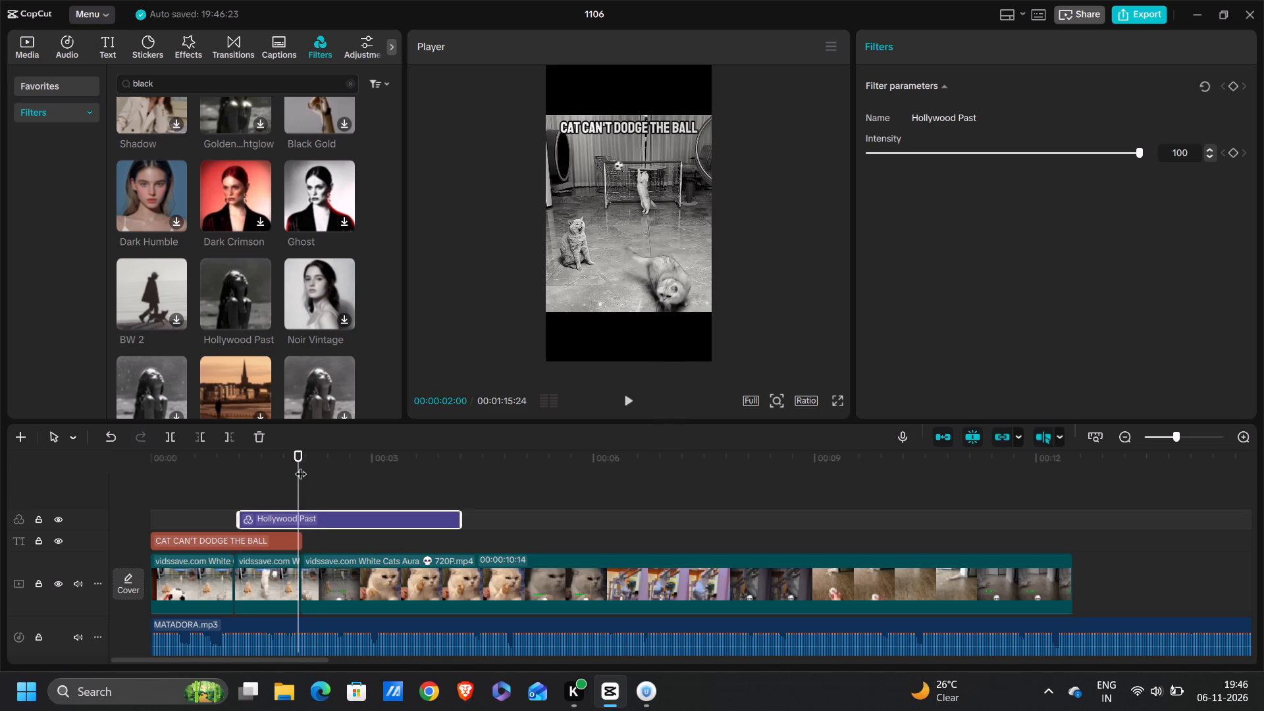
{"action": "left_click", "coordinate": [235, 436]}
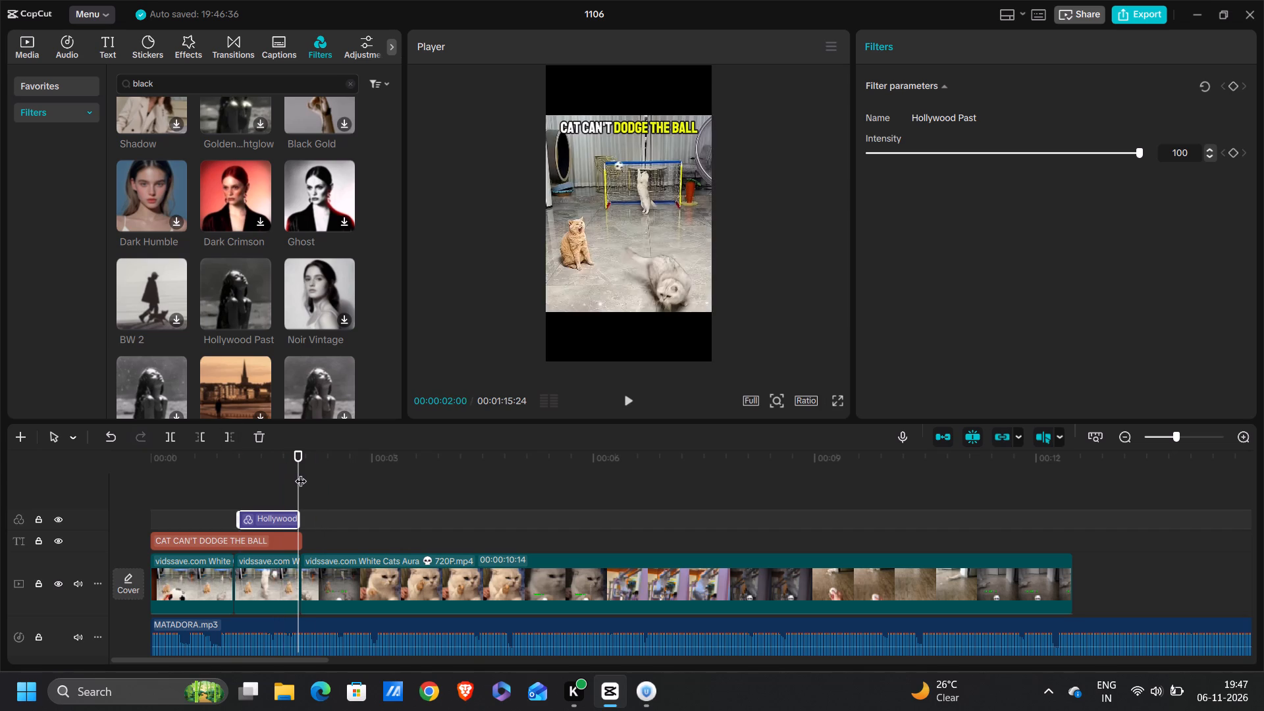
{"action": "left_click_drag", "start_coordinate": [301, 473], "coordinate": [219, 488]}
{"action": "key", "text": "space"}
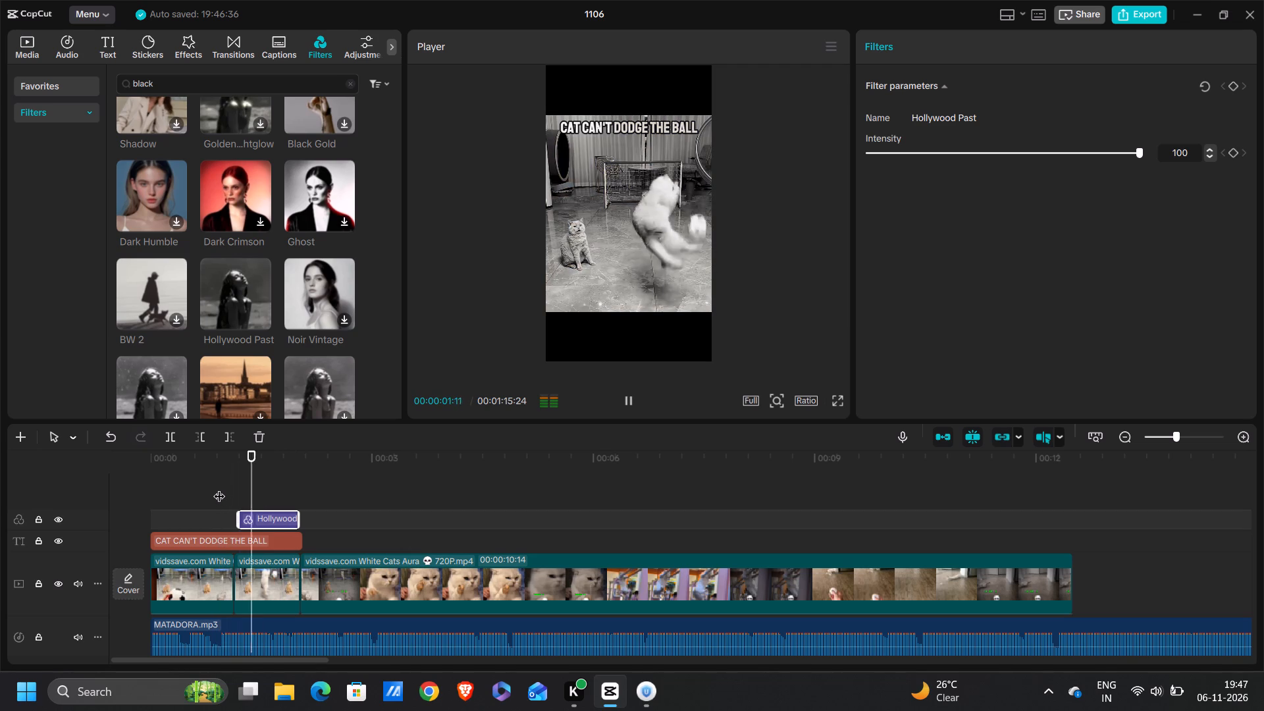
{"action": "key", "text": "space"}
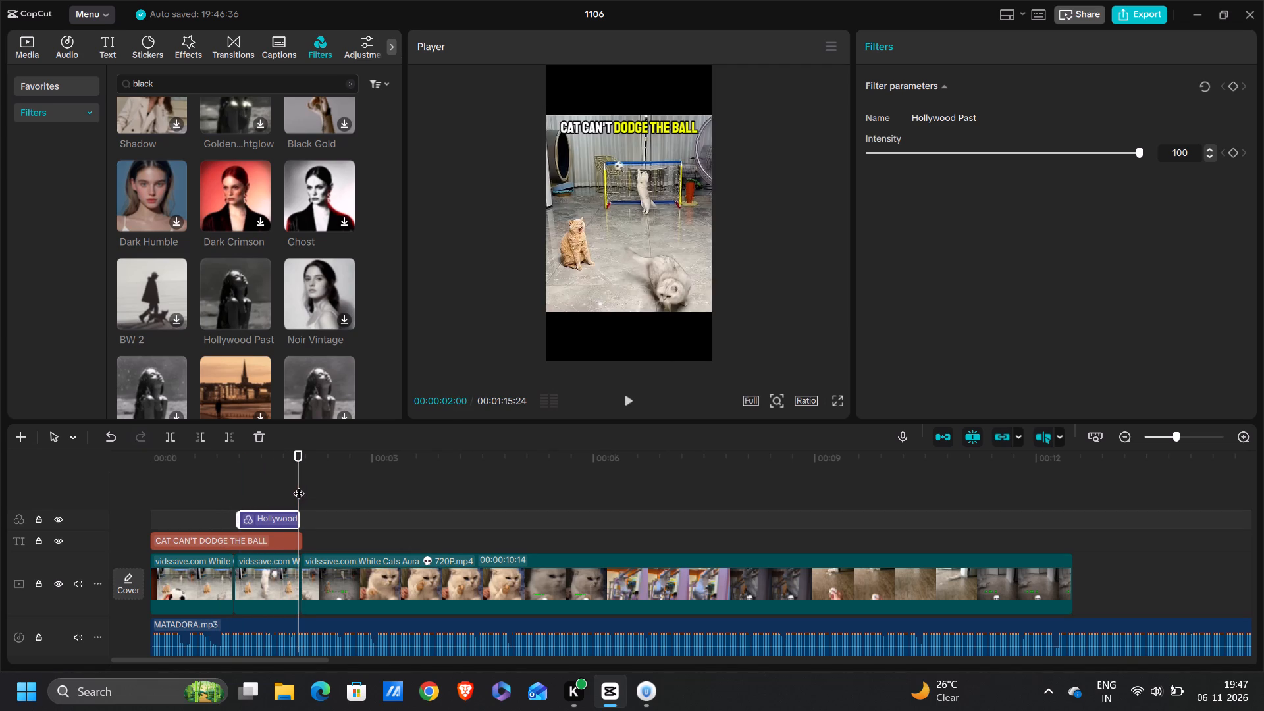
Extend the Hollywood Past filter's start back to the beginning of the second cat video segment and play the section.
{"action": "left_click_drag", "start_coordinate": [298, 485], "coordinate": [235, 490]}
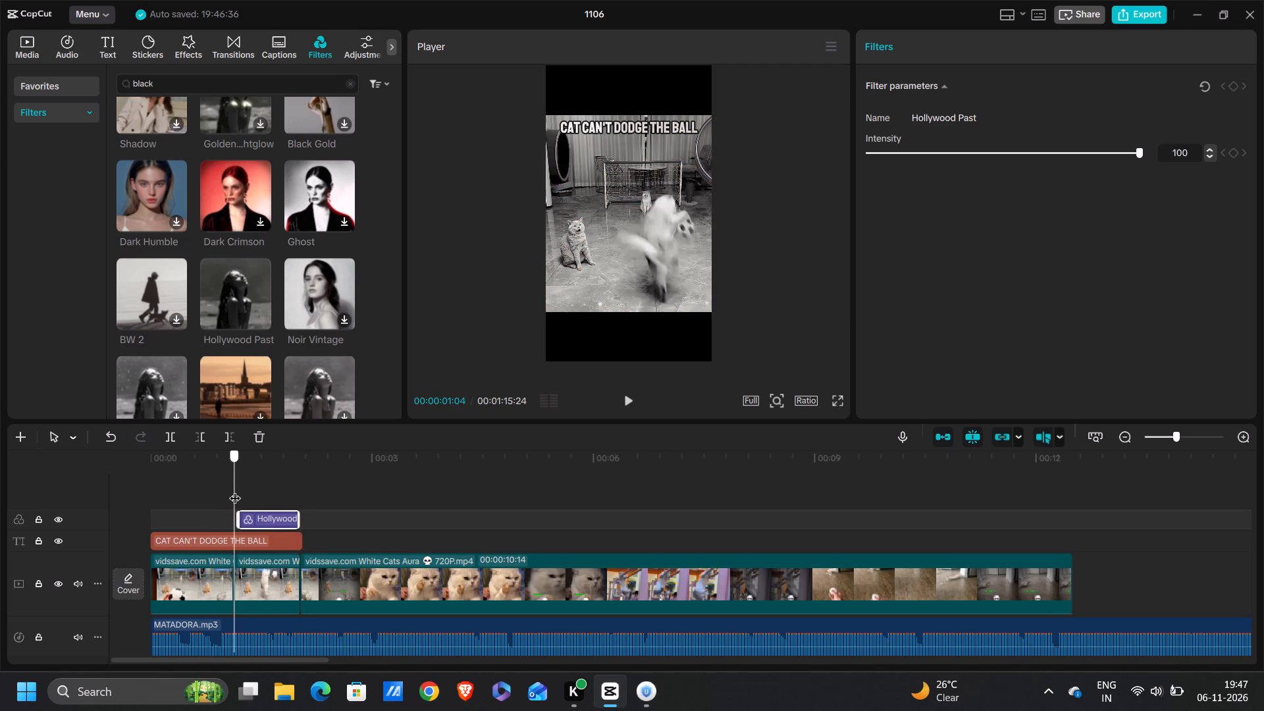
{"action": "left_click_drag", "start_coordinate": [235, 490], "coordinate": [227, 490]}
{"action": "left_click", "coordinate": [239, 516]}
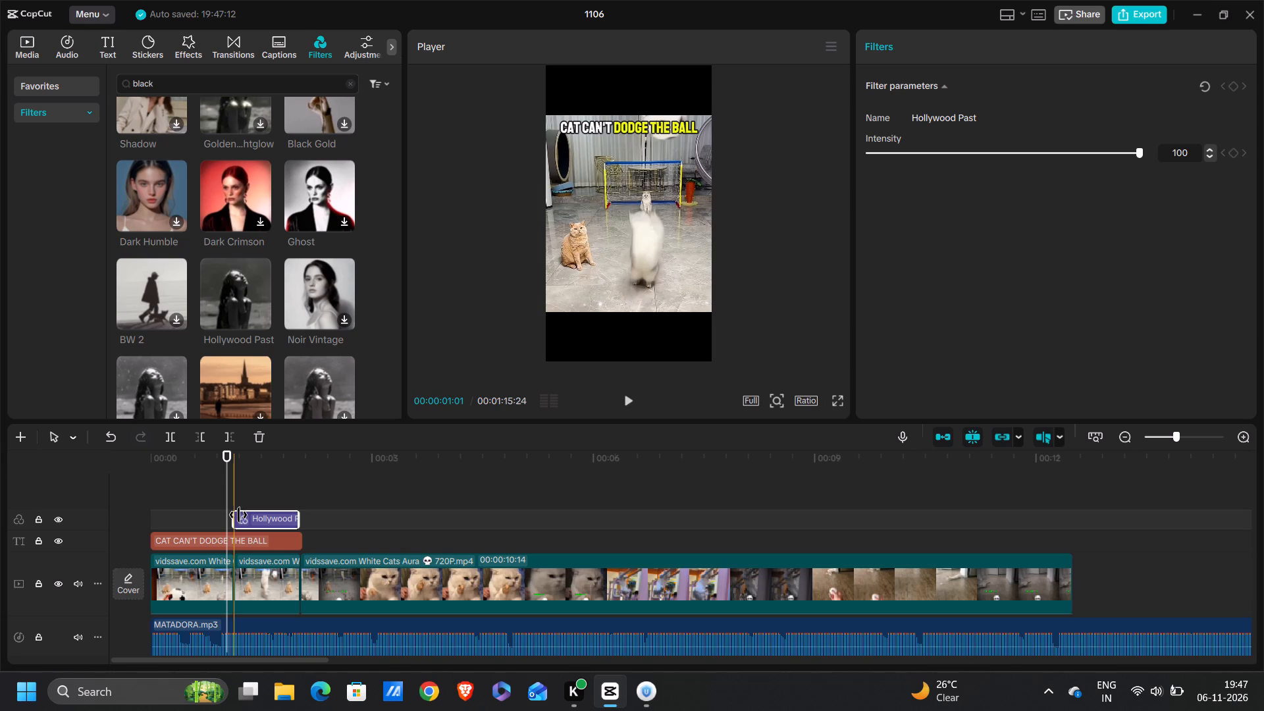
{"action": "left_click", "coordinate": [238, 515]}
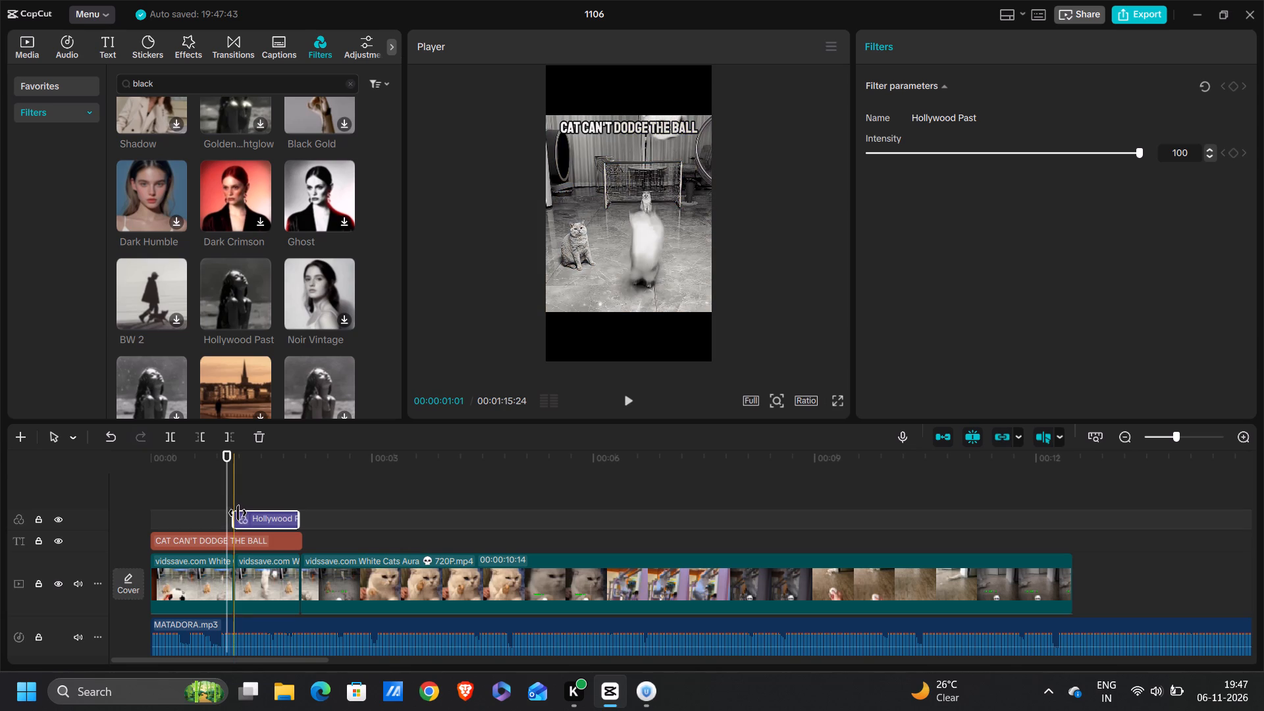
{"action": "left_click_drag", "start_coordinate": [228, 483], "coordinate": [220, 487]}
{"action": "key", "text": "space"}
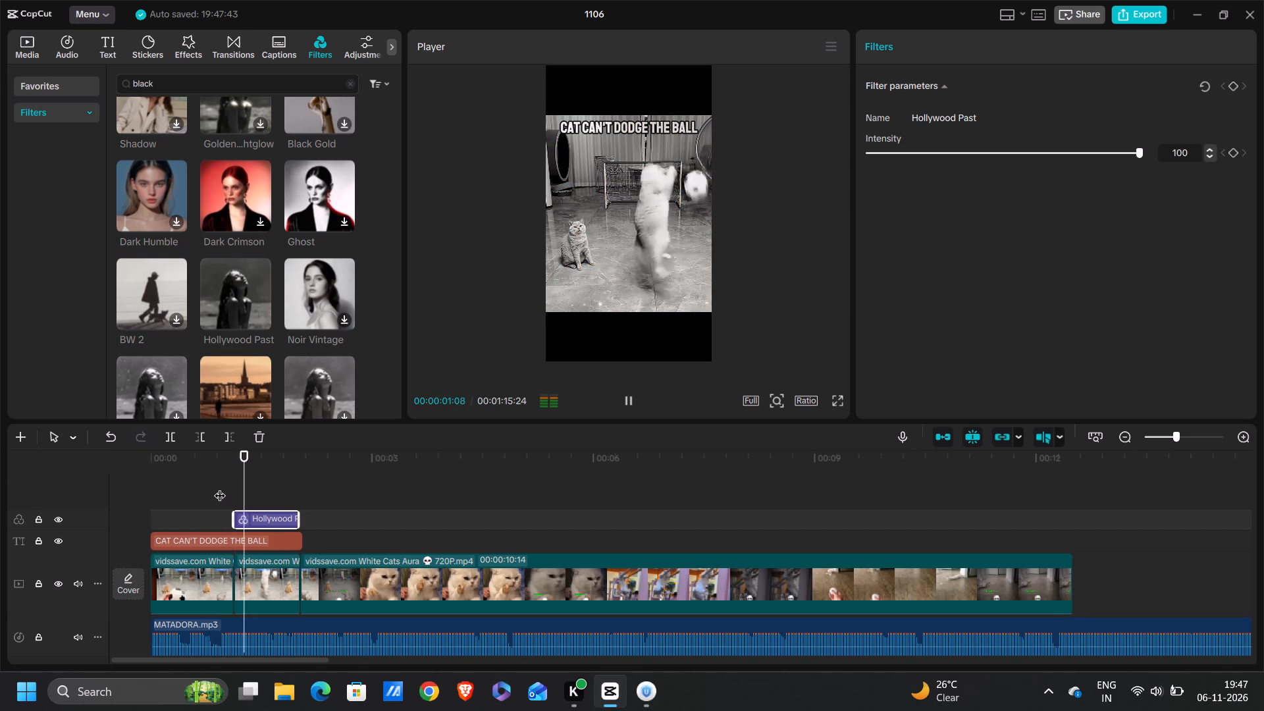
{"action": "key", "text": "space"}
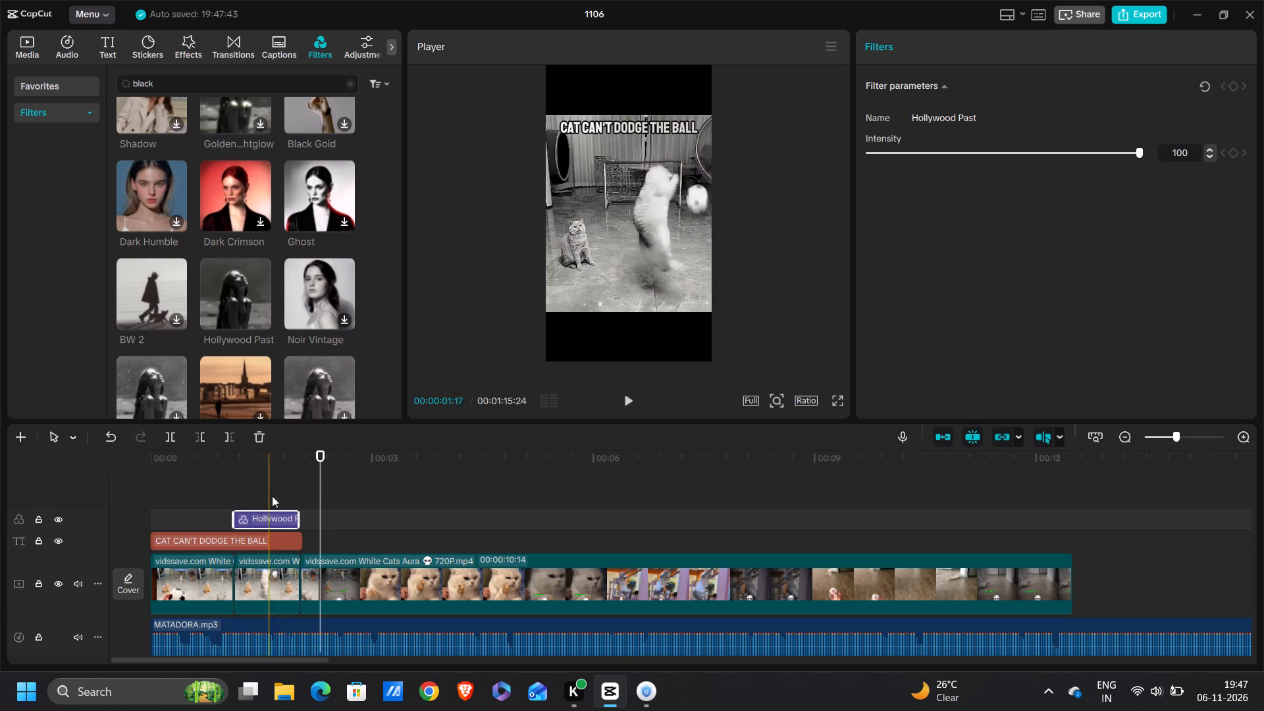
{"action": "left_click_drag", "start_coordinate": [319, 494], "coordinate": [303, 497]}
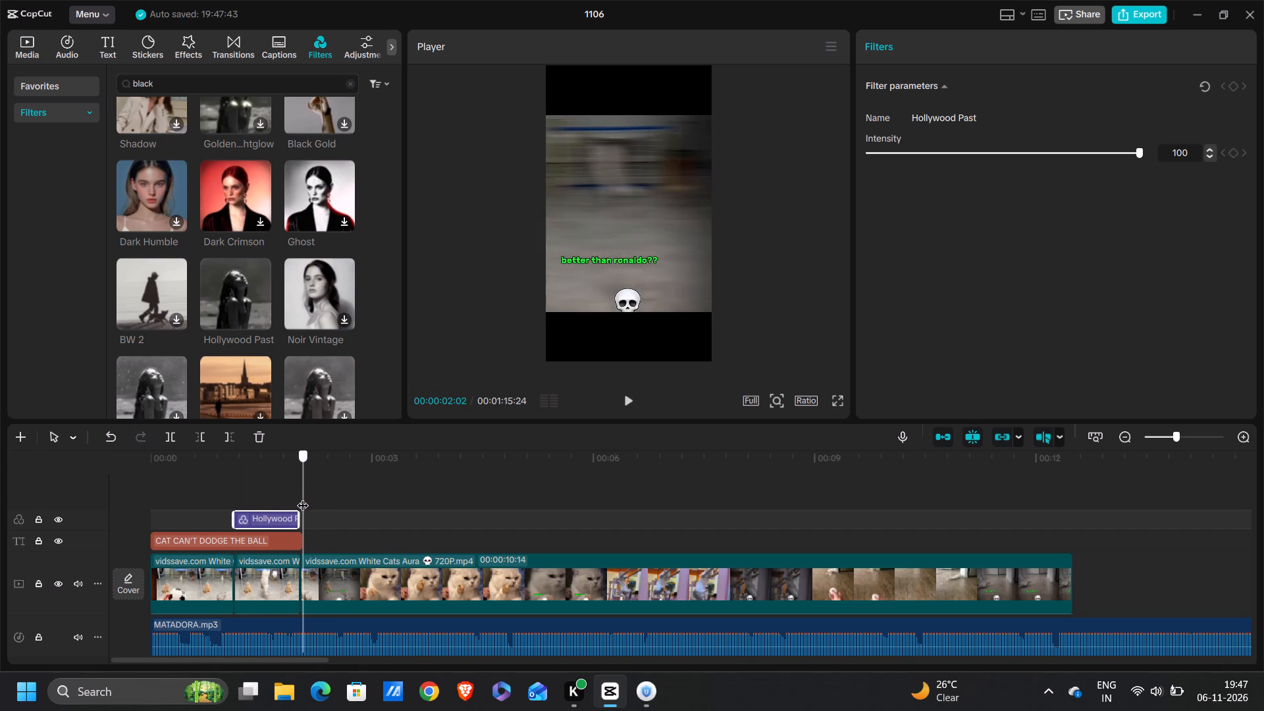
Replay the black-and-white section and trim the end of the Hollywood Past filter to 00:00:01:29.
{"action": "left_click_drag", "start_coordinate": [303, 497], "coordinate": [298, 496]}
{"action": "left_click_drag", "start_coordinate": [302, 496], "coordinate": [298, 494]}
{"action": "left_click_drag", "start_coordinate": [298, 494], "coordinate": [296, 492]}
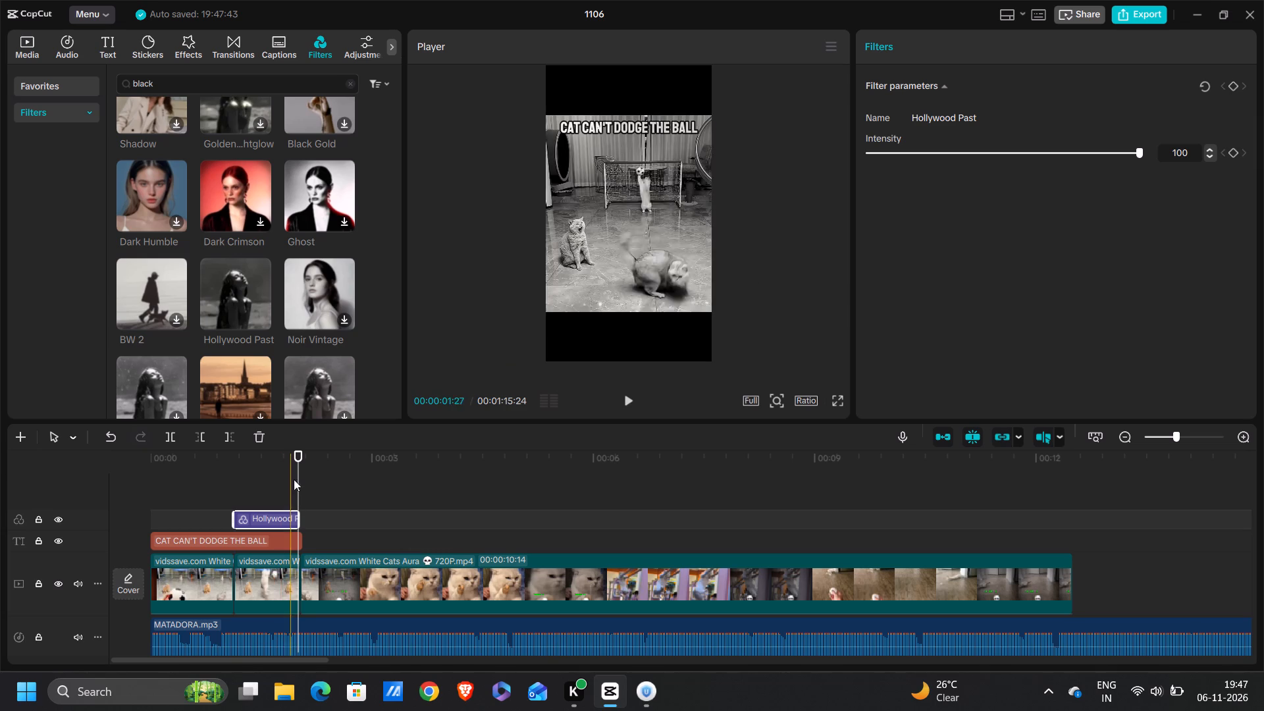
{"action": "left_click_drag", "start_coordinate": [297, 481], "coordinate": [276, 481]}
{"action": "key", "text": "space"}
{"action": "key", "text": "space"}
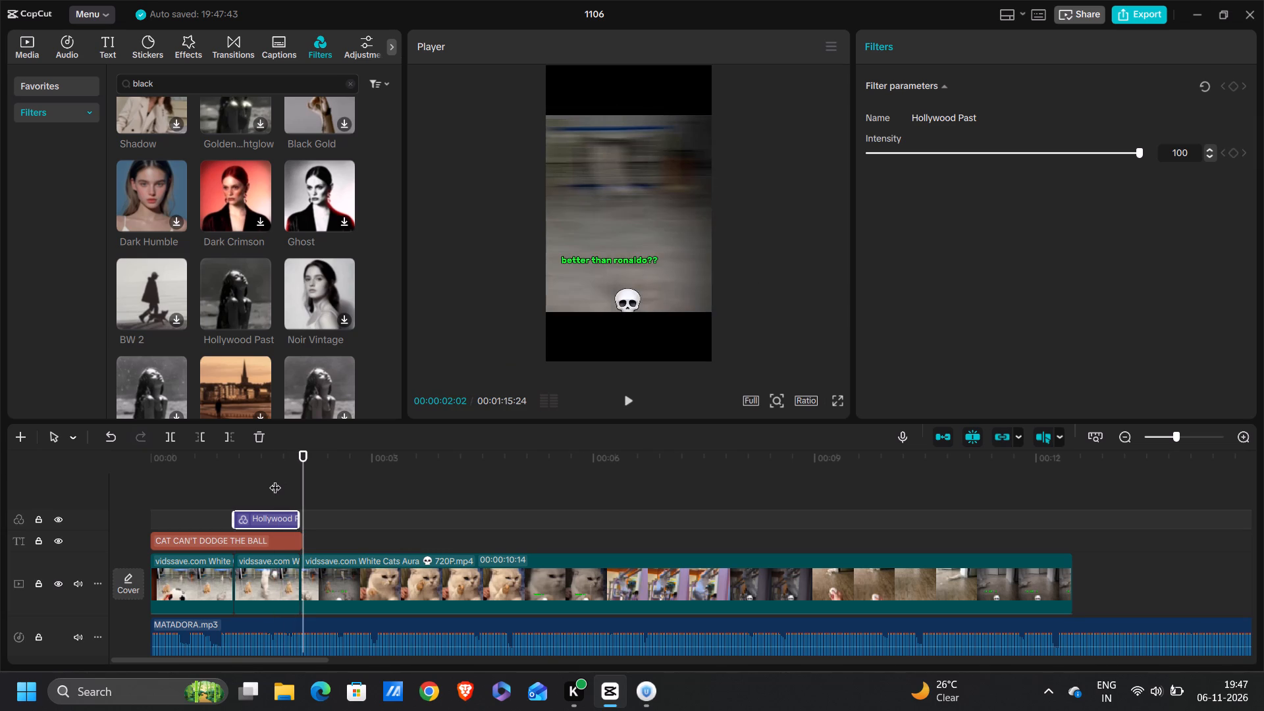
{"action": "left_click_drag", "start_coordinate": [303, 481], "coordinate": [239, 482]}
{"action": "key", "text": "space"}
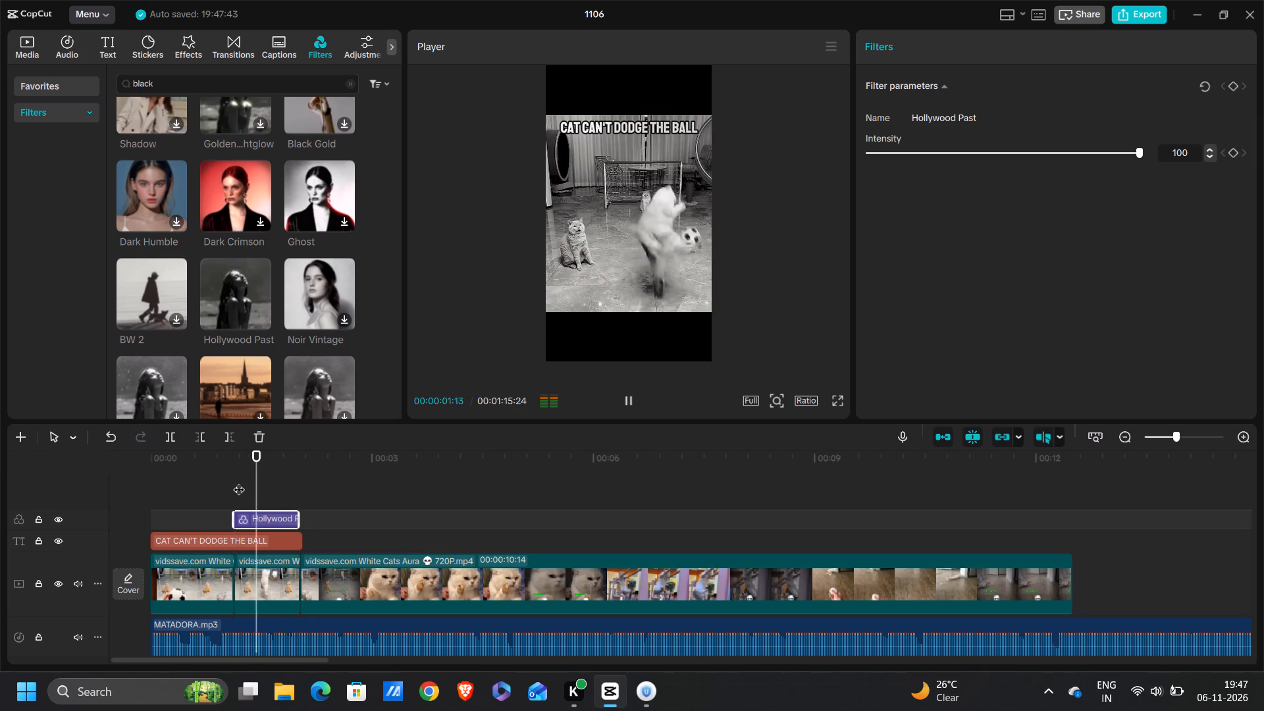
{"action": "key", "text": "space"}
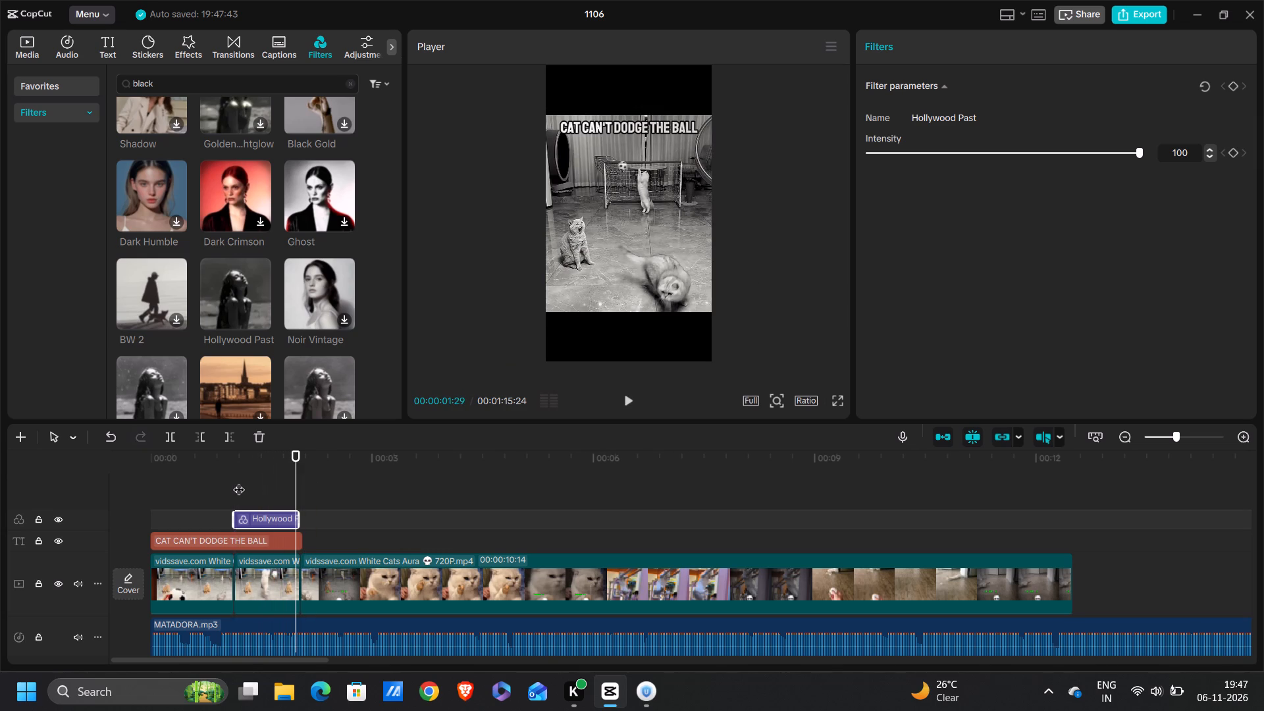
{"action": "left_click", "coordinate": [232, 439]}
Trim the ends of the CAT CAN'T DODGE THE BALL caption and the second cat video segment to 00:00:01:29.
{"action": "left_click", "coordinate": [297, 533]}
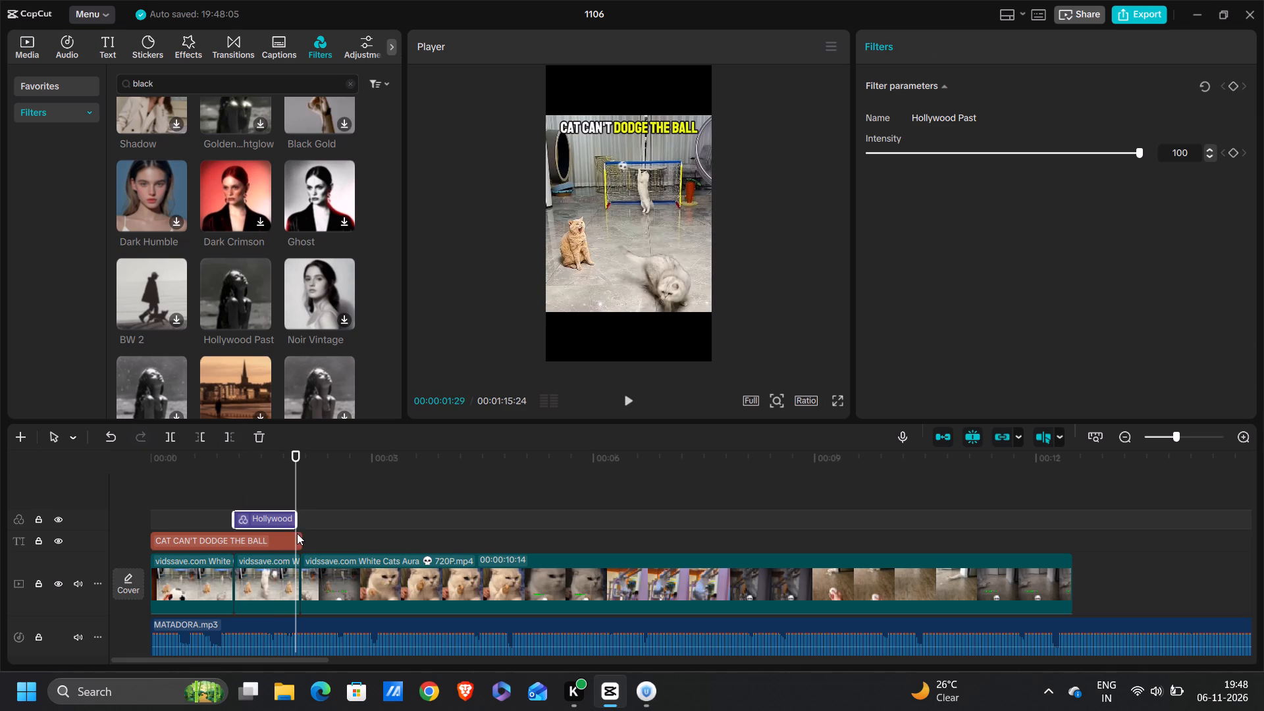
{"action": "left_click", "coordinate": [235, 438]}
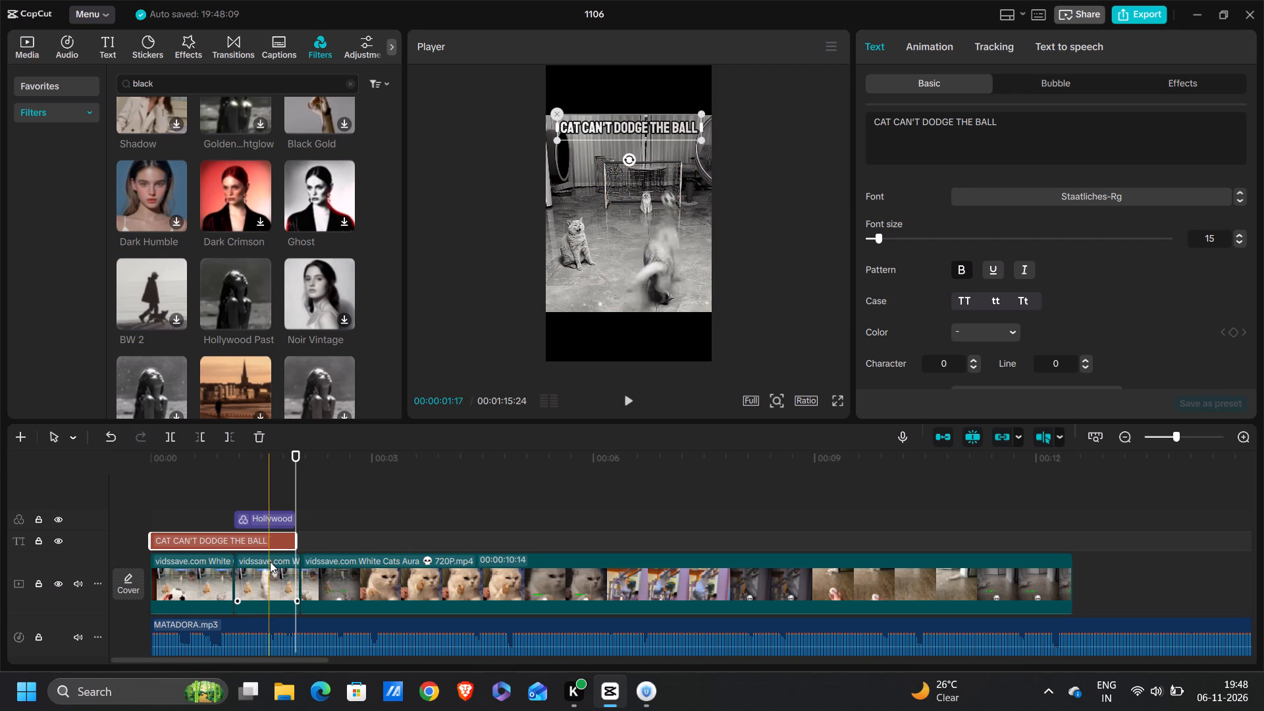
{"action": "left_click", "coordinate": [292, 573]}
{"action": "left_click", "coordinate": [226, 446]}
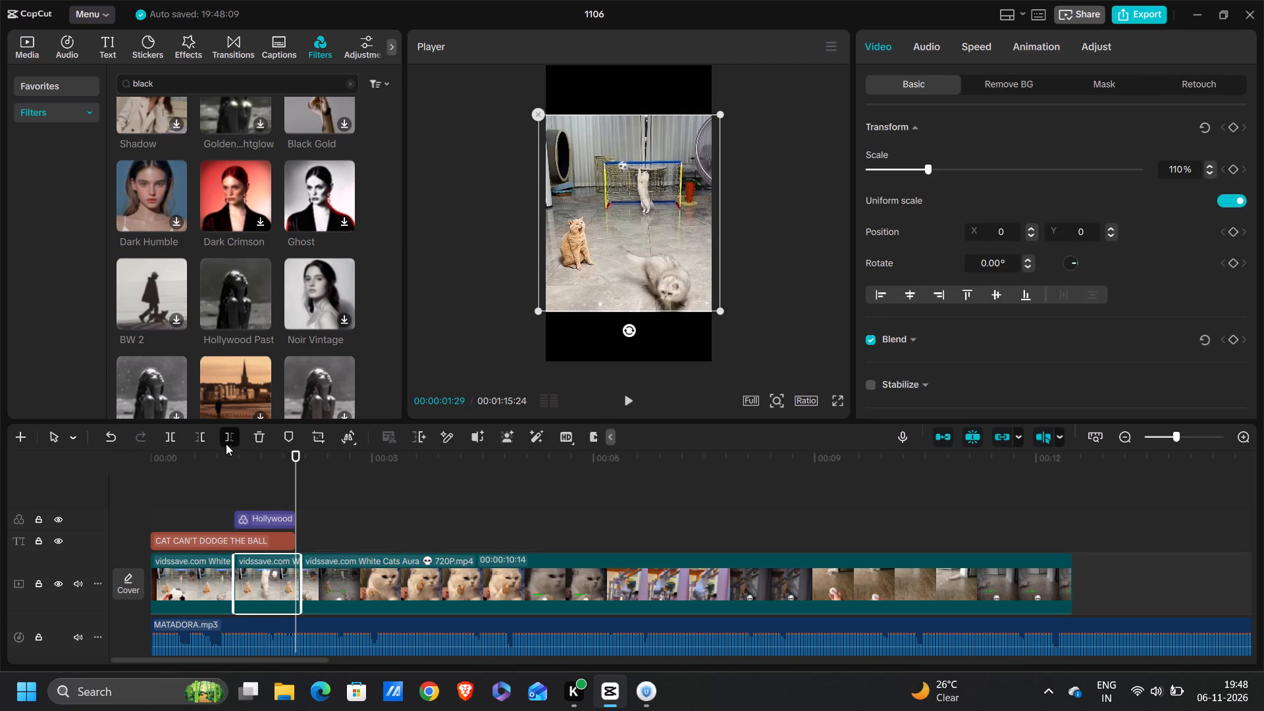
Find the start of the hand-held ball scene in the third cat video segment and delete that segment's footage before 00:00:08:23.
{"action": "left_click_drag", "start_coordinate": [290, 468], "coordinate": [304, 471]}
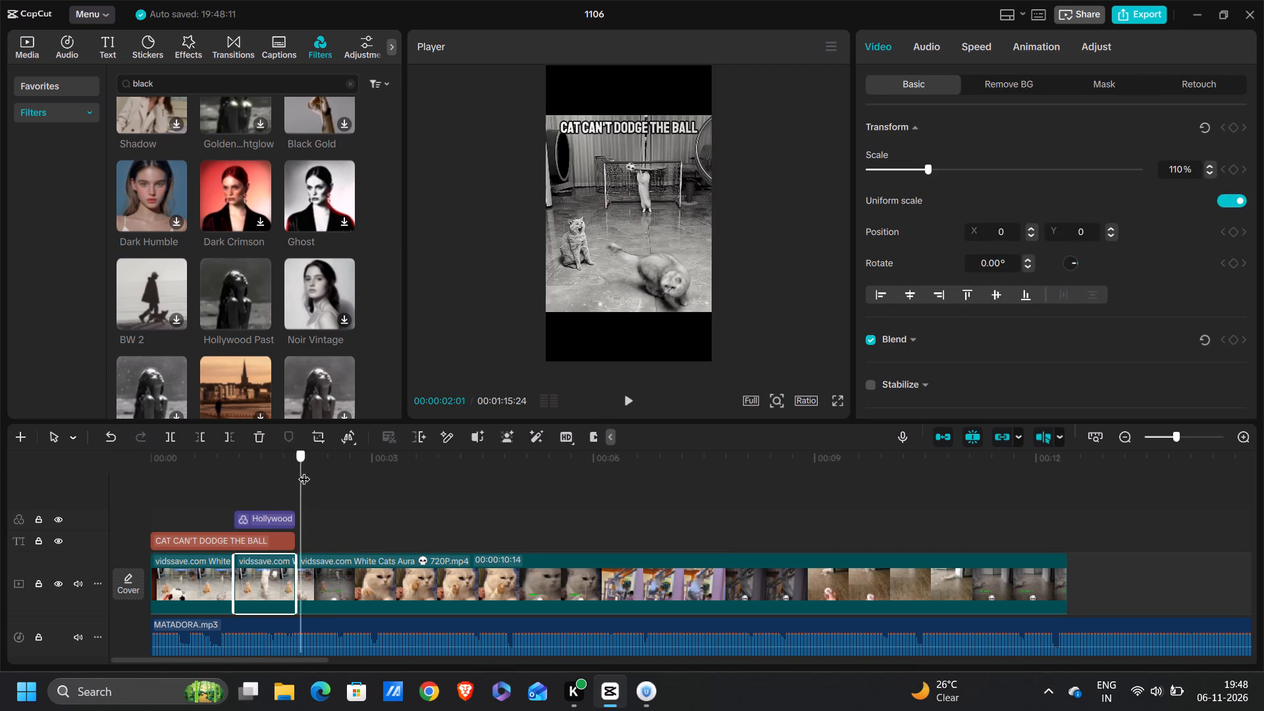
{"action": "left_click_drag", "start_coordinate": [304, 471], "coordinate": [491, 475]}
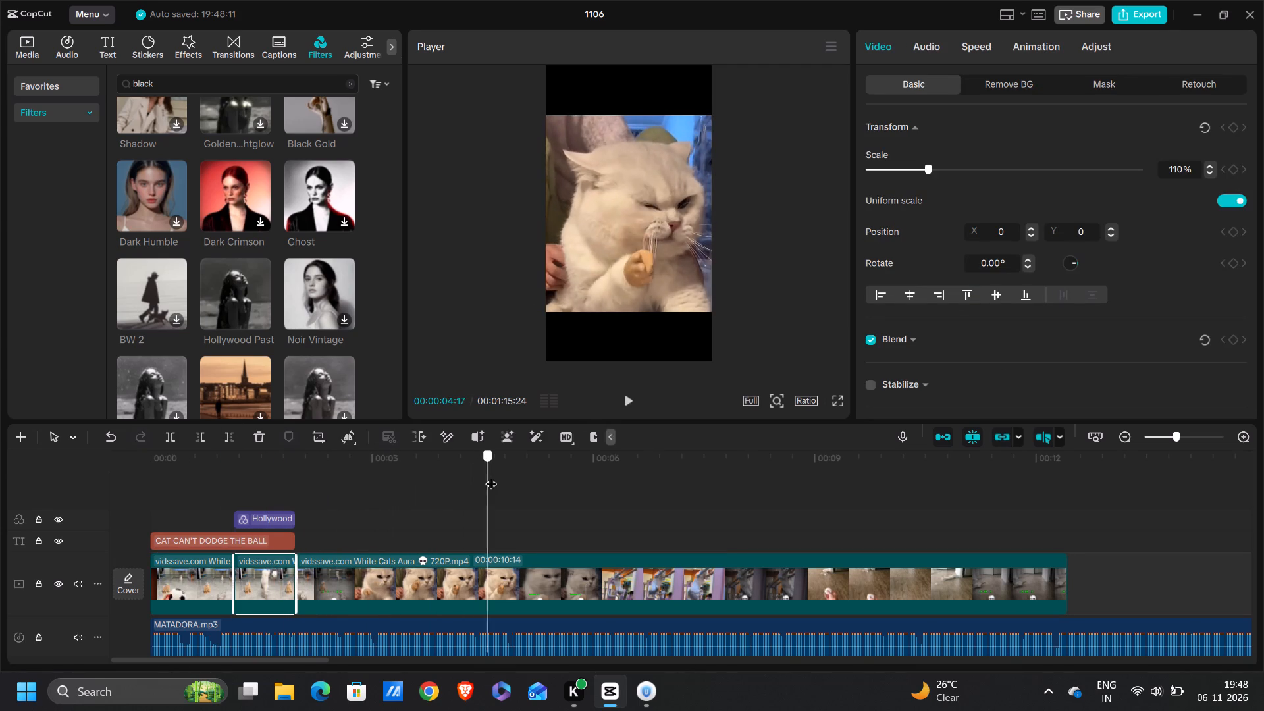
{"action": "left_click_drag", "start_coordinate": [491, 475], "coordinate": [631, 496]}
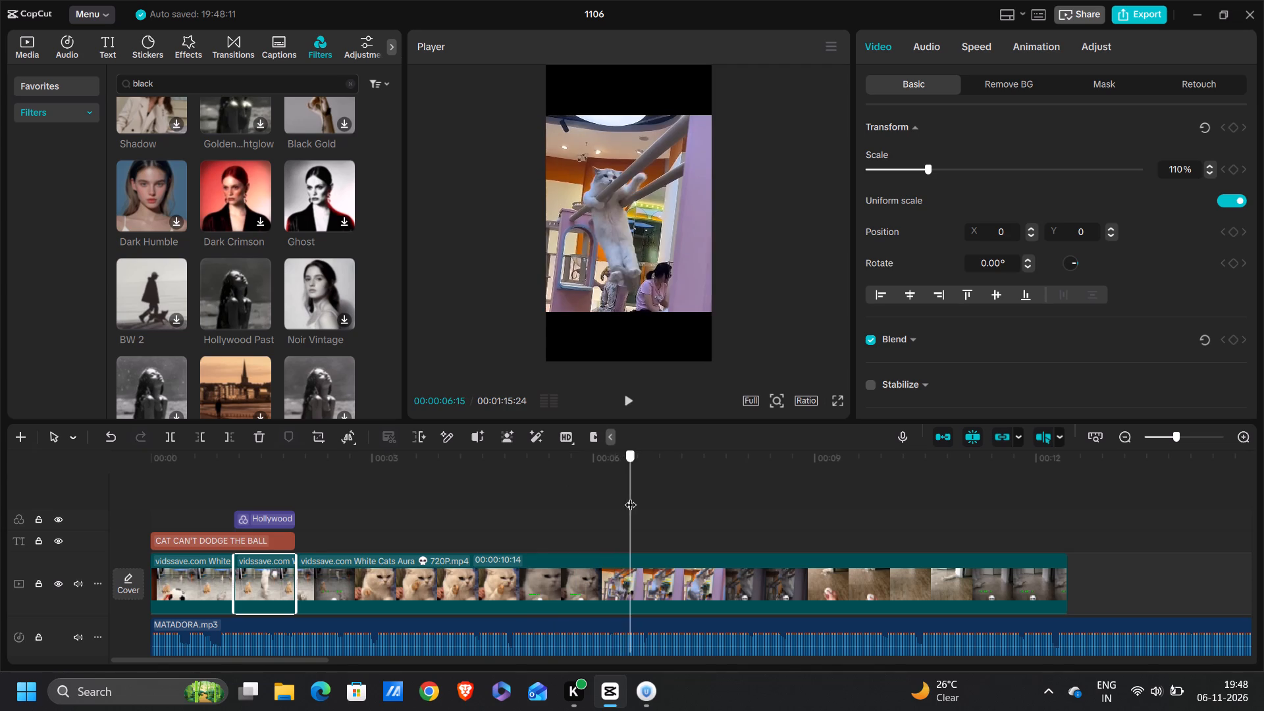
{"action": "left_click_drag", "start_coordinate": [631, 496], "coordinate": [558, 502]}
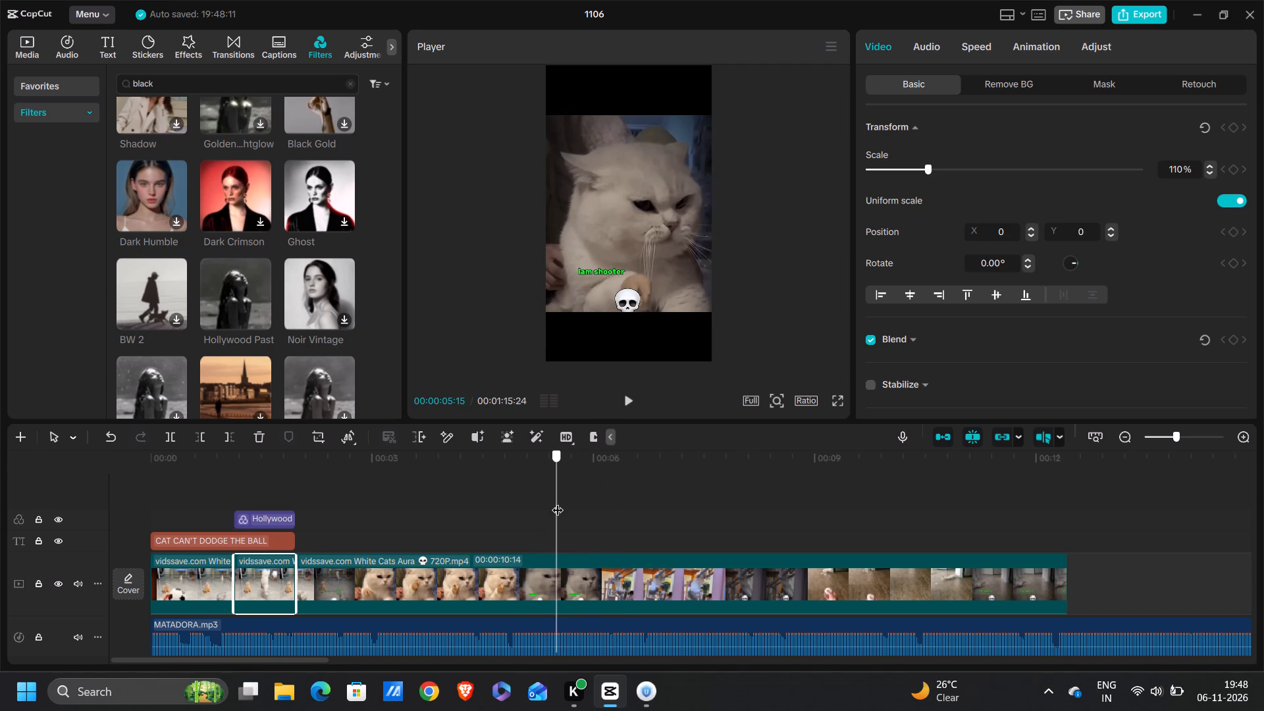
{"action": "left_click_drag", "start_coordinate": [558, 502], "coordinate": [569, 517]}
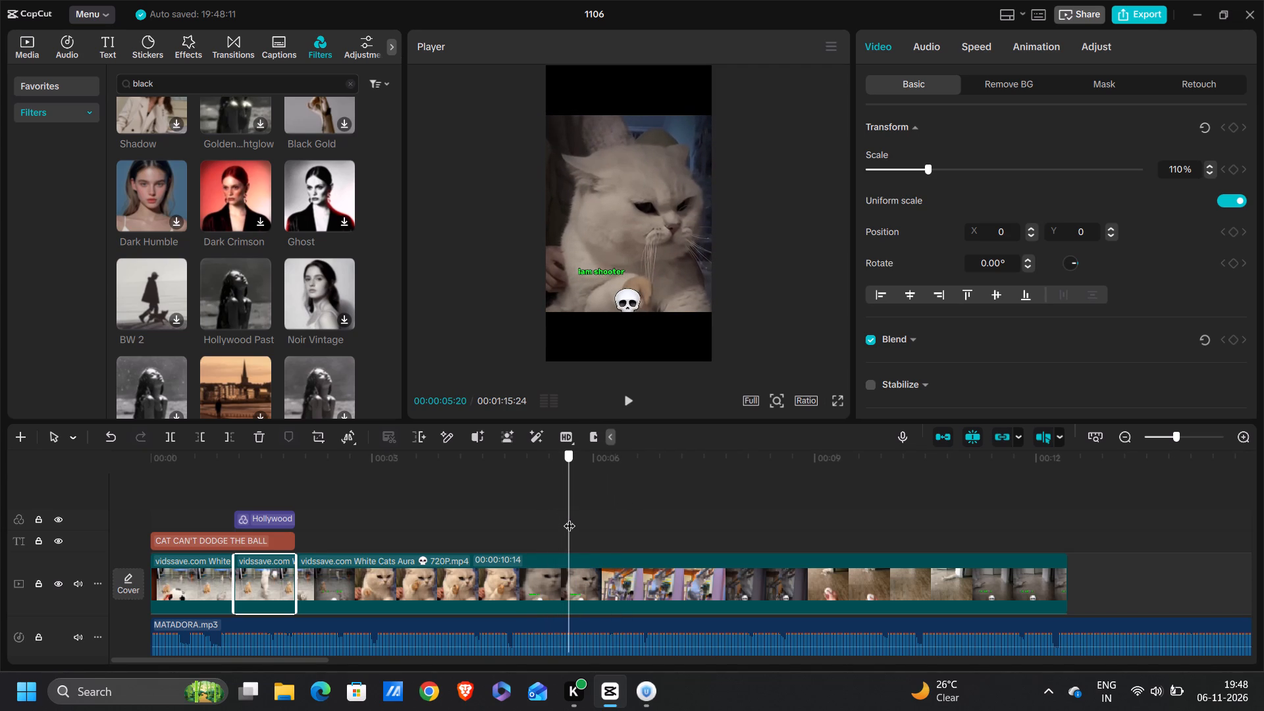
{"action": "left_click_drag", "start_coordinate": [569, 517], "coordinate": [625, 510]}
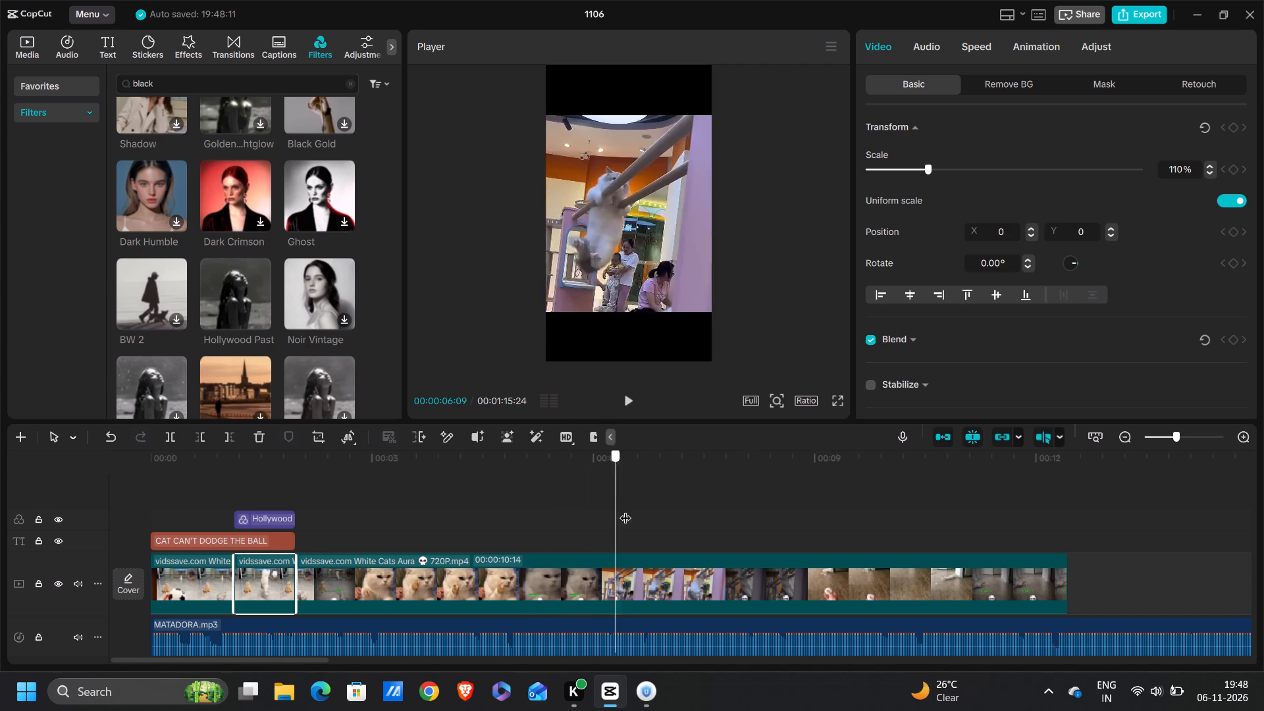
{"action": "left_click_drag", "start_coordinate": [625, 510], "coordinate": [754, 515]}
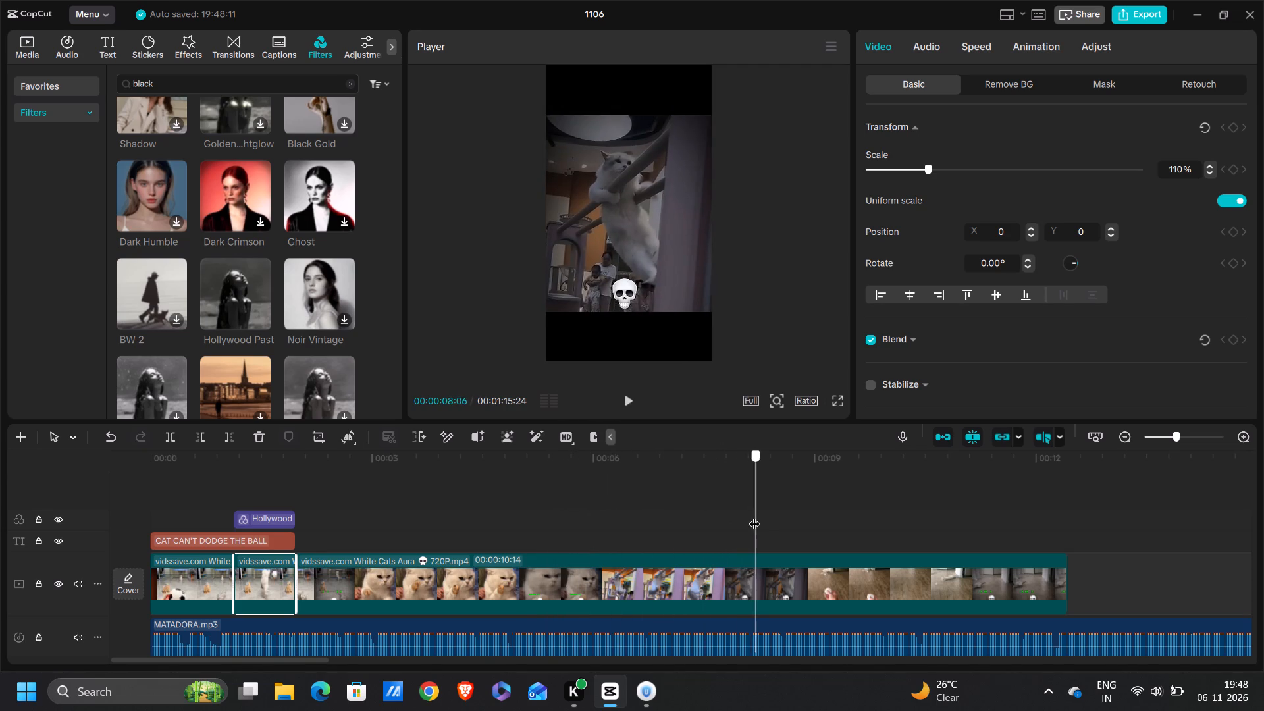
{"action": "left_click_drag", "start_coordinate": [754, 515], "coordinate": [727, 558]}
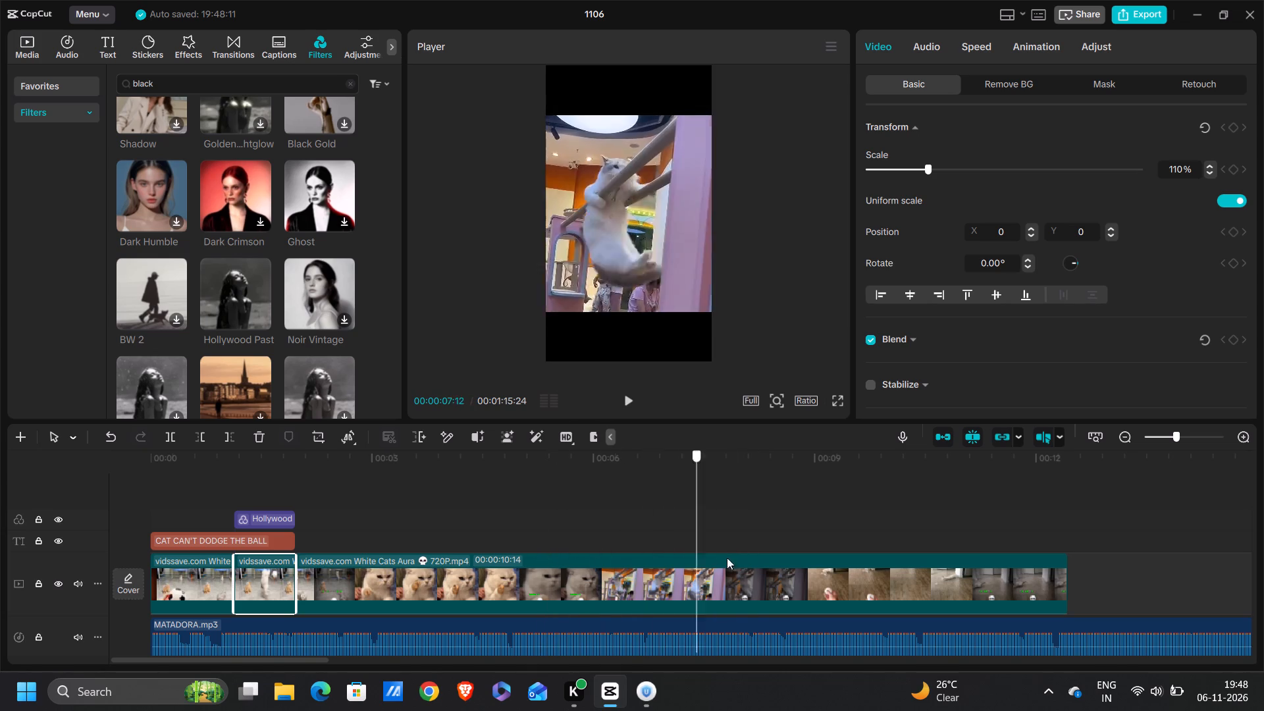
{"action": "left_click_drag", "start_coordinate": [727, 558], "coordinate": [891, 568]}
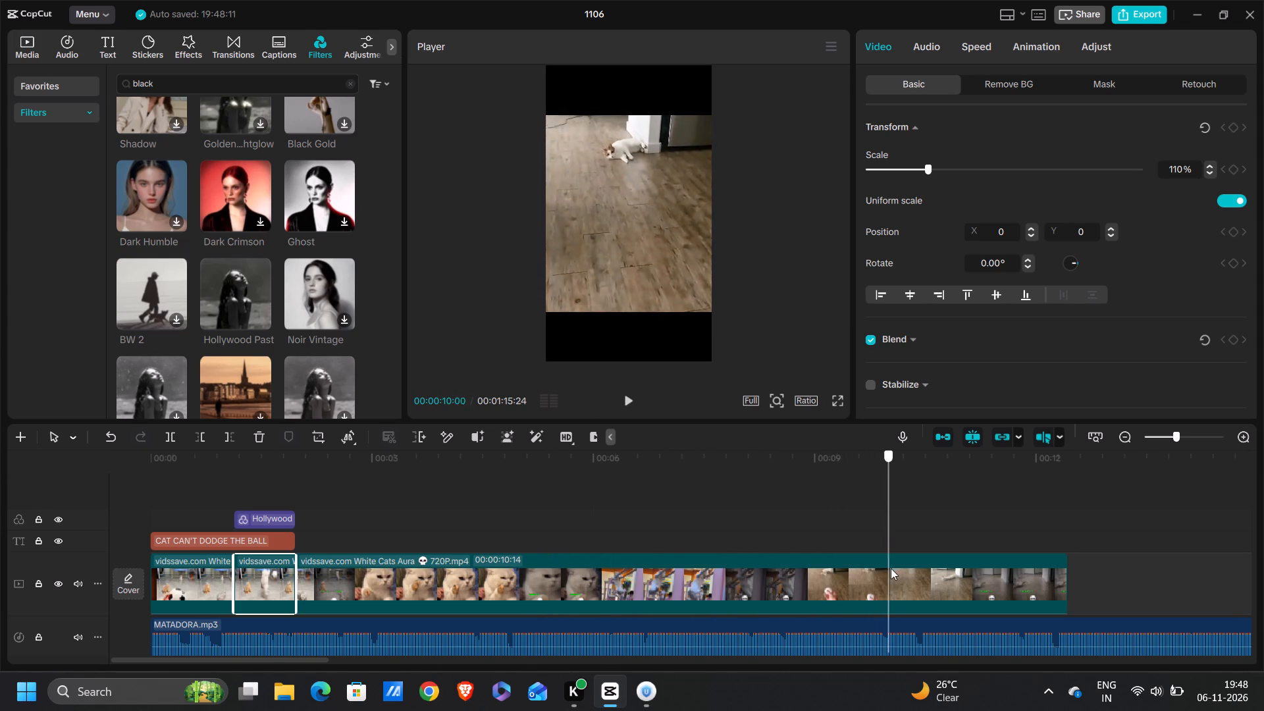
{"action": "left_click_drag", "start_coordinate": [891, 568], "coordinate": [852, 571]}
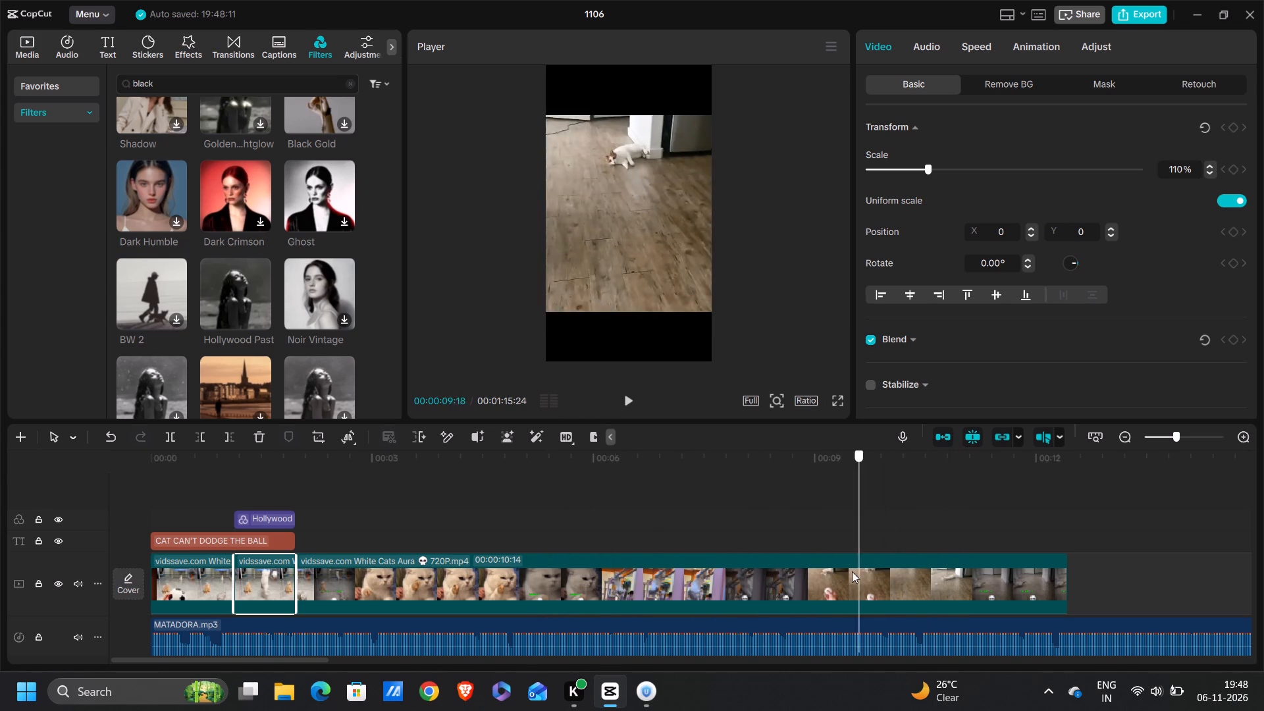
{"action": "left_click_drag", "start_coordinate": [852, 571], "coordinate": [818, 568]}
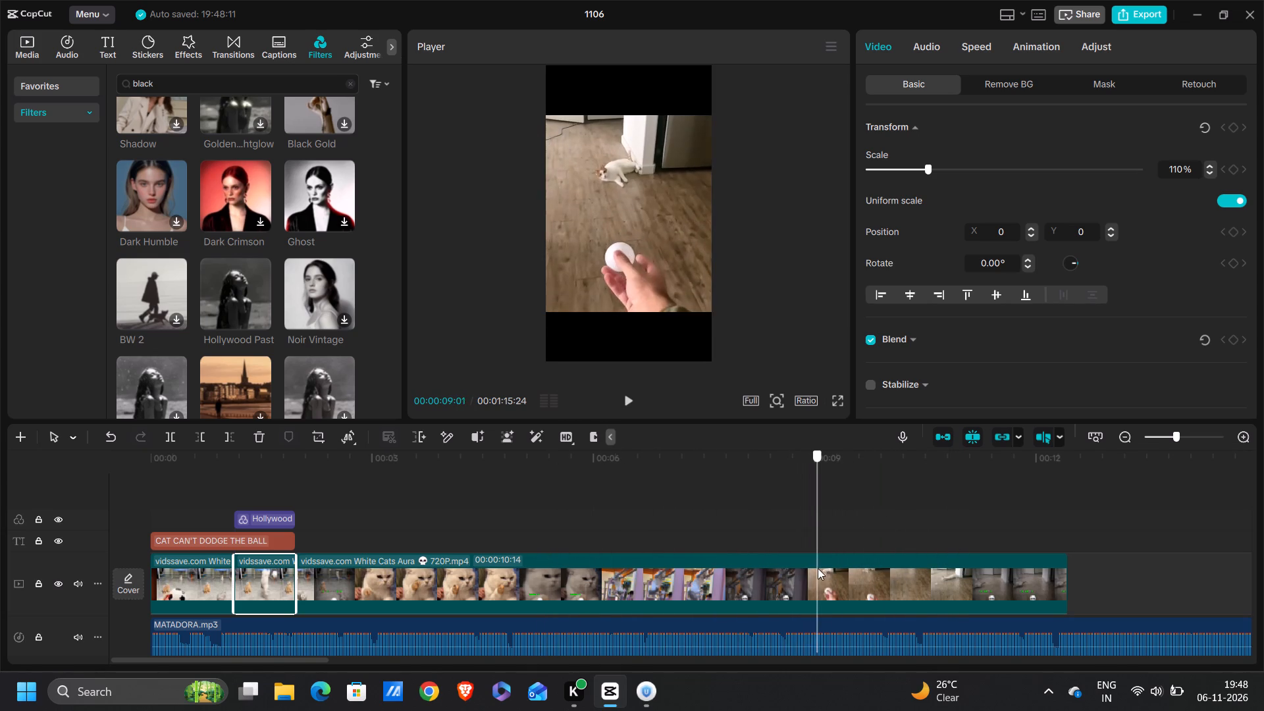
{"action": "left_click_drag", "start_coordinate": [818, 568], "coordinate": [803, 562]}
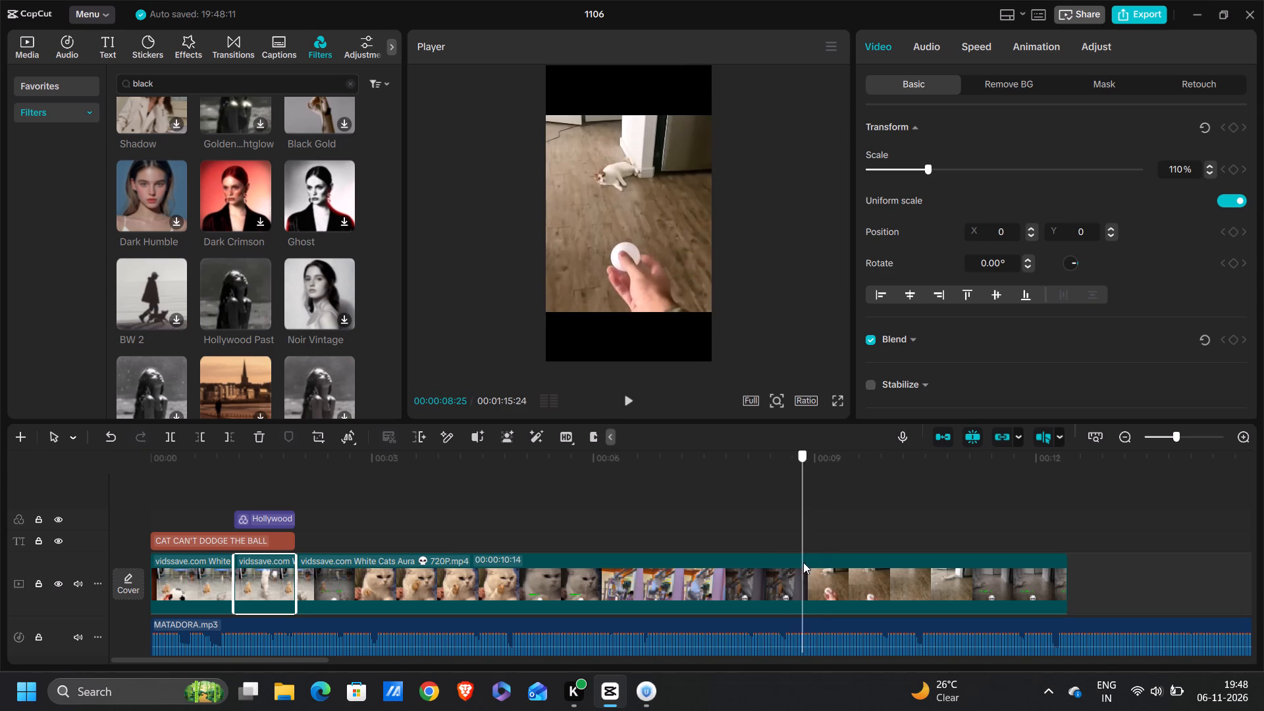
{"action": "left_click_drag", "start_coordinate": [803, 562], "coordinate": [799, 551]}
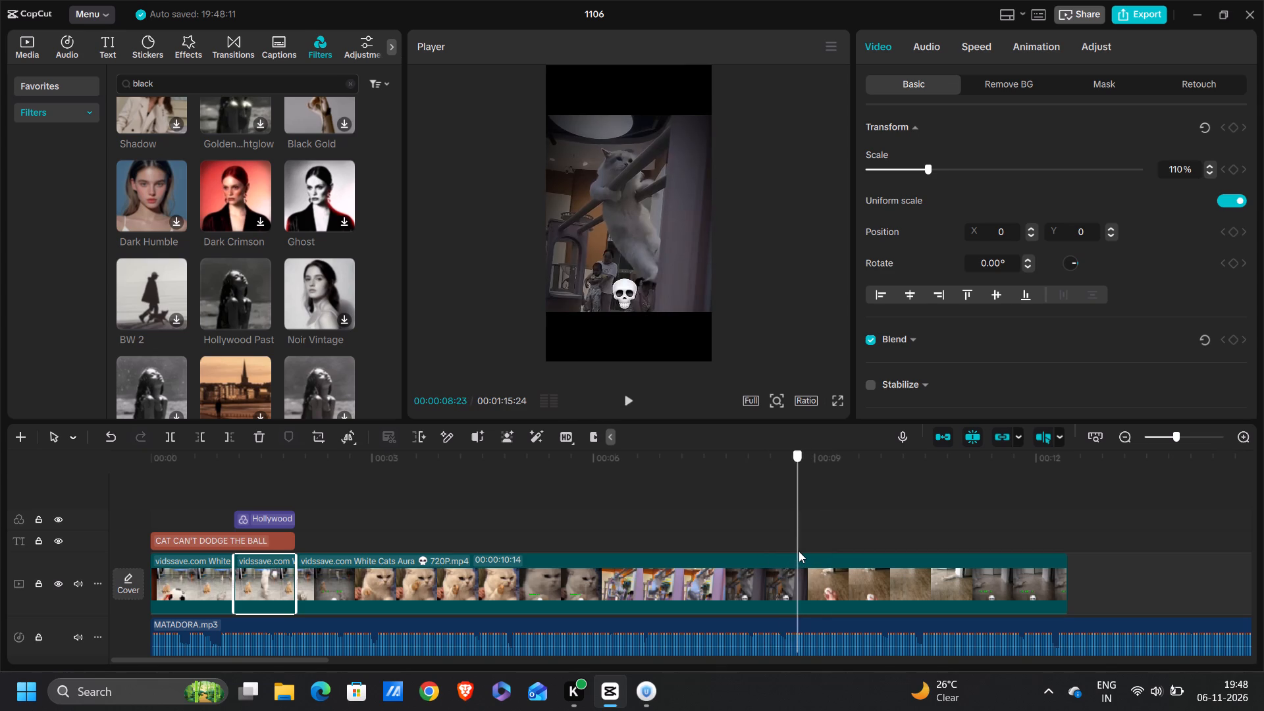
{"action": "left_click_drag", "start_coordinate": [799, 551], "coordinate": [803, 552]}
{"action": "left_click", "coordinate": [803, 552]}
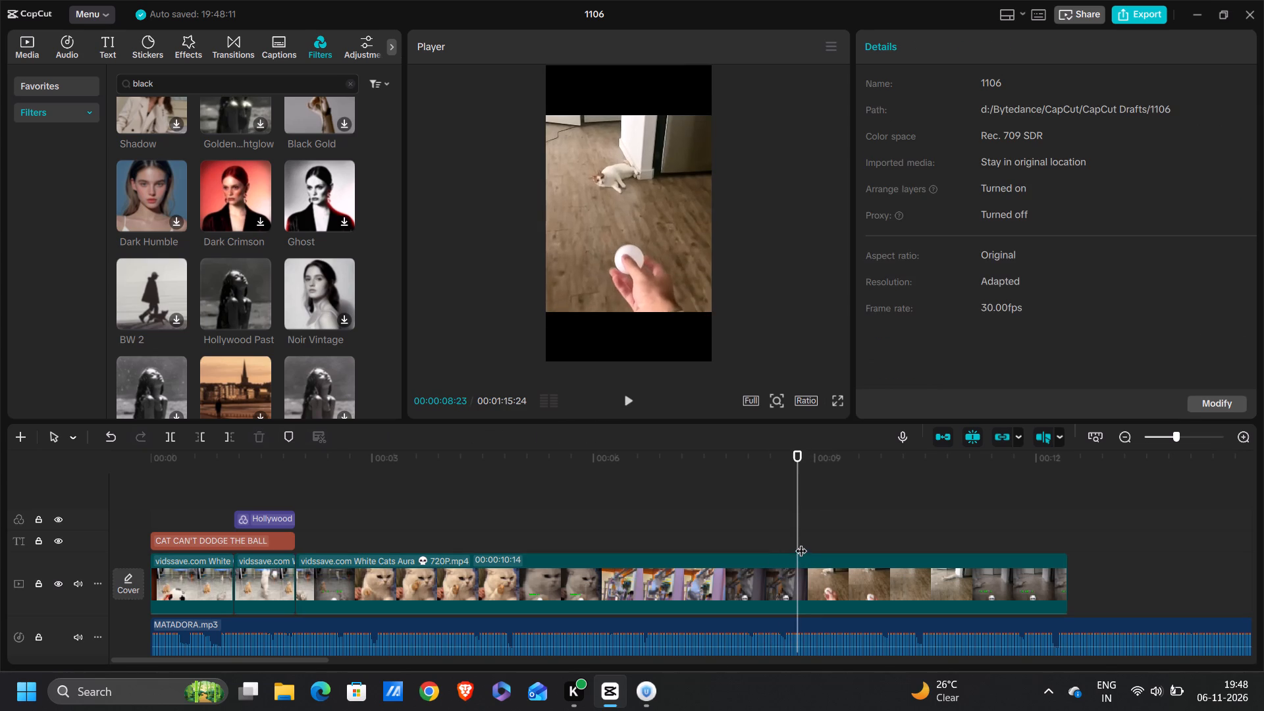
{"action": "left_click", "coordinate": [799, 542]}
{"action": "left_click", "coordinate": [201, 438]}
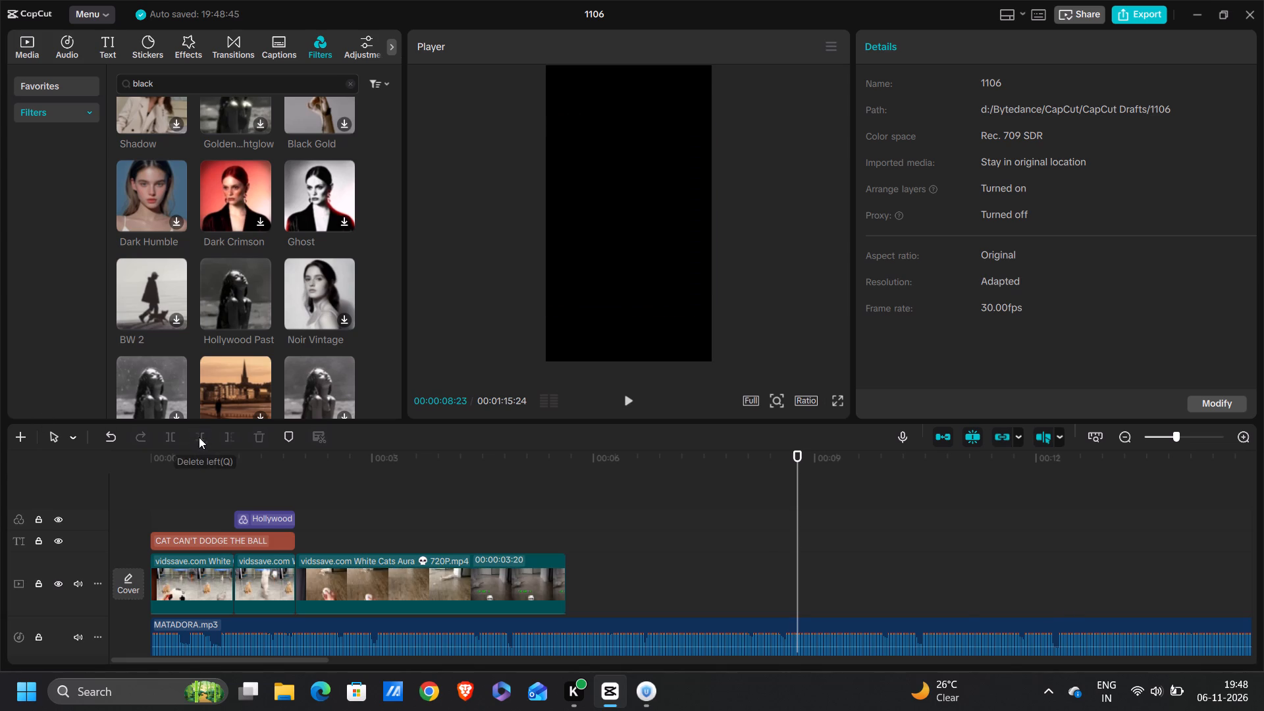
Copy the Hollywood Past filter and split the third cat video segment at 00:00:03:12, as the ball flies across the floor.
{"action": "left_click", "coordinate": [297, 518]}
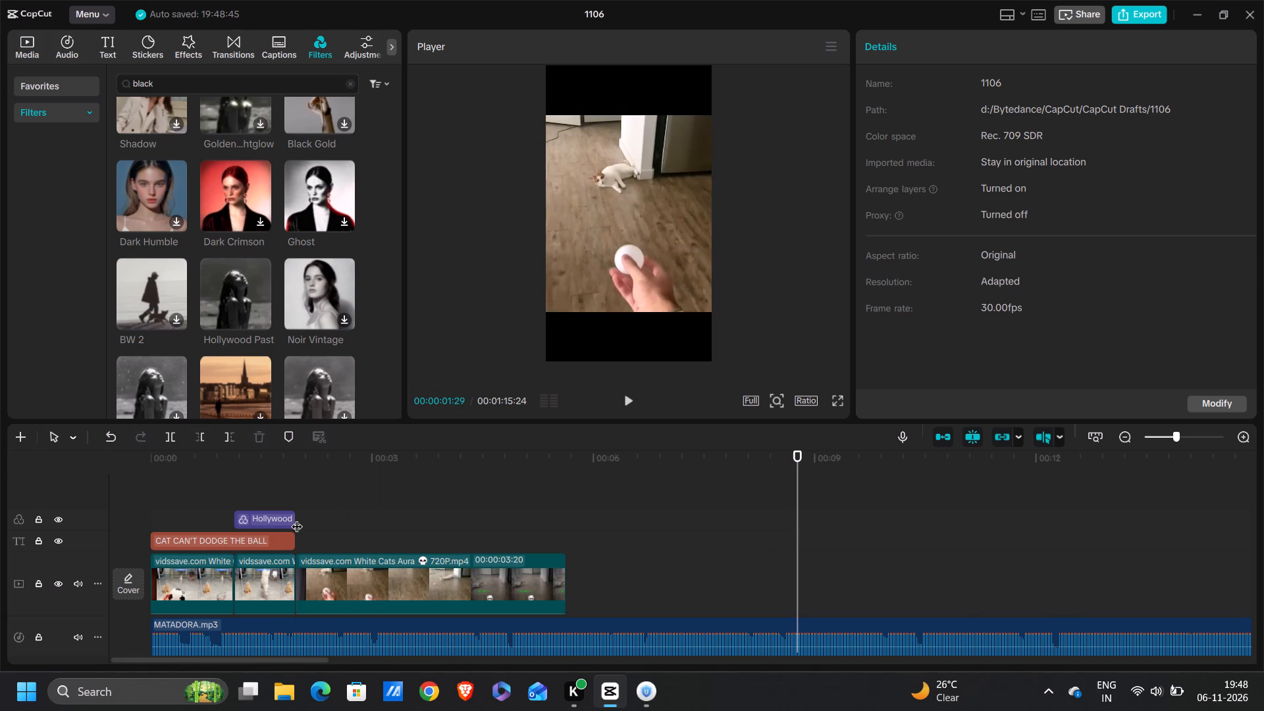
{"action": "left_click_drag", "start_coordinate": [298, 518], "coordinate": [354, 511]}
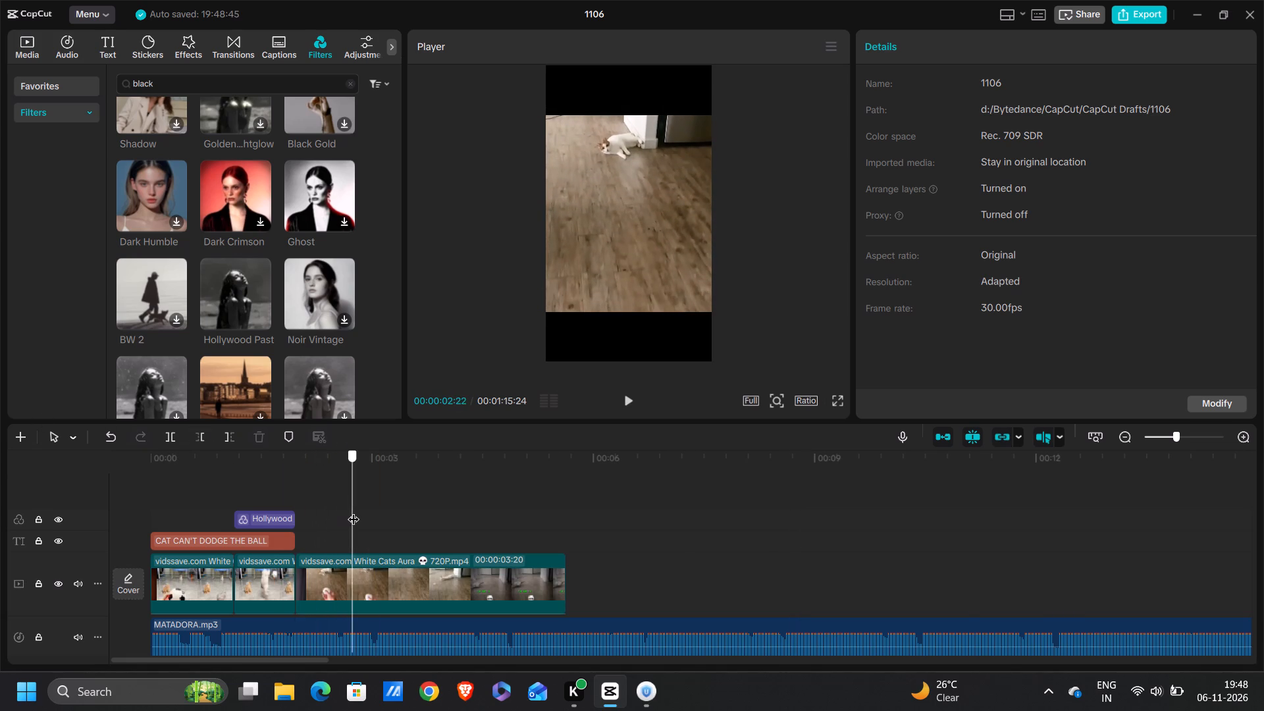
{"action": "left_click_drag", "start_coordinate": [354, 511], "coordinate": [378, 507]}
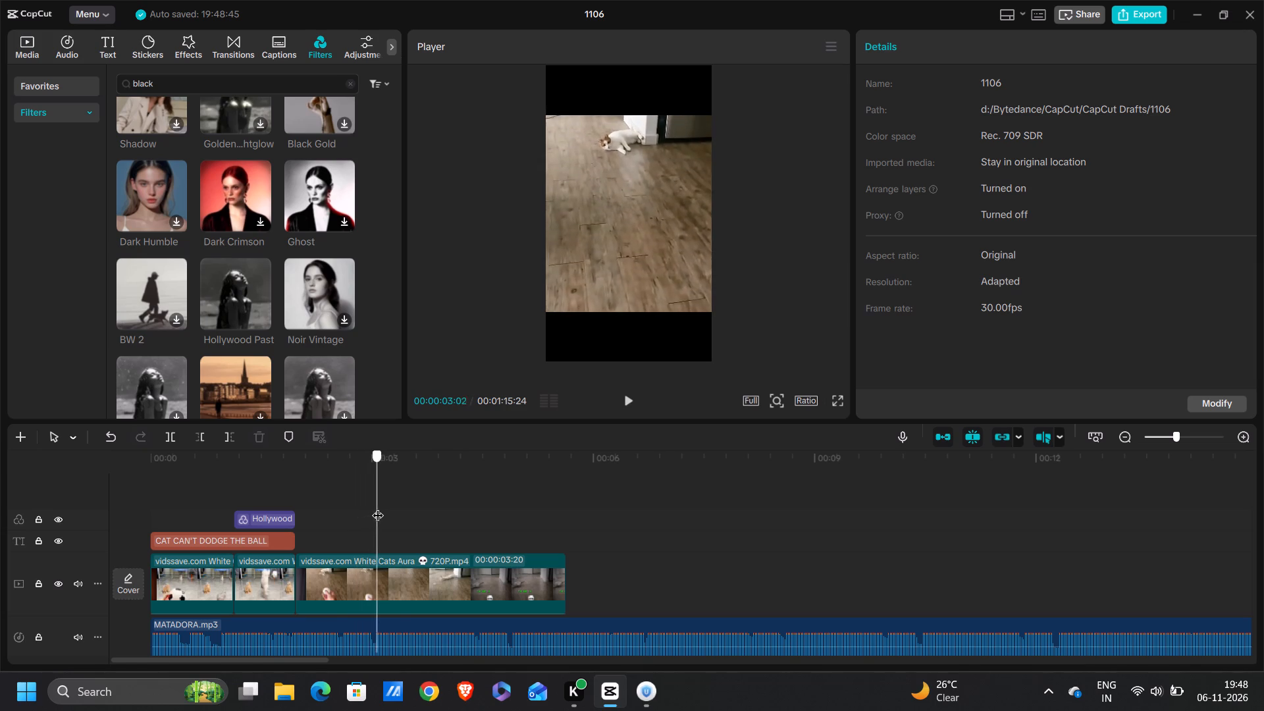
{"action": "left_click_drag", "start_coordinate": [378, 507], "coordinate": [402, 507]}
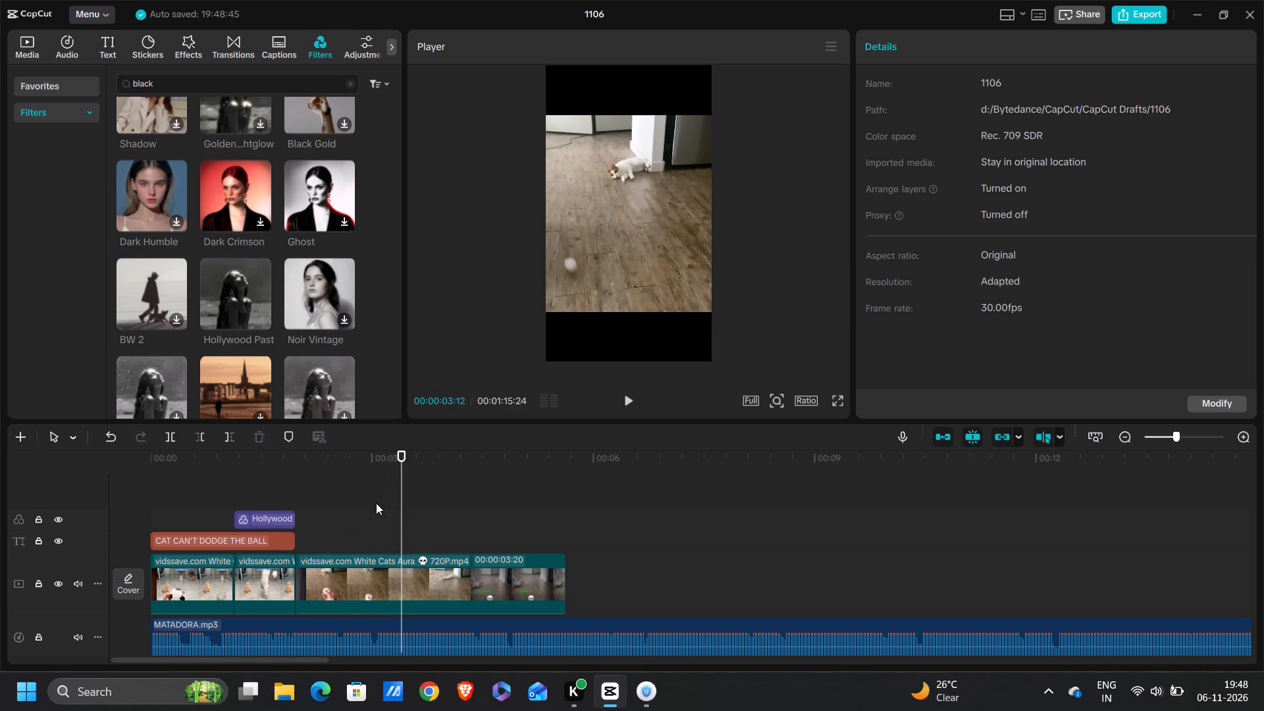
{"action": "left_click", "coordinate": [259, 516]}
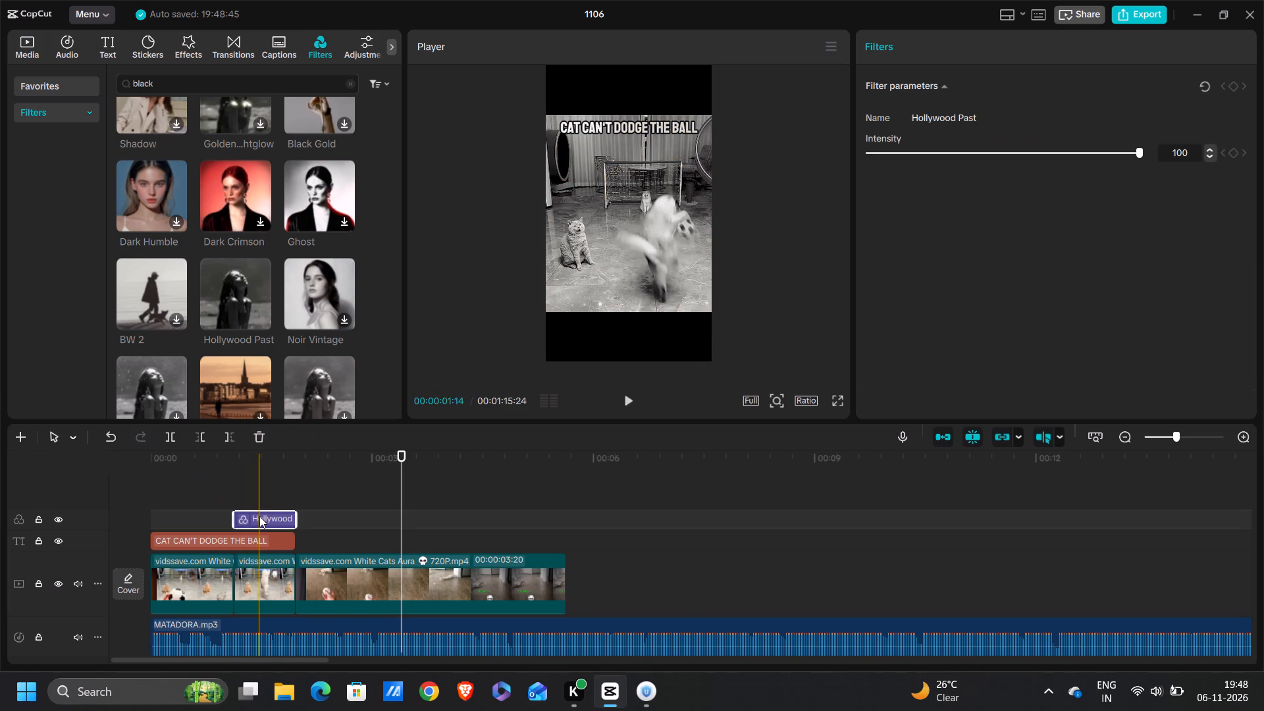
{"action": "key", "text": "ctrl+c"}
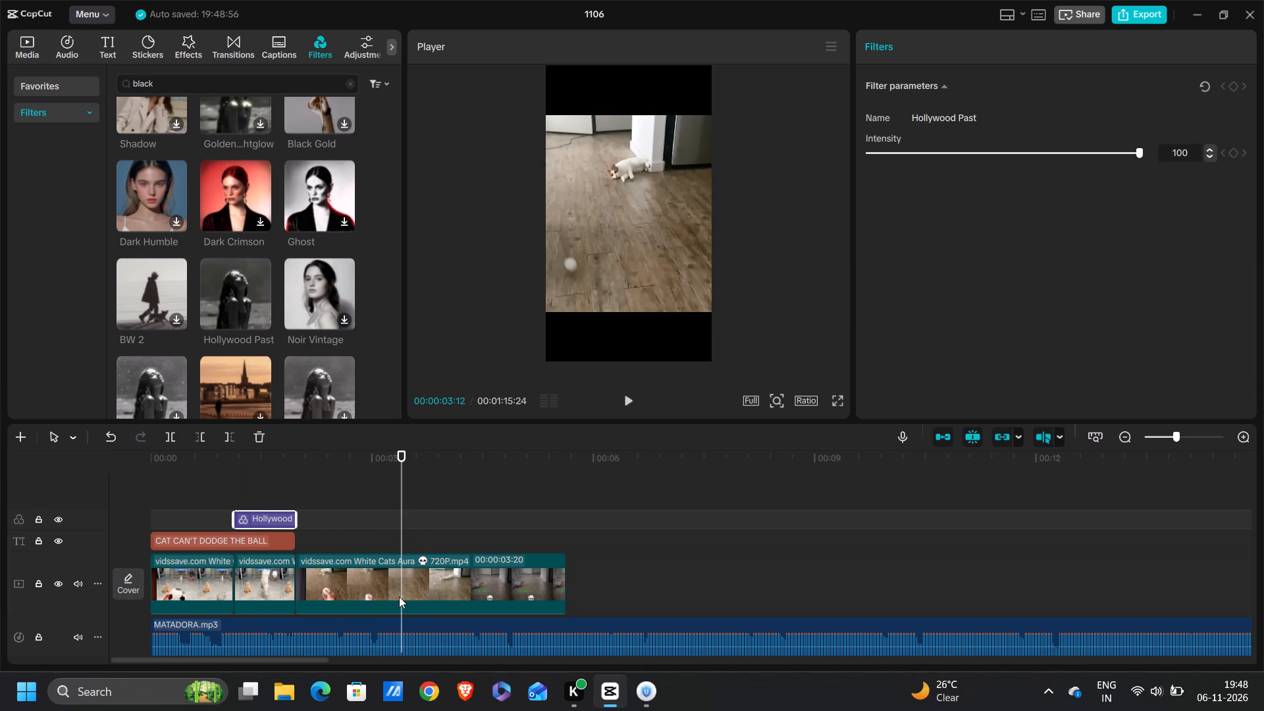
{"action": "left_click", "coordinate": [399, 596]}
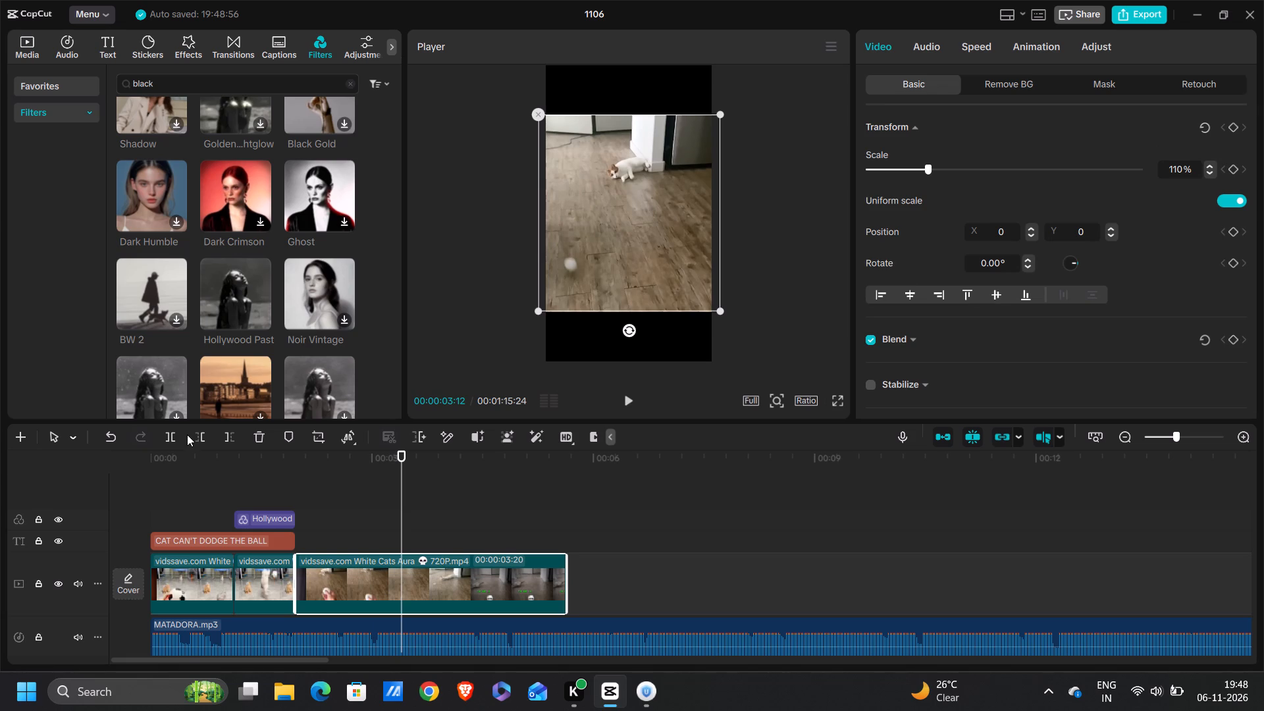
{"action": "left_click", "coordinate": [171, 433]}
Paste the Hollywood Past filter and align its start with the new split at 00:00:03:12.
{"action": "key", "text": "ctrl+v"}
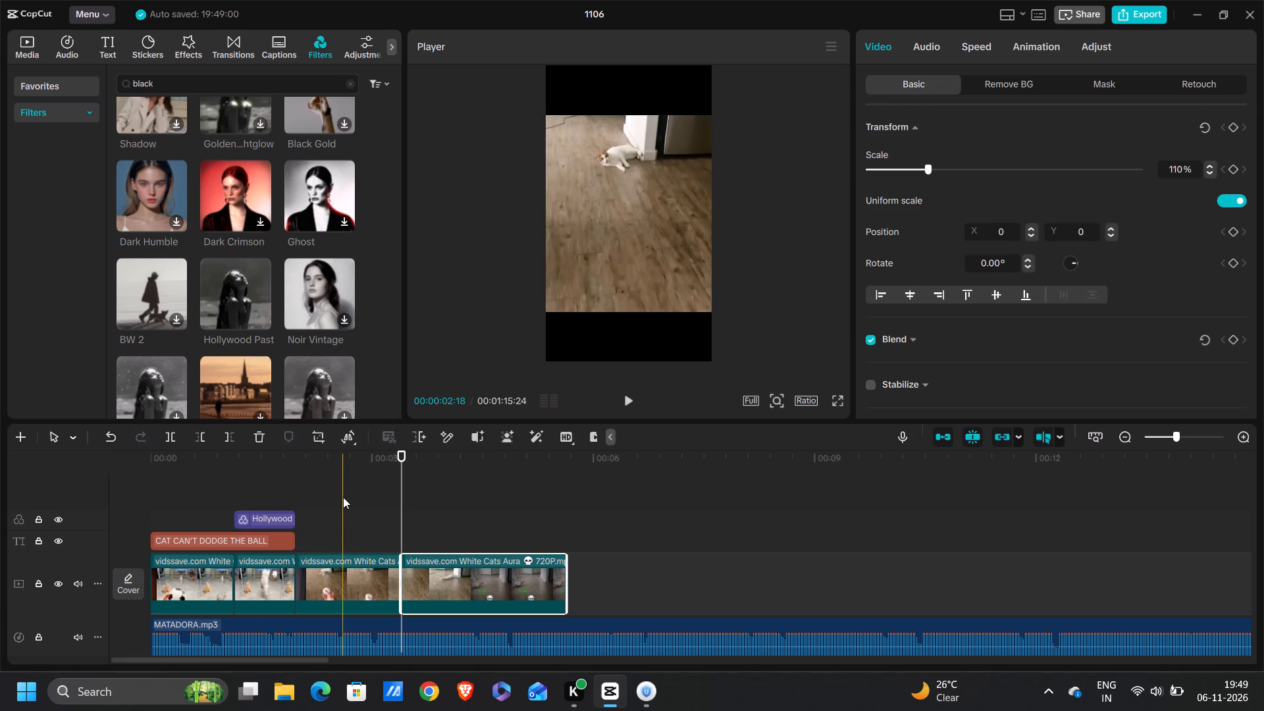
{"action": "left_click_drag", "start_coordinate": [371, 518], "coordinate": [436, 526]}
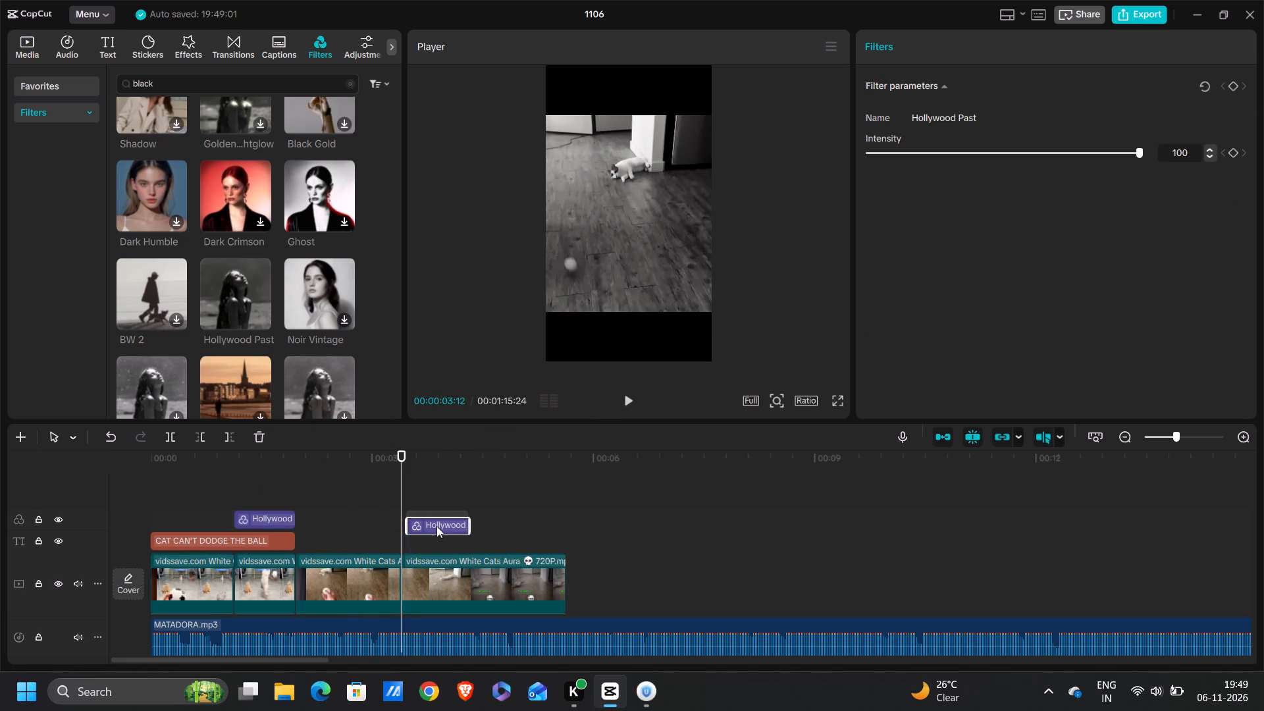
{"action": "left_click_drag", "start_coordinate": [436, 526], "coordinate": [432, 524]}
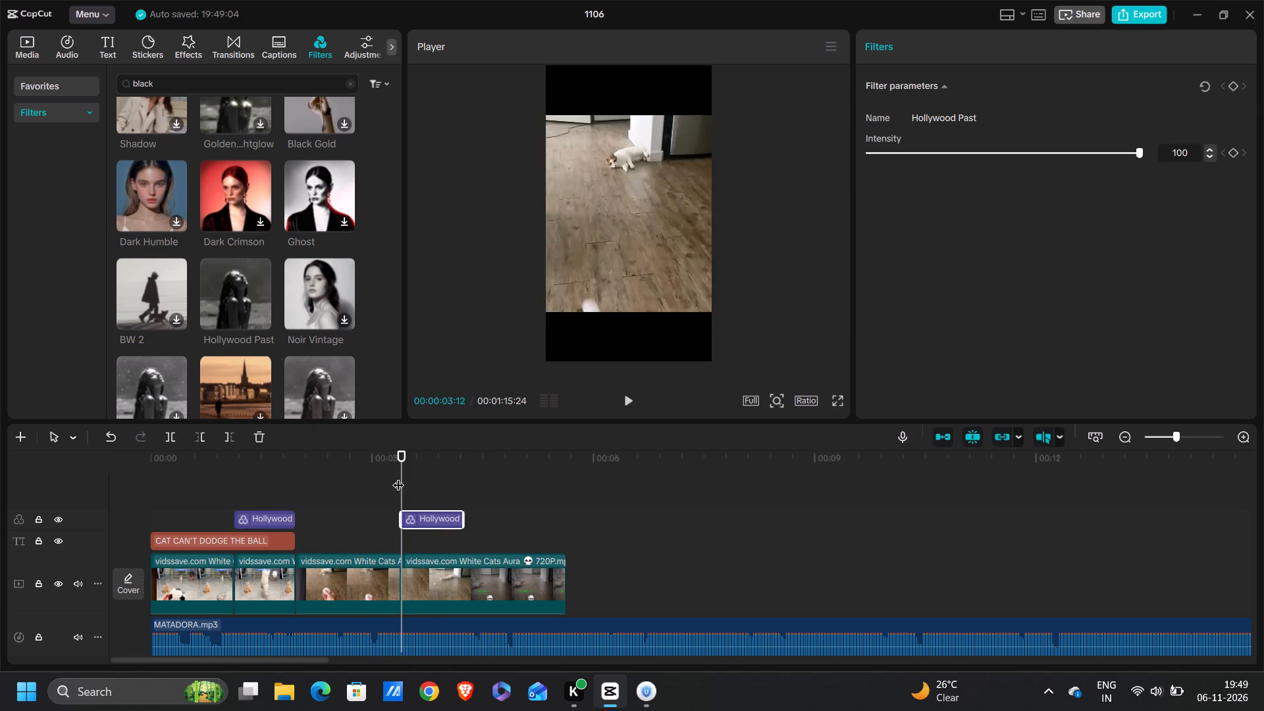
Play and scrub through the second Hollywood Past filter section, and replay the edit from the start to check the filter timing.
{"action": "left_click_drag", "start_coordinate": [400, 477], "coordinate": [300, 527]}
{"action": "key", "text": "space"}
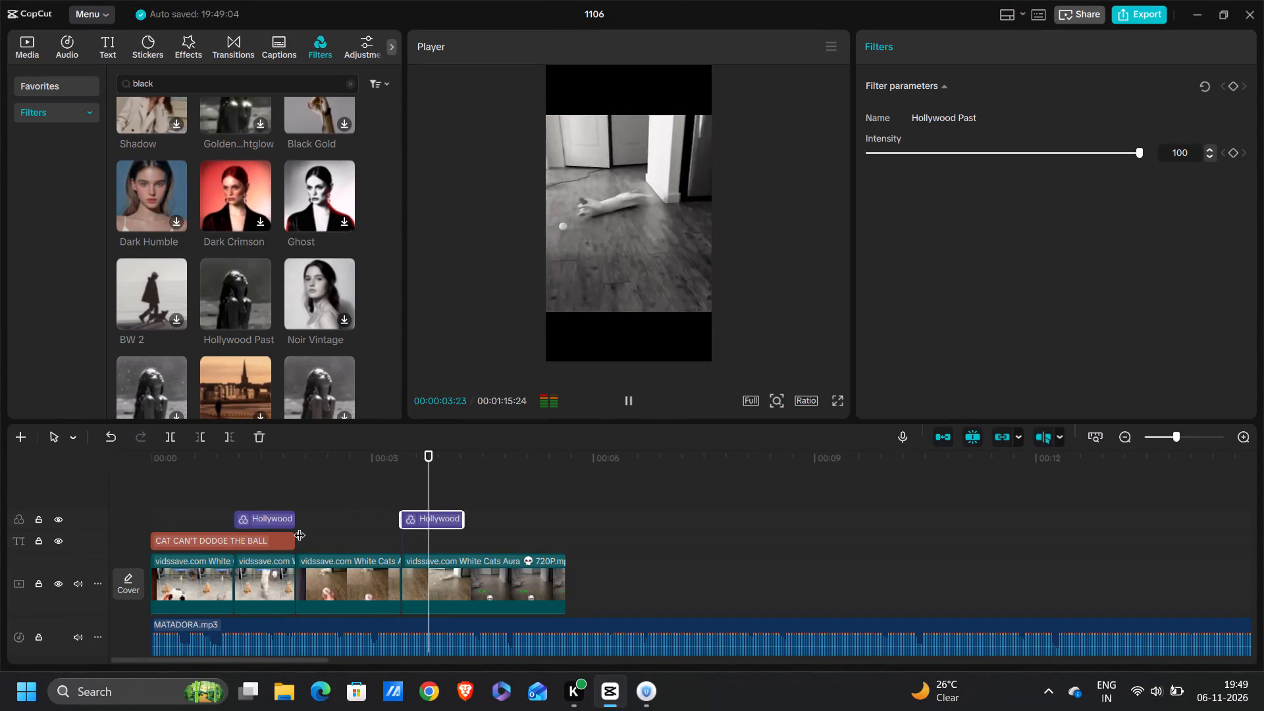
{"action": "key", "text": "space"}
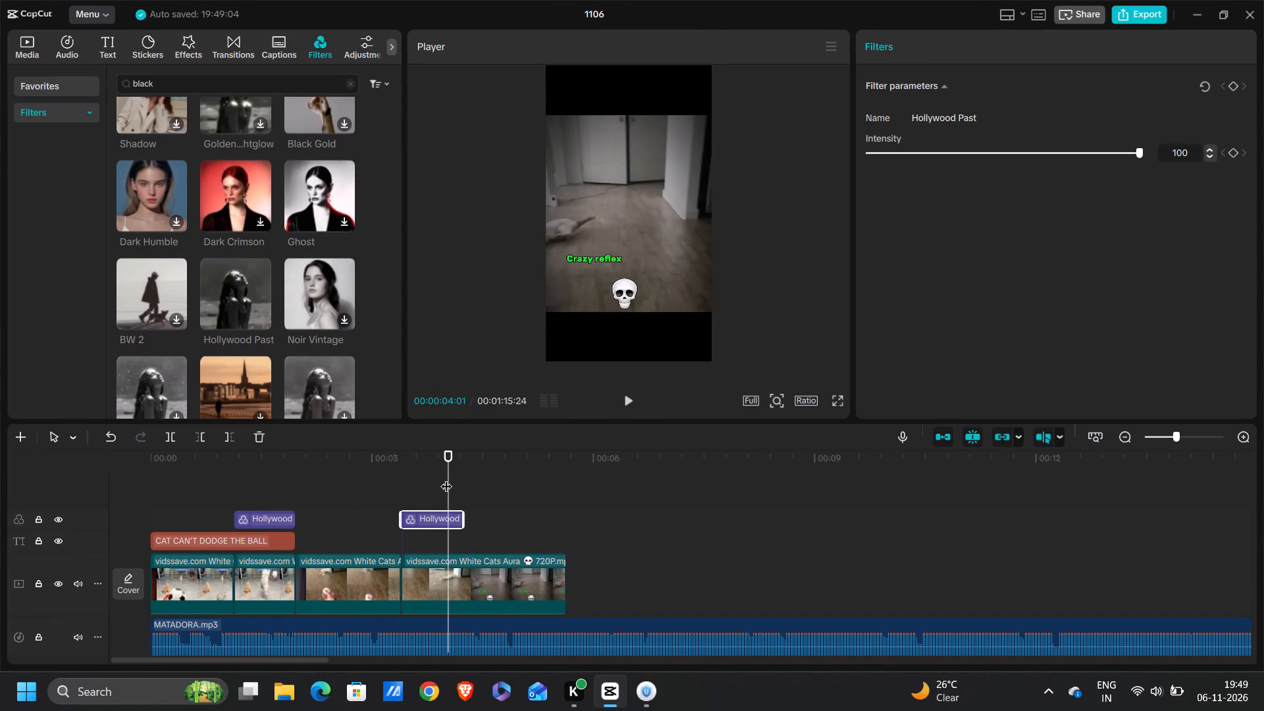
{"action": "left_click_drag", "start_coordinate": [448, 475], "coordinate": [427, 481]}
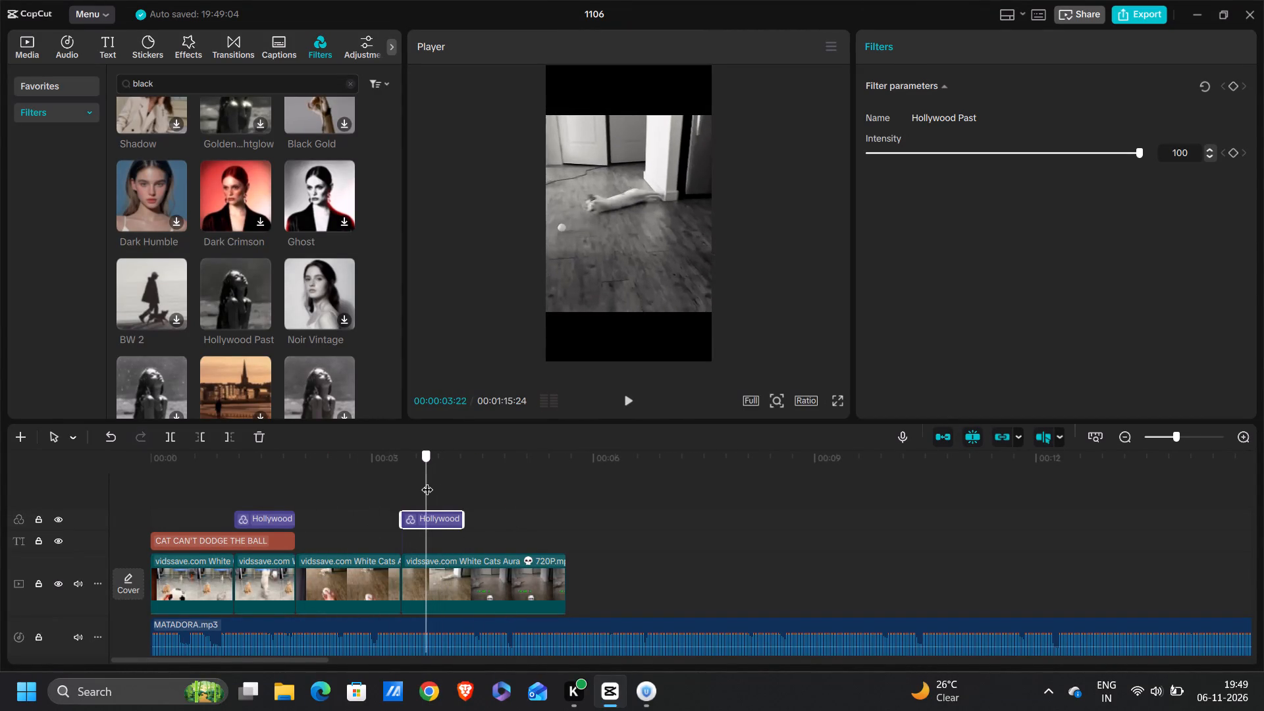
{"action": "left_click_drag", "start_coordinate": [427, 481], "coordinate": [439, 487]}
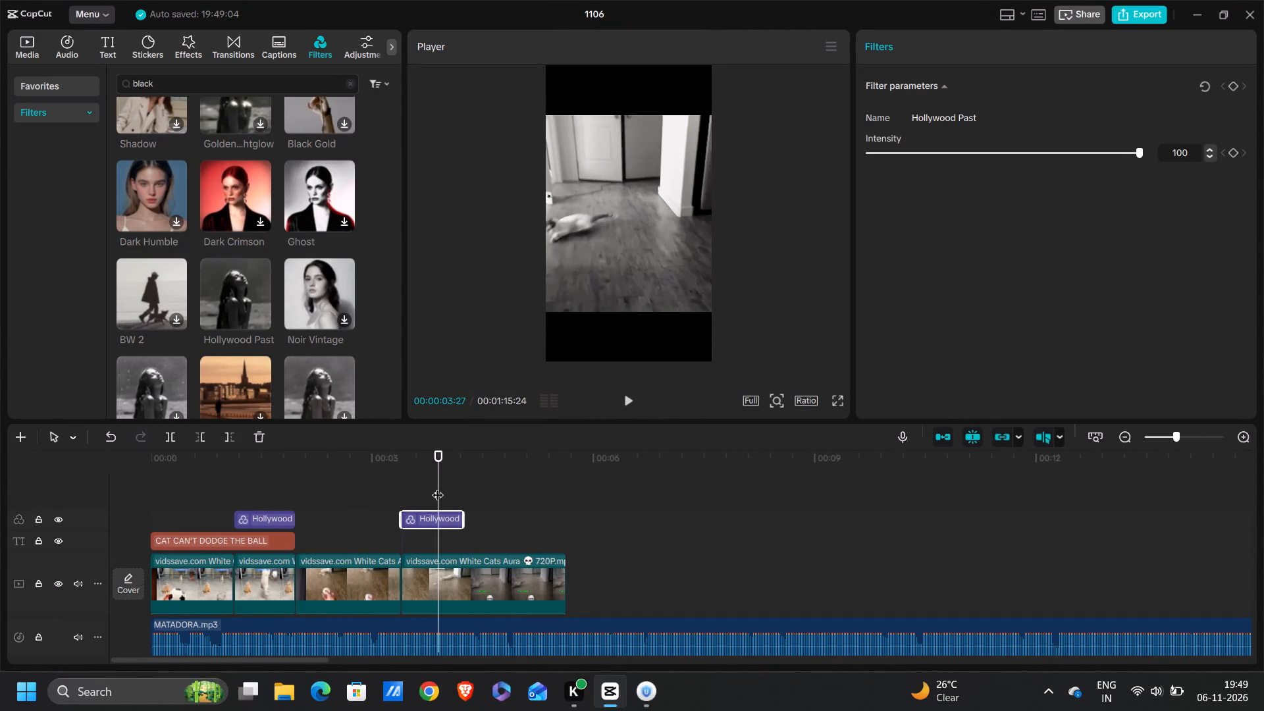
{"action": "left_click", "coordinate": [440, 598]}
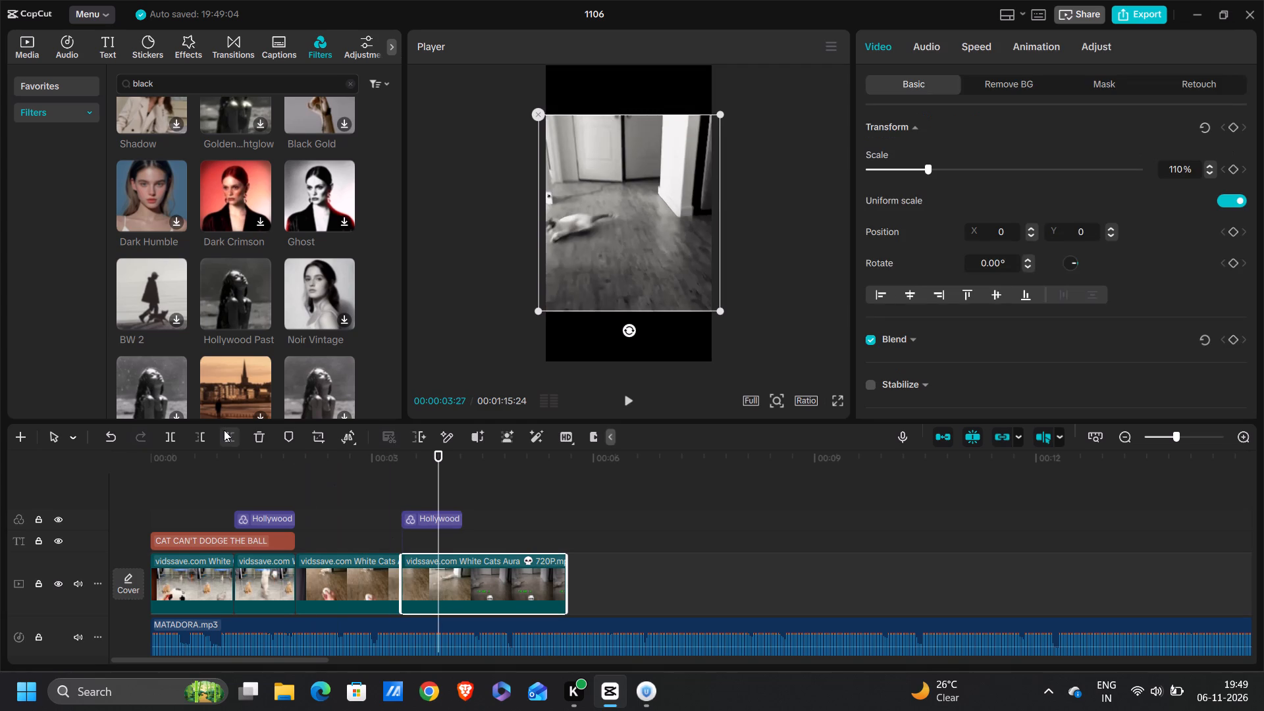
{"action": "left_click", "coordinate": [154, 494]}
{"action": "key", "text": "space"}
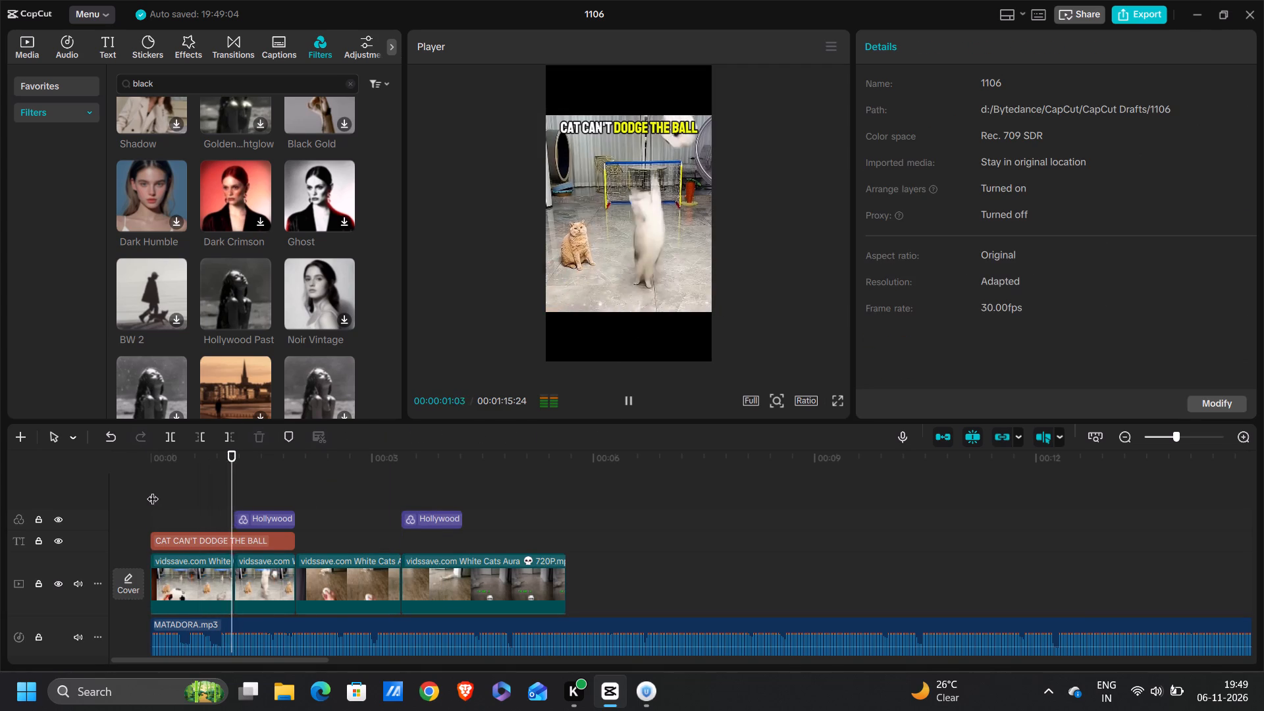
{"action": "key", "text": "space"}
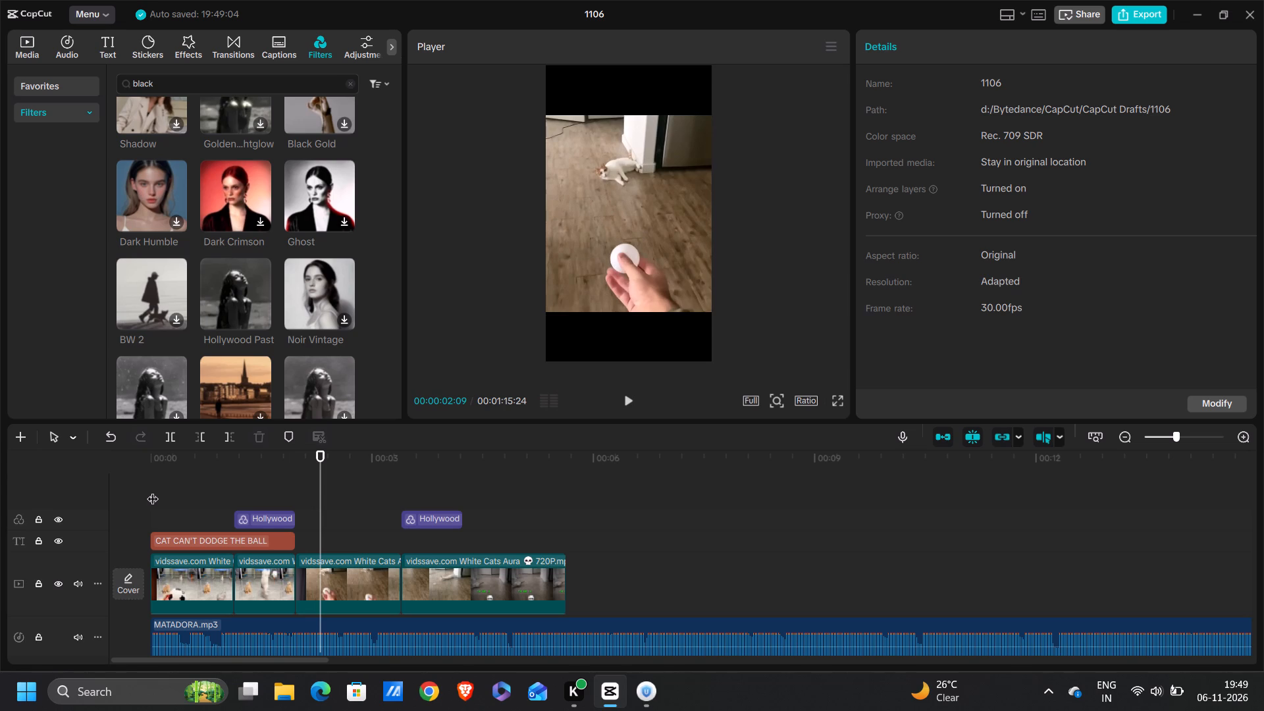
Insert a freeze frame in the second cat video segment at 00:00:01:28, just before the segment ends.
{"action": "left_click_drag", "start_coordinate": [321, 468], "coordinate": [282, 470]}
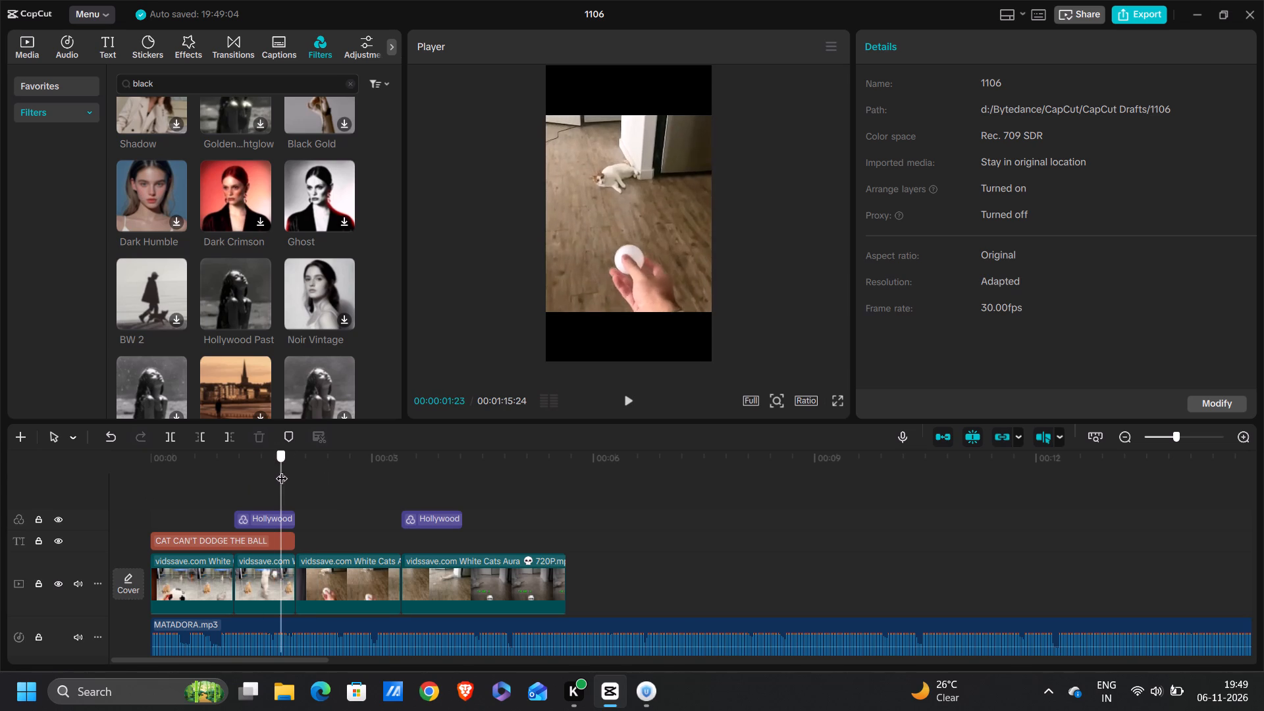
{"action": "left_click_drag", "start_coordinate": [282, 470], "coordinate": [290, 474]}
{"action": "key", "text": "Right"}
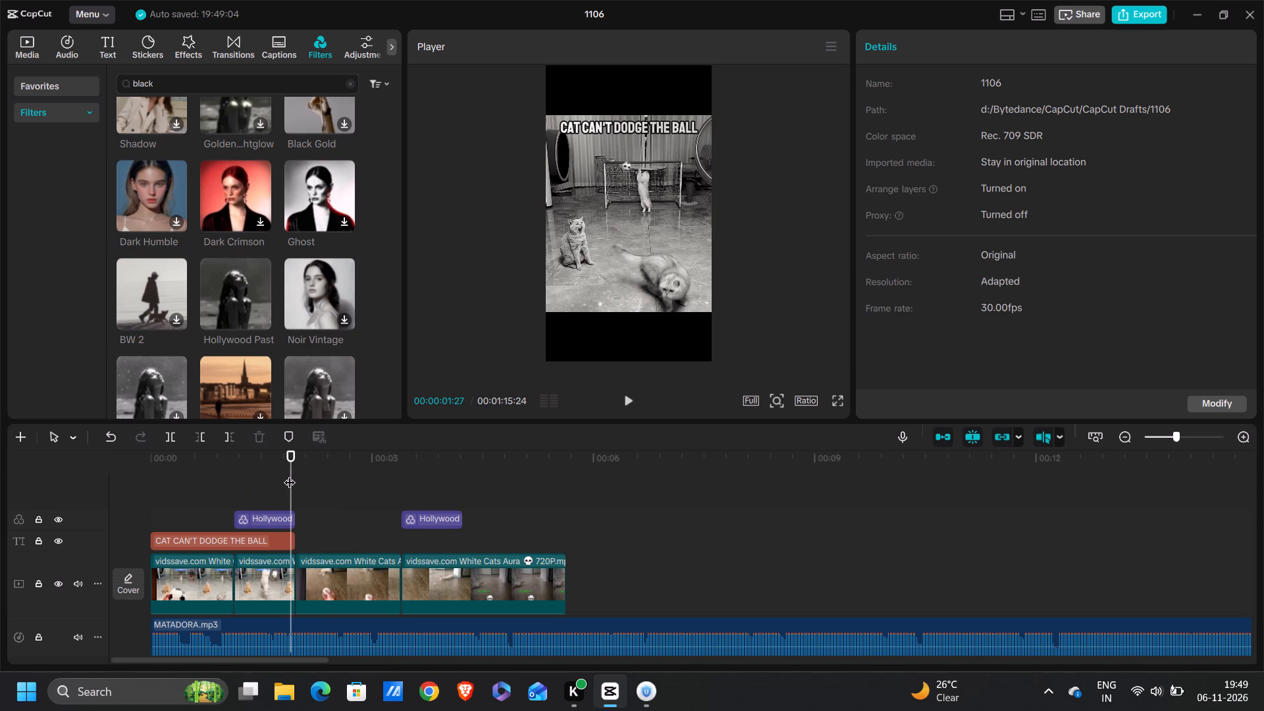
{"action": "left_click", "coordinate": [289, 571]}
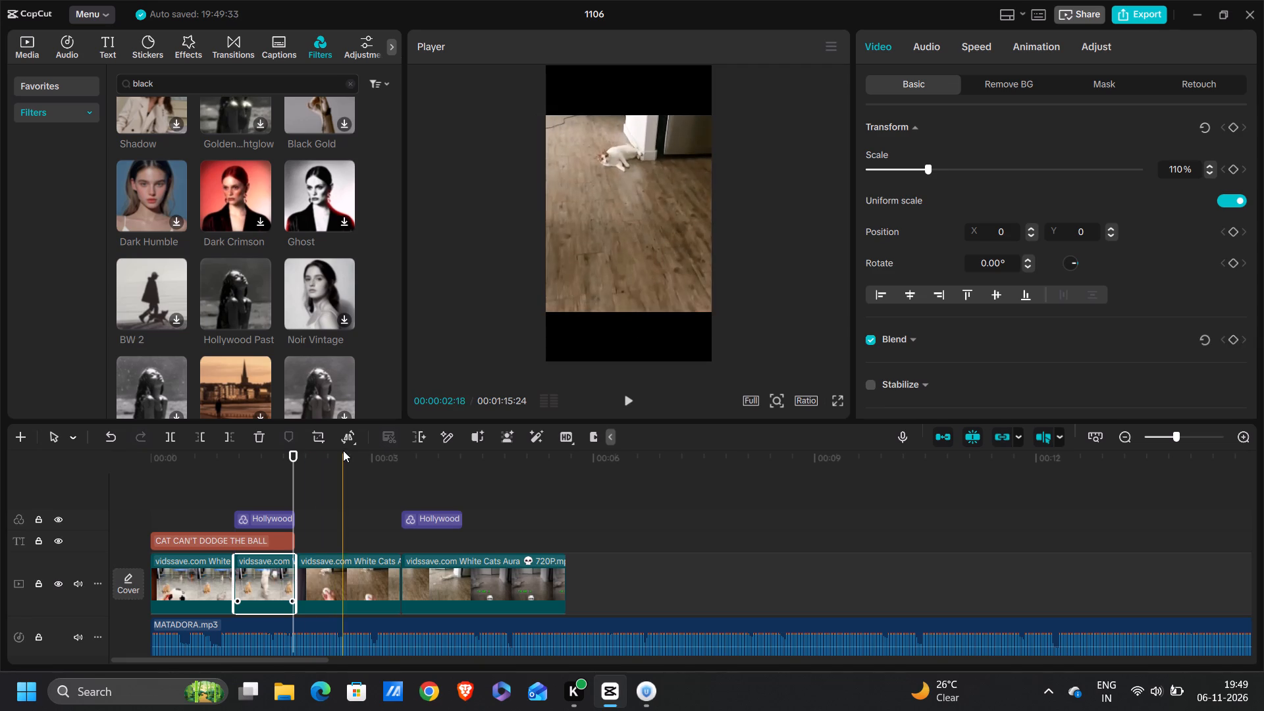
{"action": "left_click", "coordinate": [356, 471]}
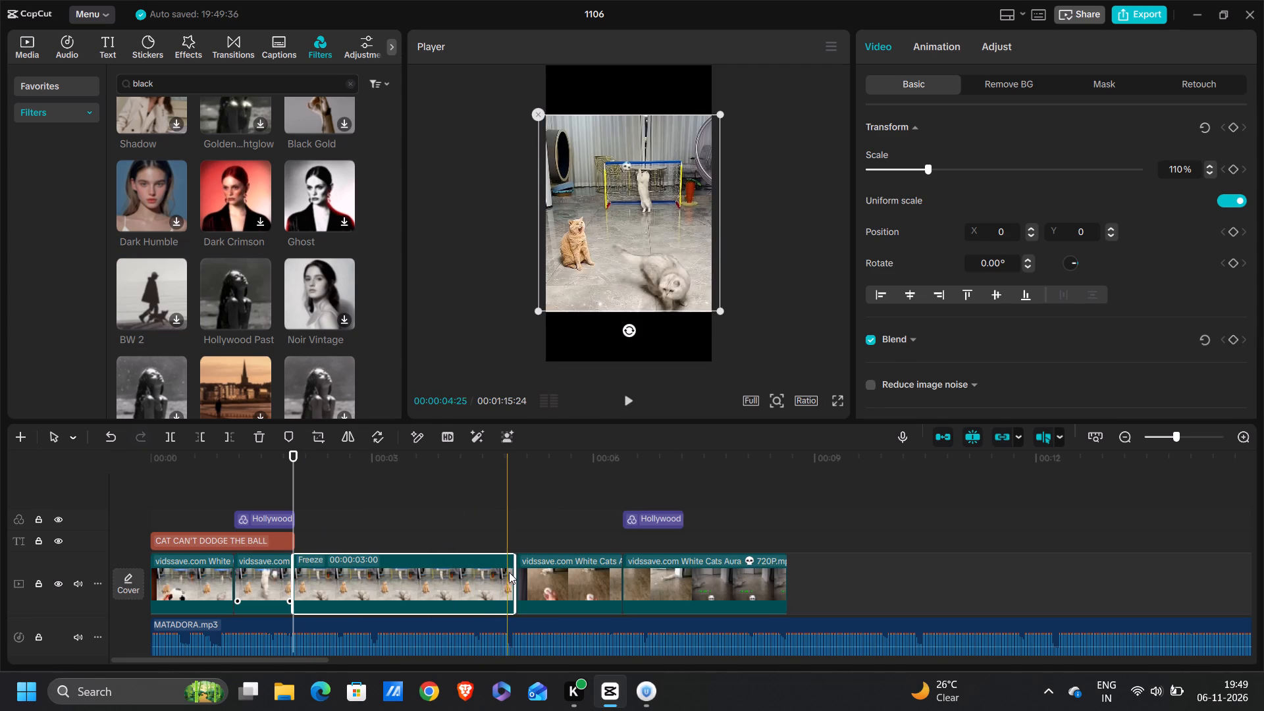
Shorten the freeze frame to about 20 frames so it ends at about 00:00:02:17.
{"action": "left_click_drag", "start_coordinate": [510, 571], "coordinate": [335, 591]}
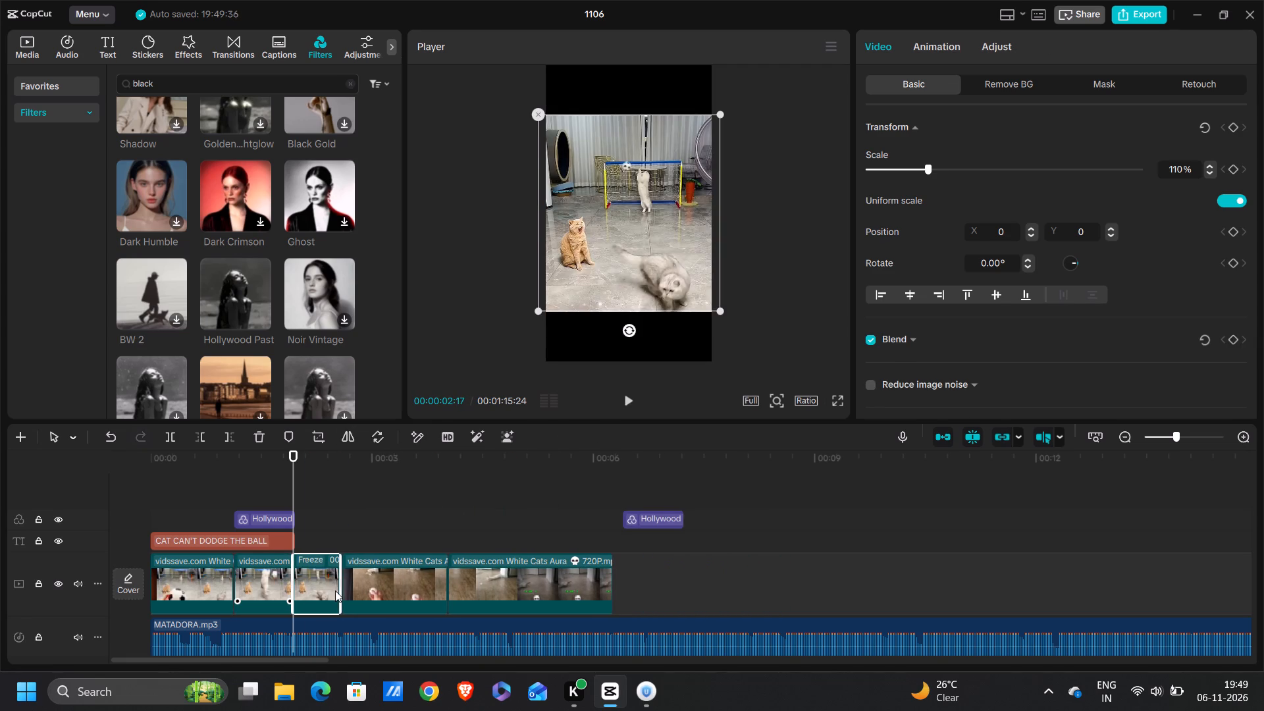
{"action": "left_click_drag", "start_coordinate": [335, 591], "coordinate": [333, 587]}
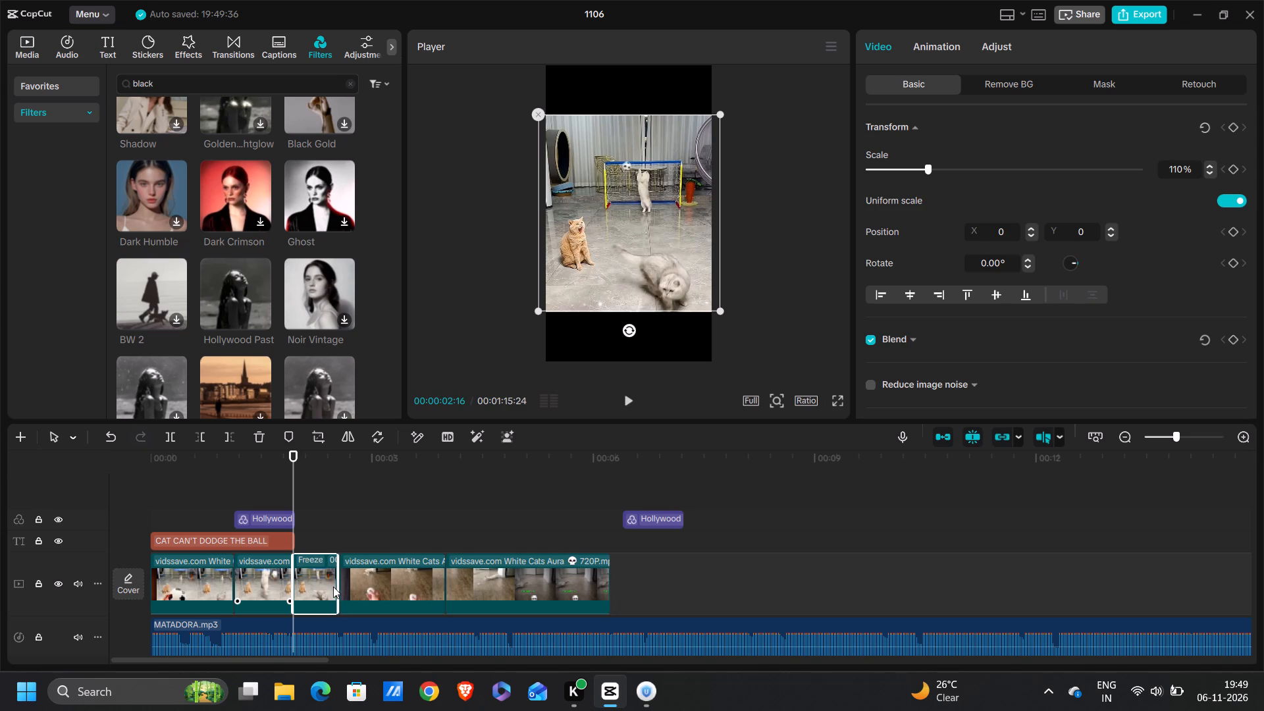
{"action": "left_click_drag", "start_coordinate": [333, 587], "coordinate": [335, 589]}
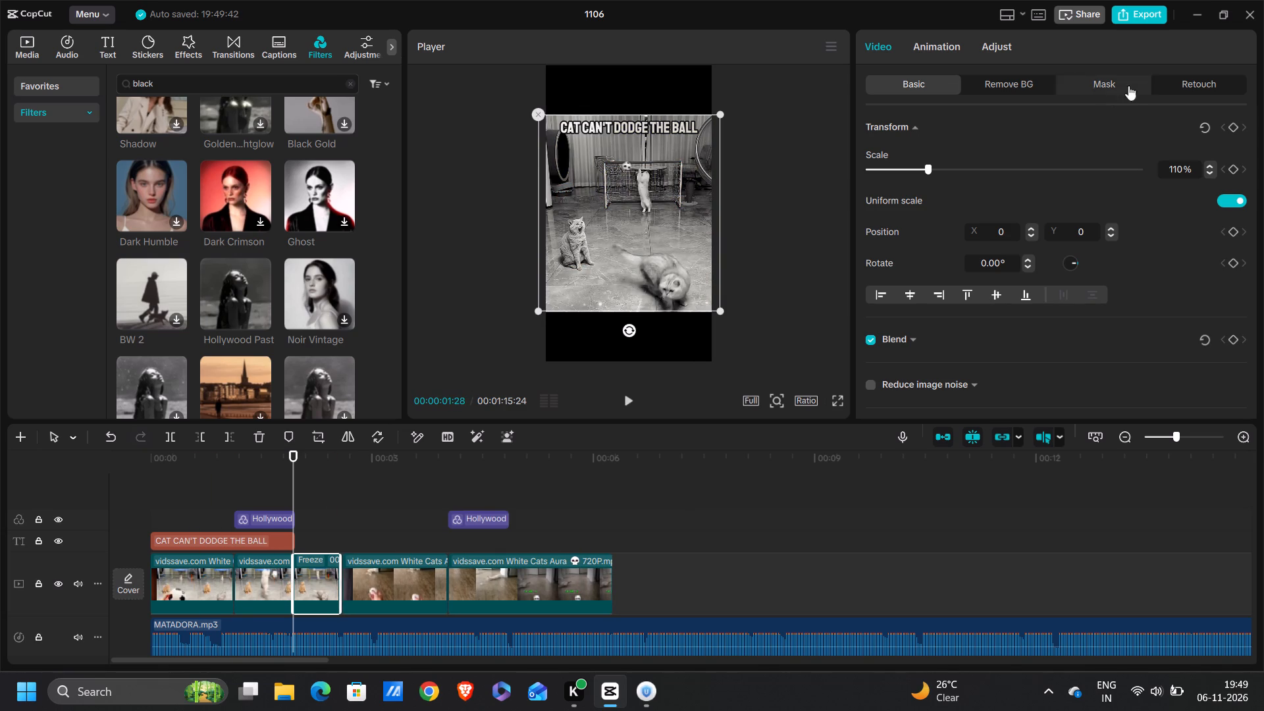
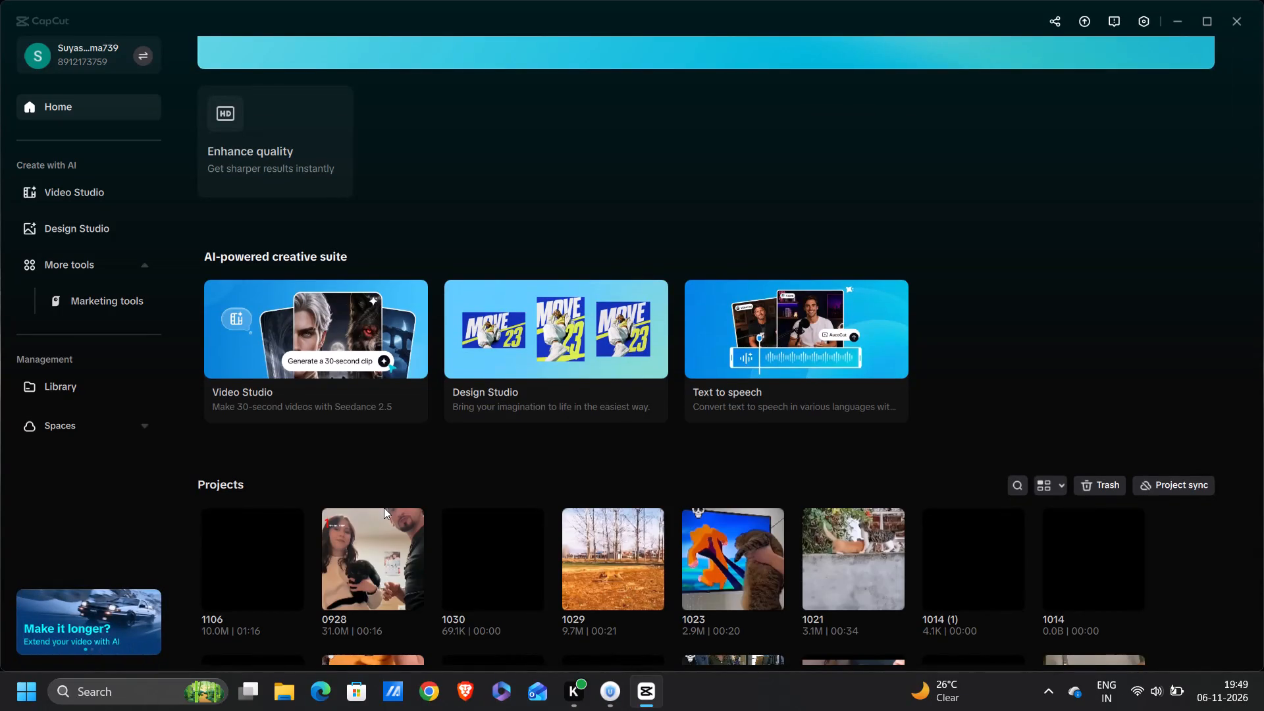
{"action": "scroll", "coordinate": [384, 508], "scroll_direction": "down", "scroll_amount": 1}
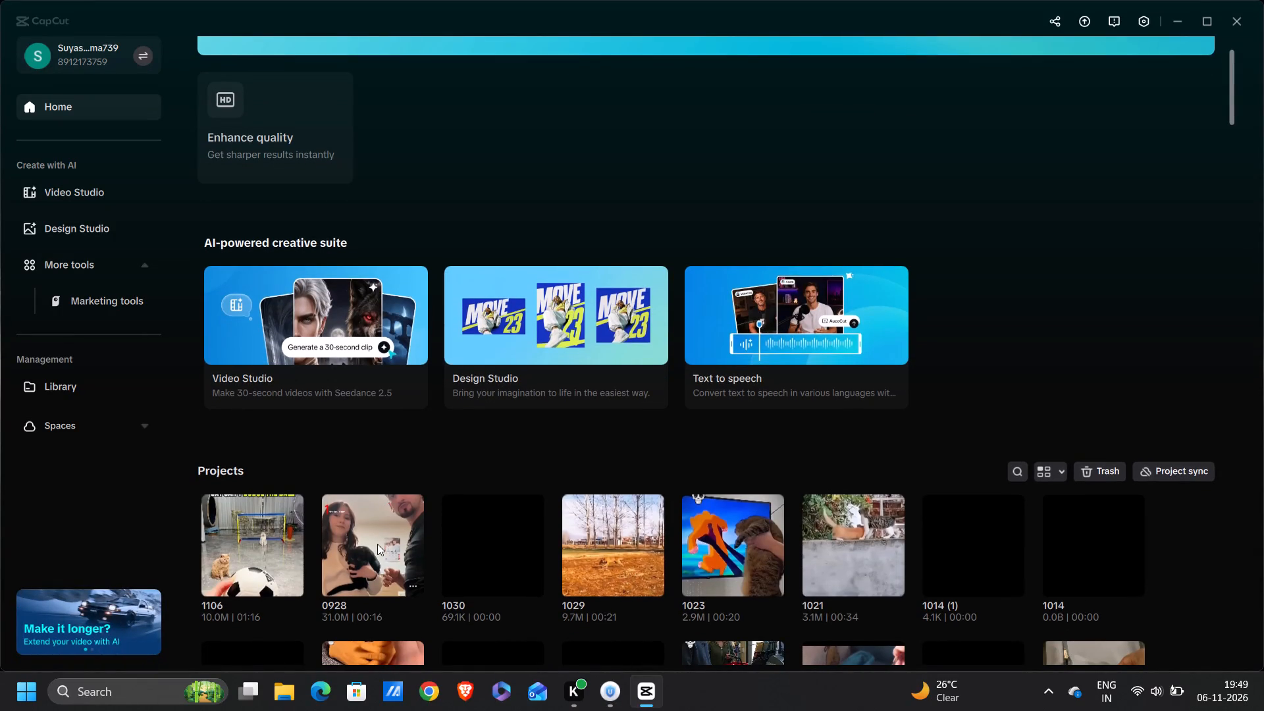
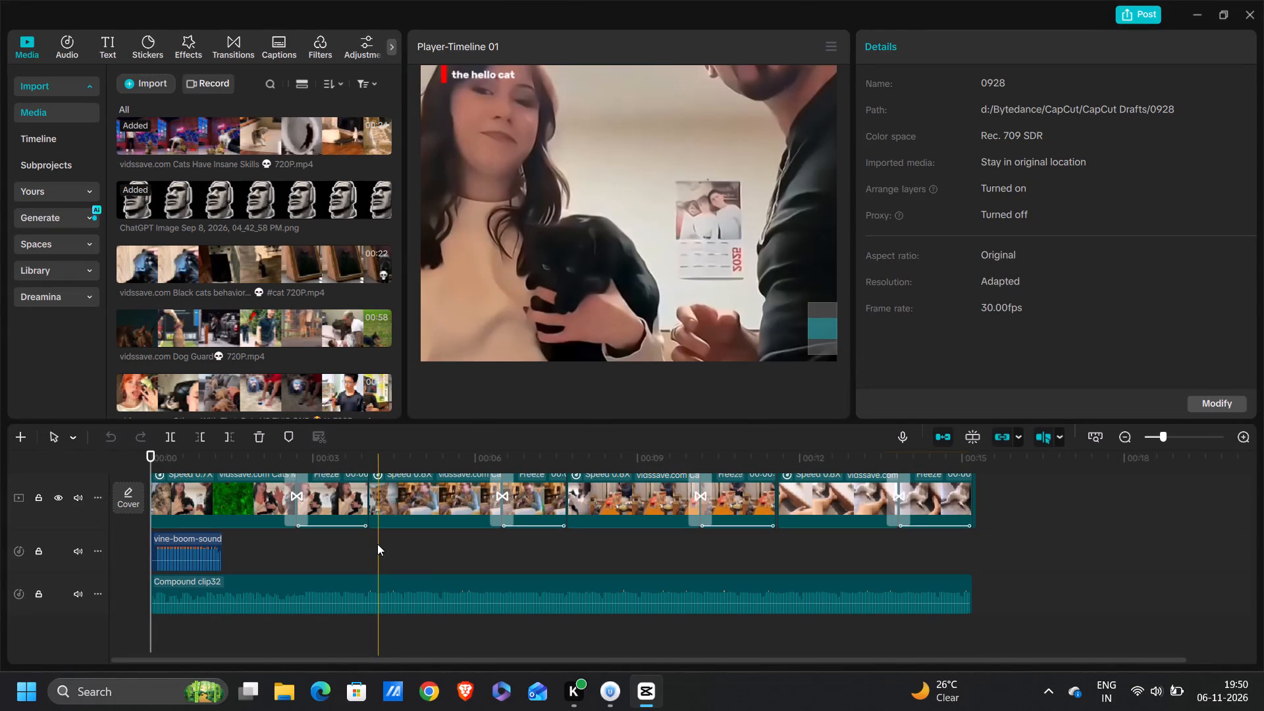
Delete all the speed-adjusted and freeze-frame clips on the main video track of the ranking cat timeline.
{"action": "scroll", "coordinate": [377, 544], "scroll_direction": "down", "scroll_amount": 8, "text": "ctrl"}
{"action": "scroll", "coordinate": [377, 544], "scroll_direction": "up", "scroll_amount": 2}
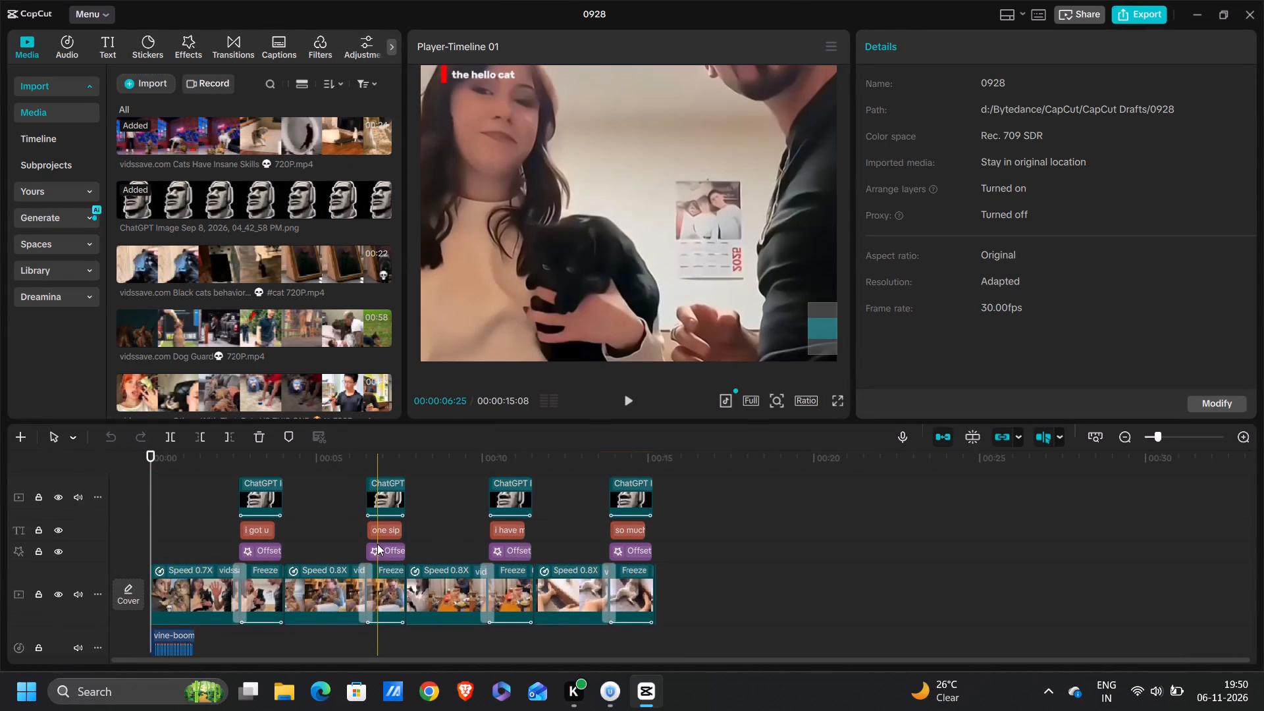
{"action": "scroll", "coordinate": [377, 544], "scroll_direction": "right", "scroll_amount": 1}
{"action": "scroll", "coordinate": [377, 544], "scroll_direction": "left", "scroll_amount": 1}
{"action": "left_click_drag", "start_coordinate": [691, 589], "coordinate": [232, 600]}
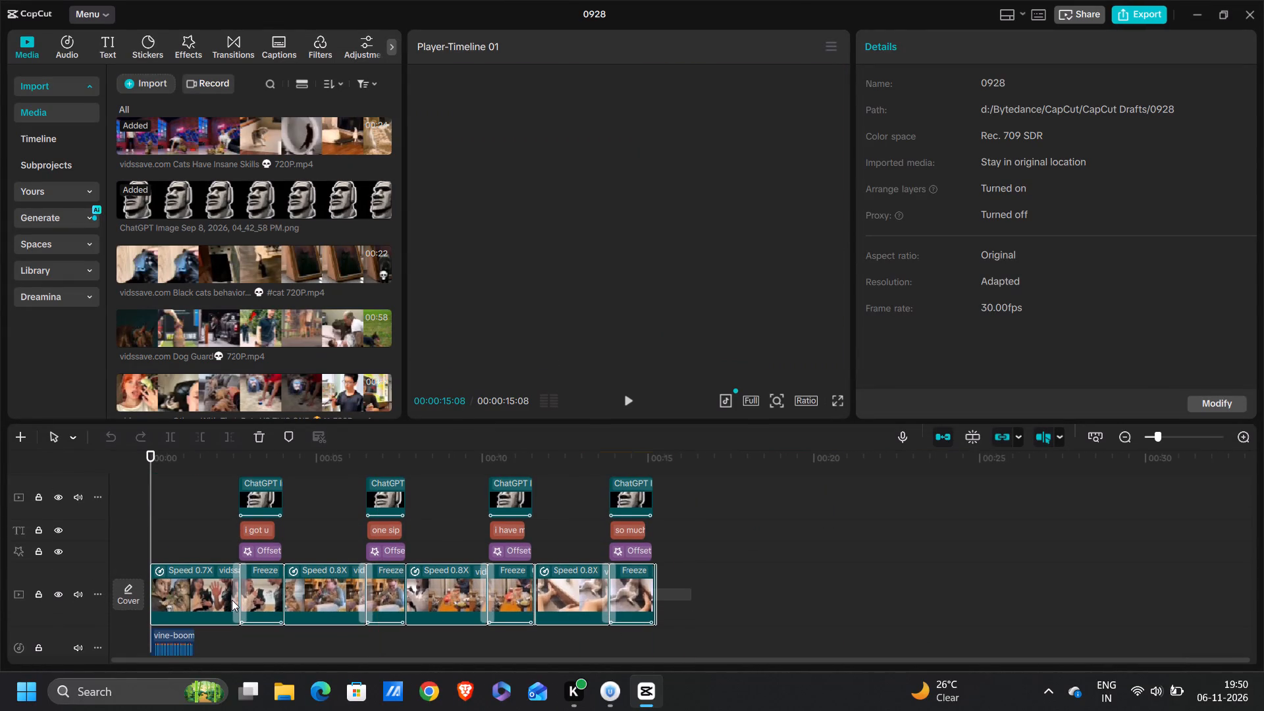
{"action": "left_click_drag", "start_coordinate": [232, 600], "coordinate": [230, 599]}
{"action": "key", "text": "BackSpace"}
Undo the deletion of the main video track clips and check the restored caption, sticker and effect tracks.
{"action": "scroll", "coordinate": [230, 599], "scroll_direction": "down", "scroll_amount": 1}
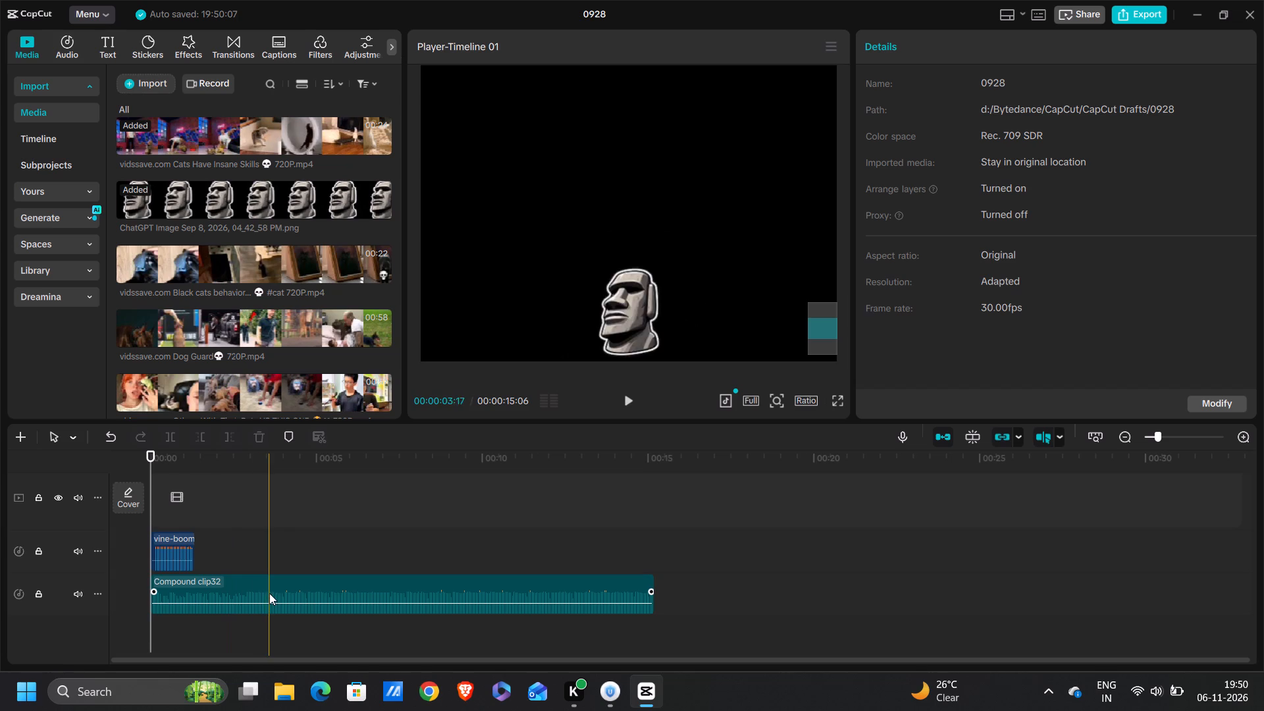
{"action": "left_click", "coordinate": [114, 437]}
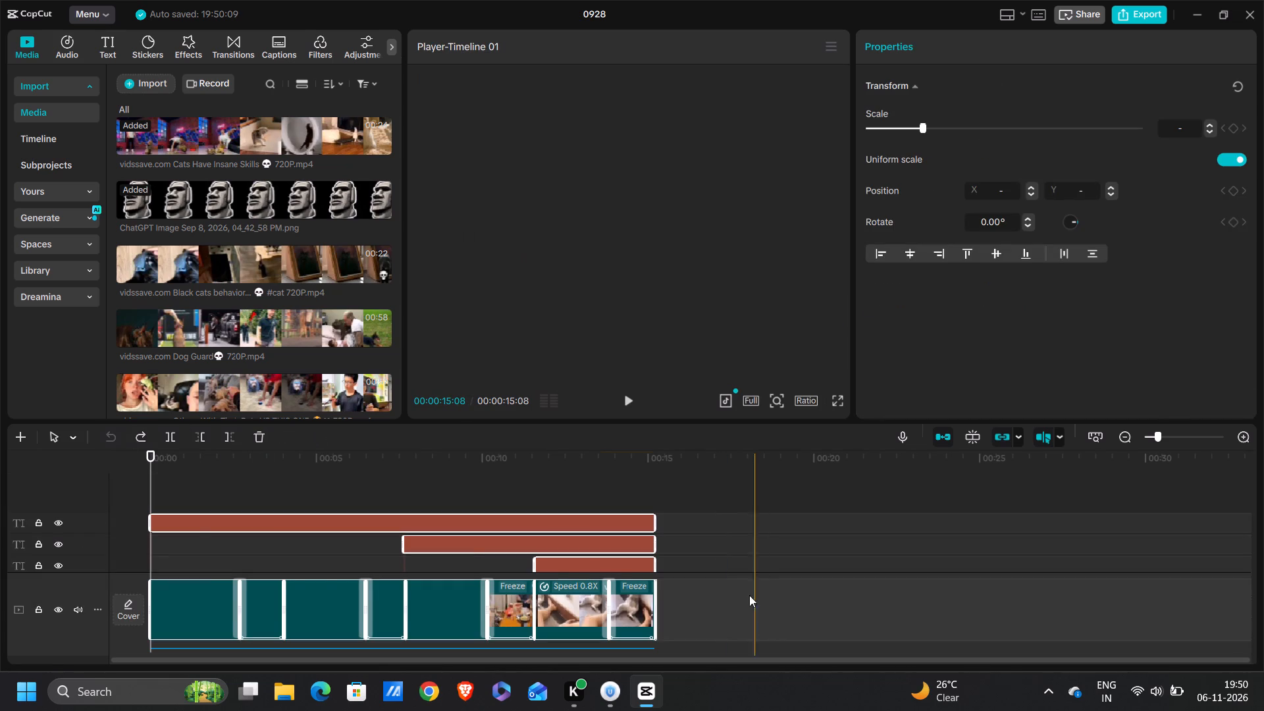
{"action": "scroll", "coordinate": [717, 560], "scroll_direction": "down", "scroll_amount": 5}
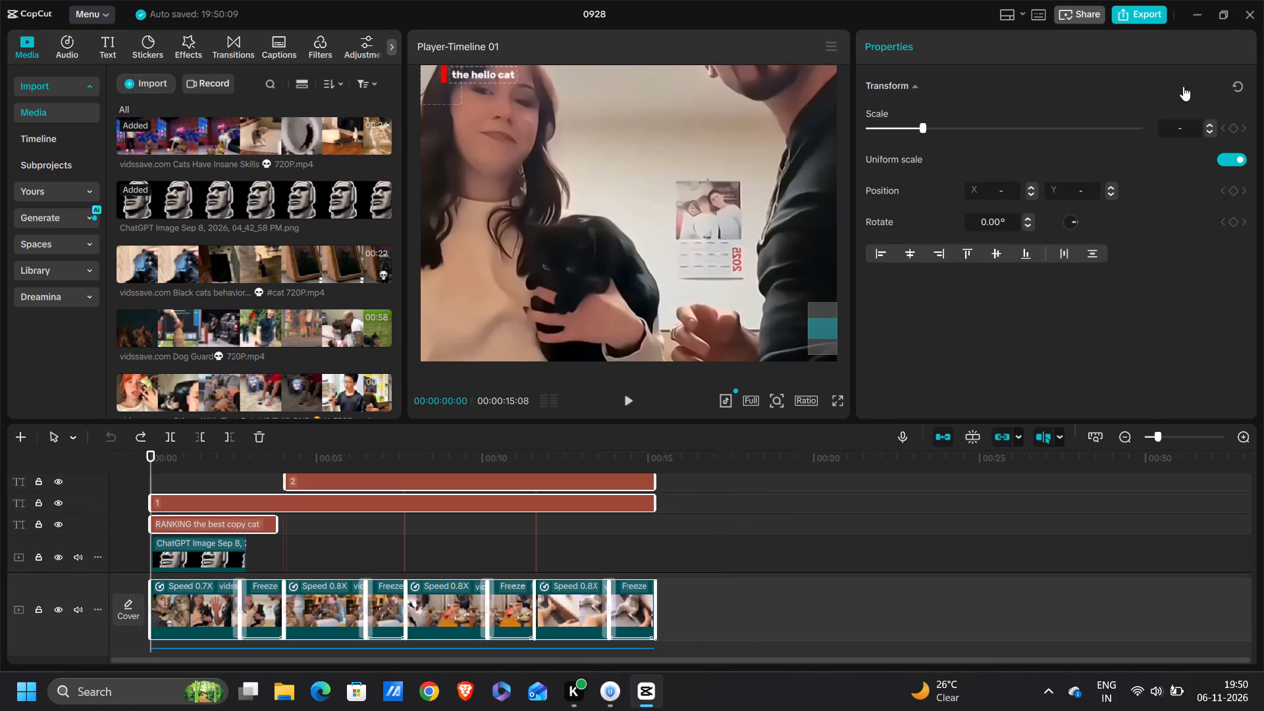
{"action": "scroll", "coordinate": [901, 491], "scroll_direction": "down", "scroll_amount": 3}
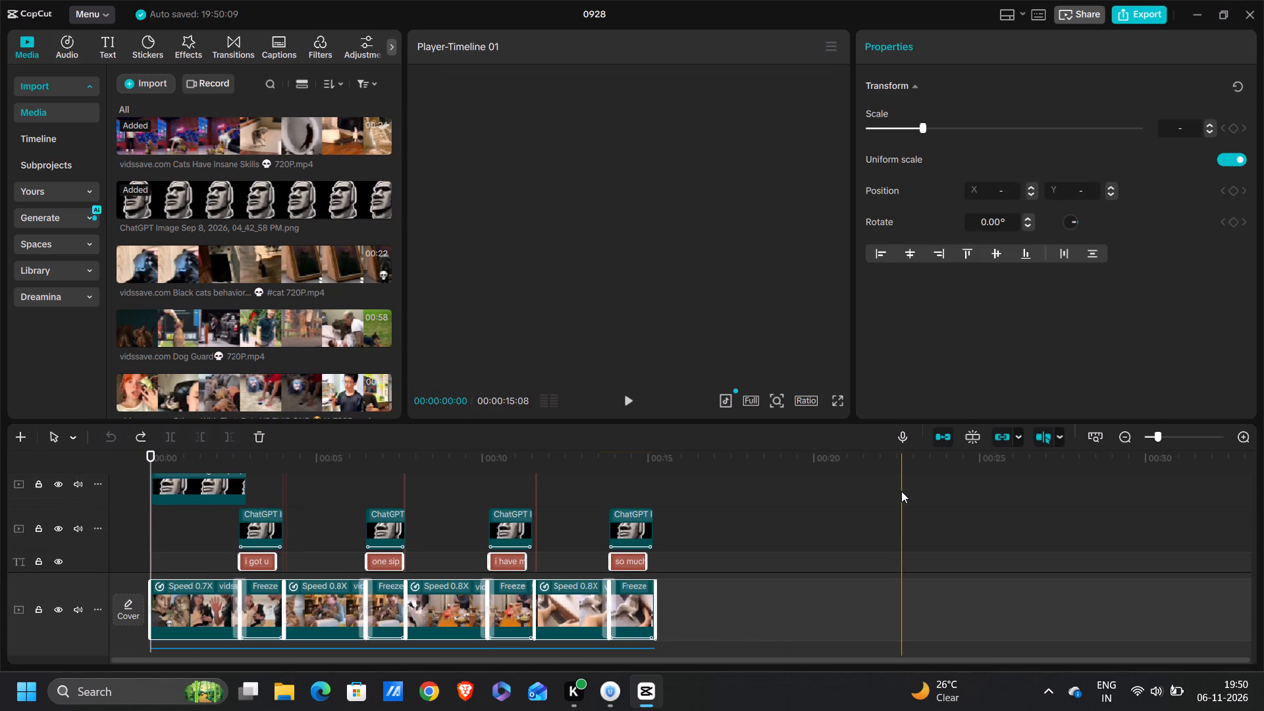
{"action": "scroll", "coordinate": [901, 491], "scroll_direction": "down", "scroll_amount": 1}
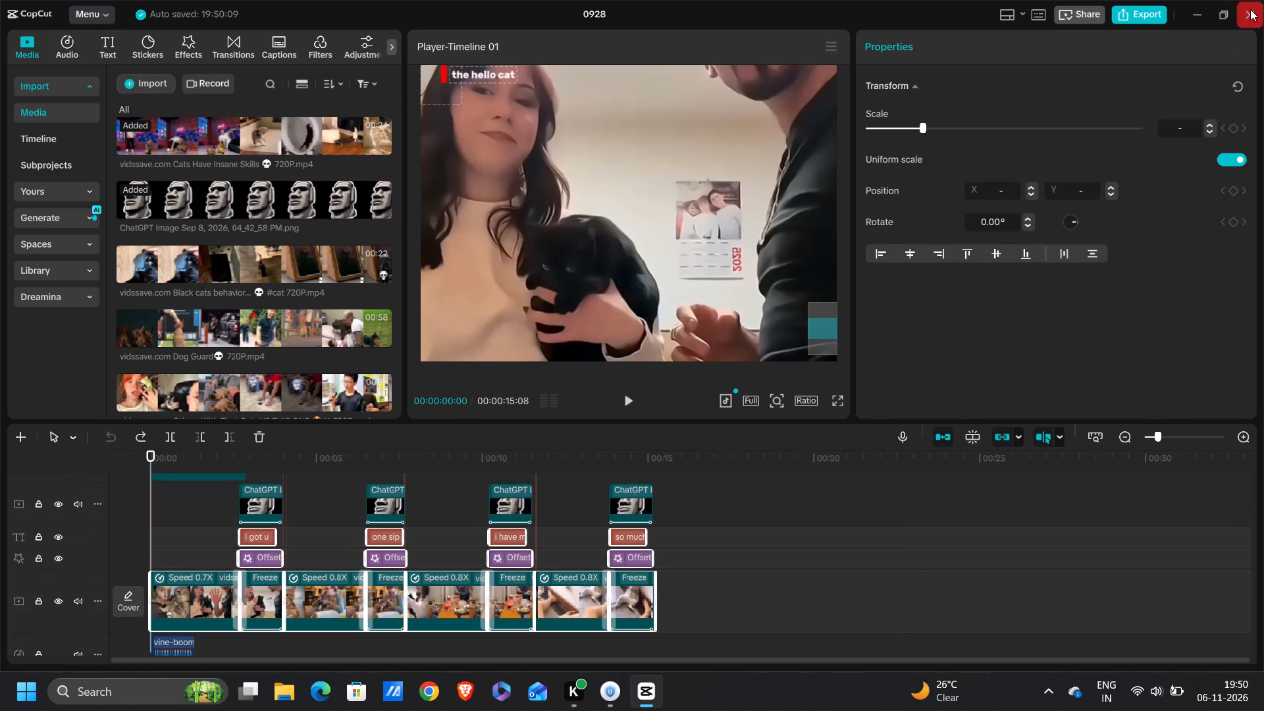
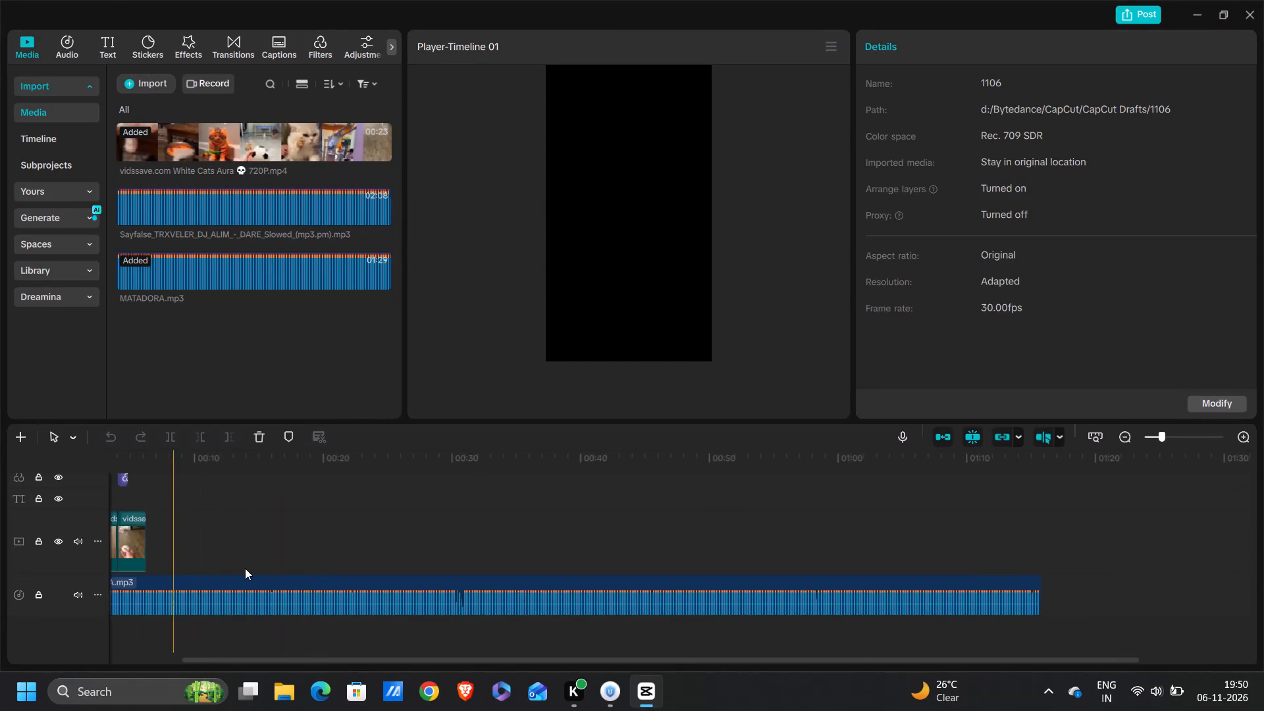
Delete the sliver of a clip between the freeze frame and the following cat clip on the main video track.
{"action": "scroll", "coordinate": [245, 568], "scroll_direction": "up", "scroll_amount": 2, "text": "ctrl"}
{"action": "scroll", "coordinate": [245, 568], "scroll_direction": "right", "scroll_amount": 6}
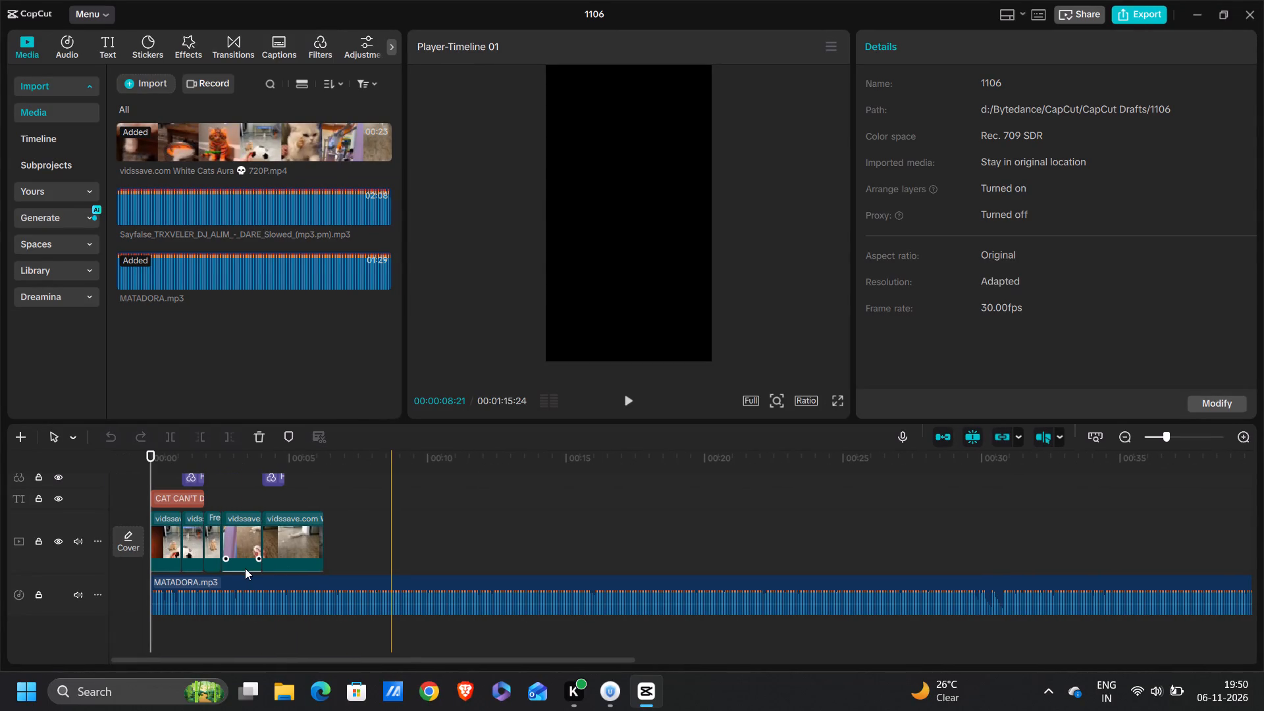
{"action": "scroll", "coordinate": [245, 568], "scroll_direction": "up", "scroll_amount": 10, "text": "ctrl"}
{"action": "scroll", "coordinate": [245, 568], "scroll_direction": "right", "scroll_amount": 4}
{"action": "scroll", "coordinate": [245, 568], "scroll_direction": "up", "scroll_amount": 3}
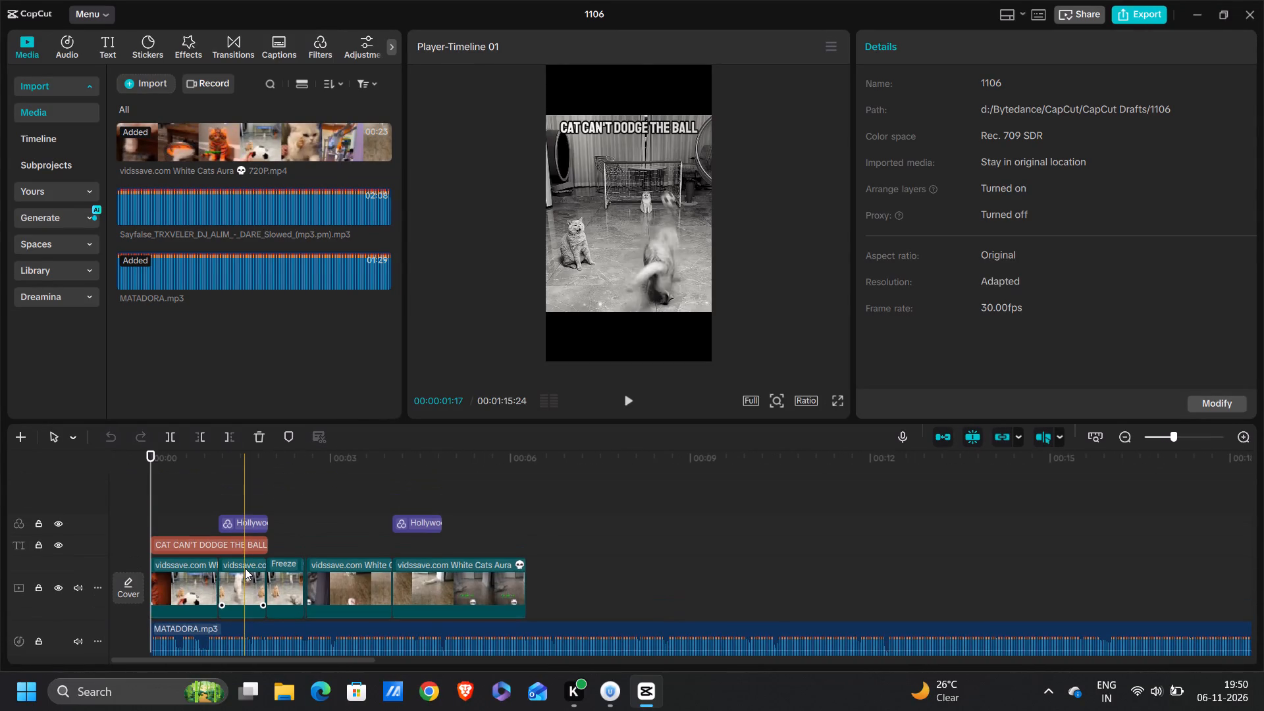
{"action": "left_click", "coordinate": [305, 588]}
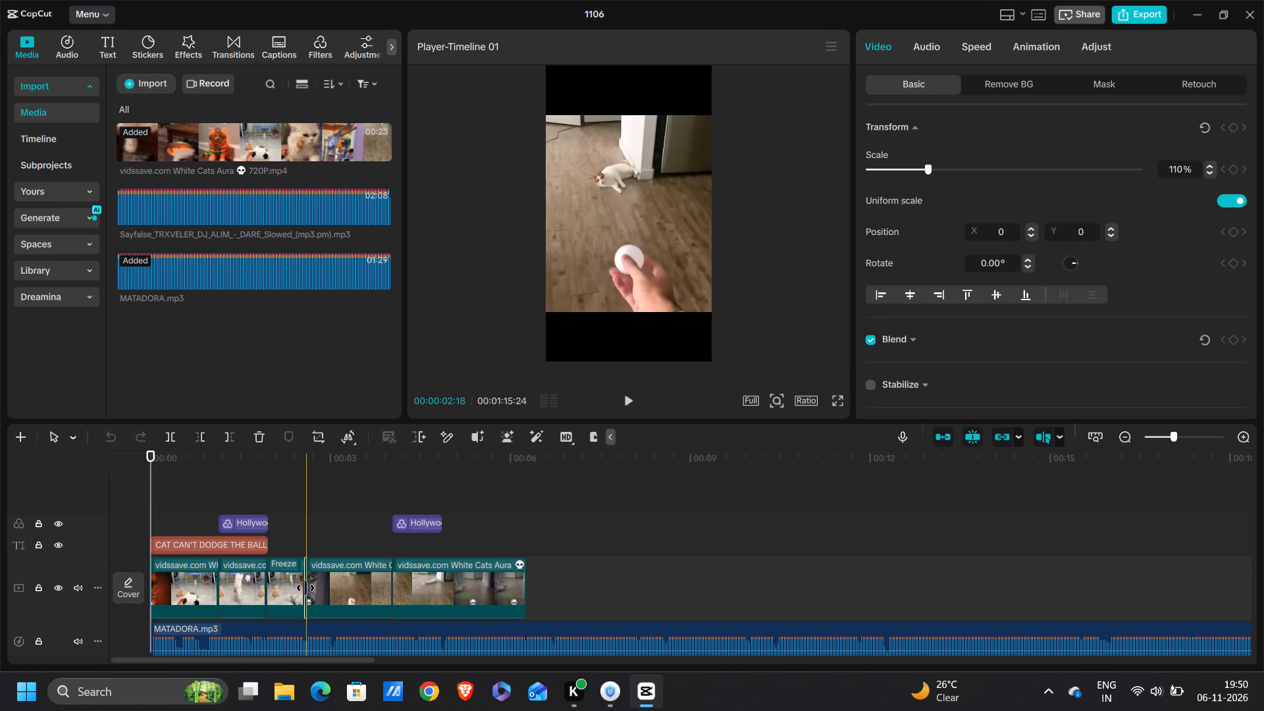
{"action": "scroll", "coordinate": [305, 588], "scroll_direction": "up", "scroll_amount": 7, "text": "ctrl"}
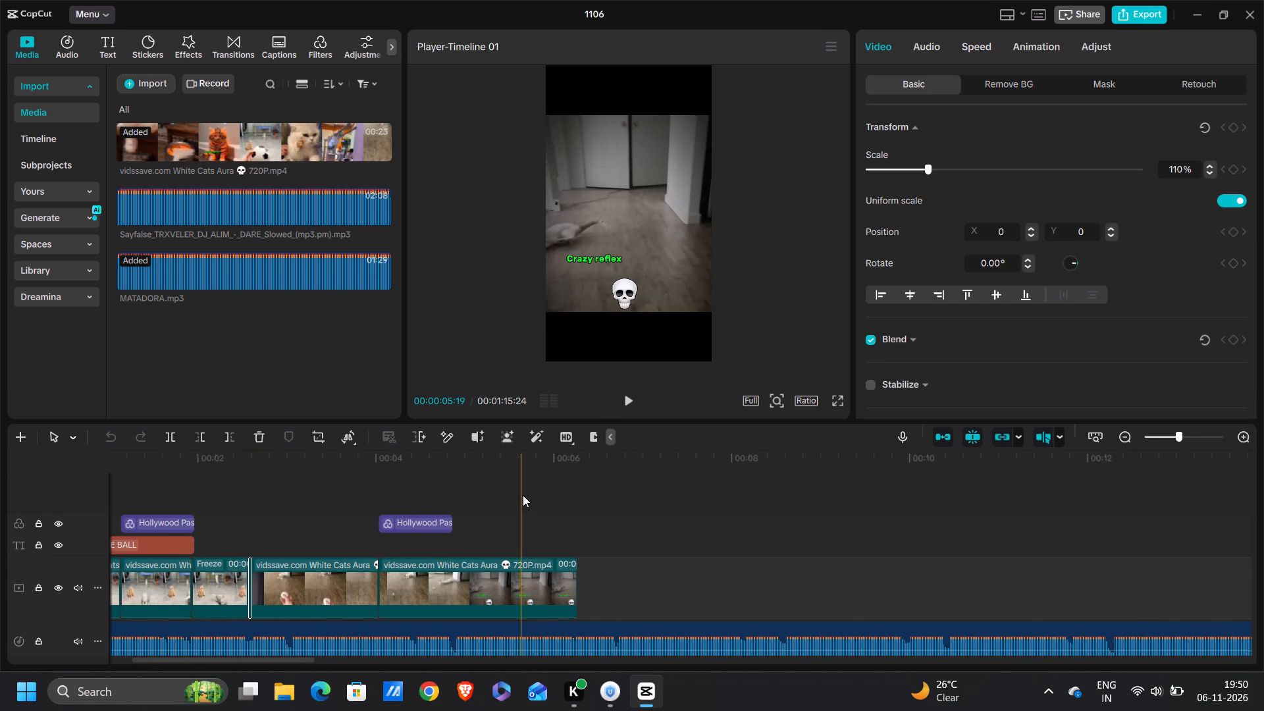
{"action": "key", "text": "BackSpace"}
{"action": "scroll", "coordinate": [179, 642], "scroll_direction": "right", "scroll_amount": 5}
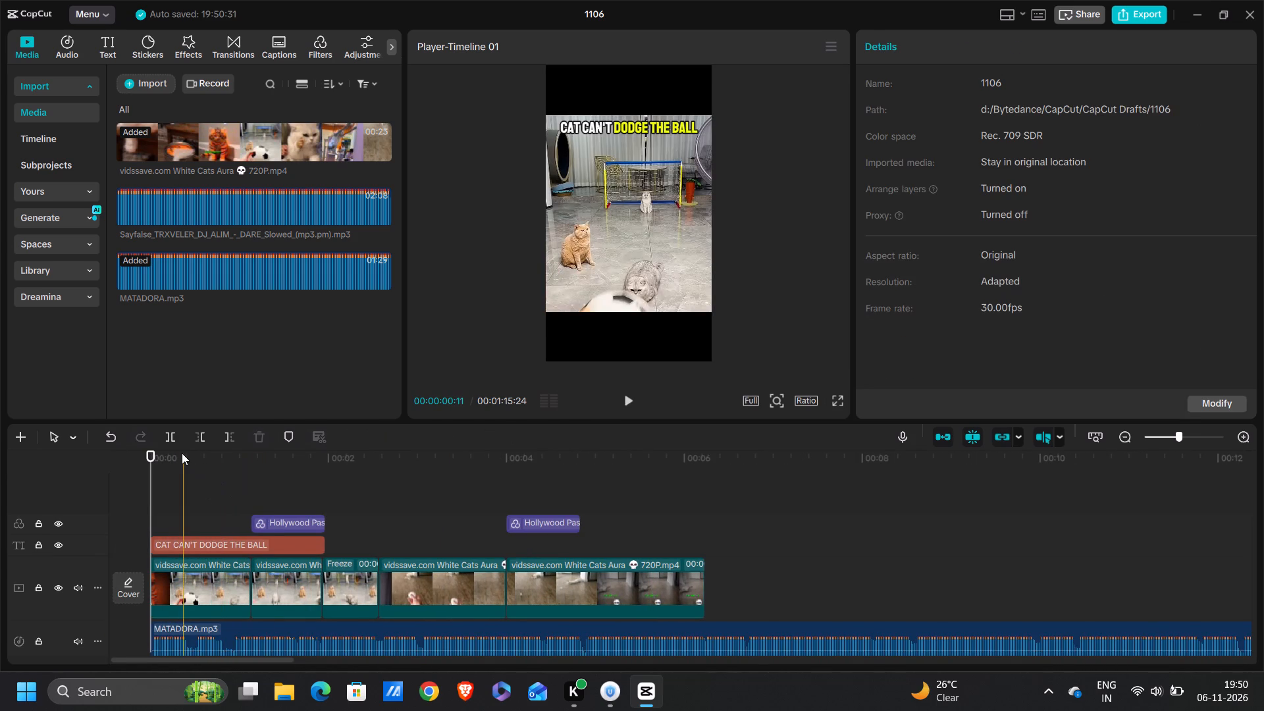
Import the stone-head picture "ChatGPT Image Sep 8, 2026, 04_42_58 PM" from New Volume (E:) into the project media.
{"action": "left_click", "coordinate": [165, 94]}
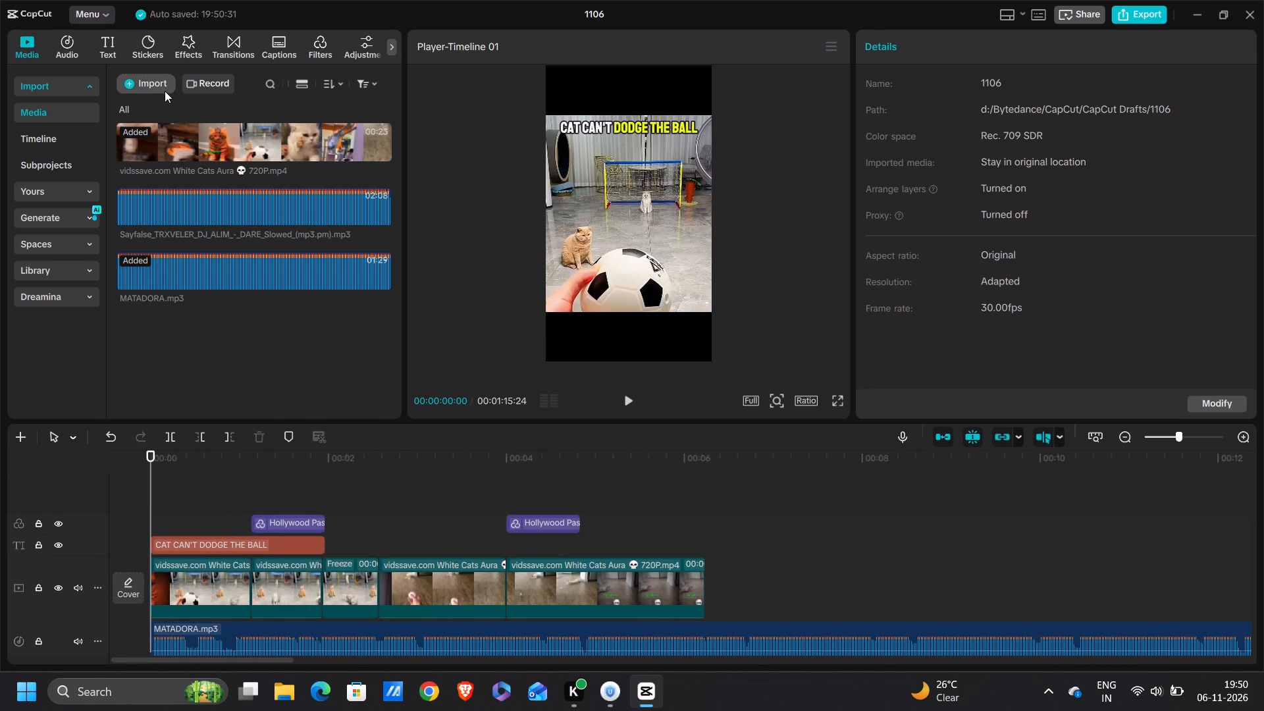
{"action": "left_click", "coordinate": [162, 84]}
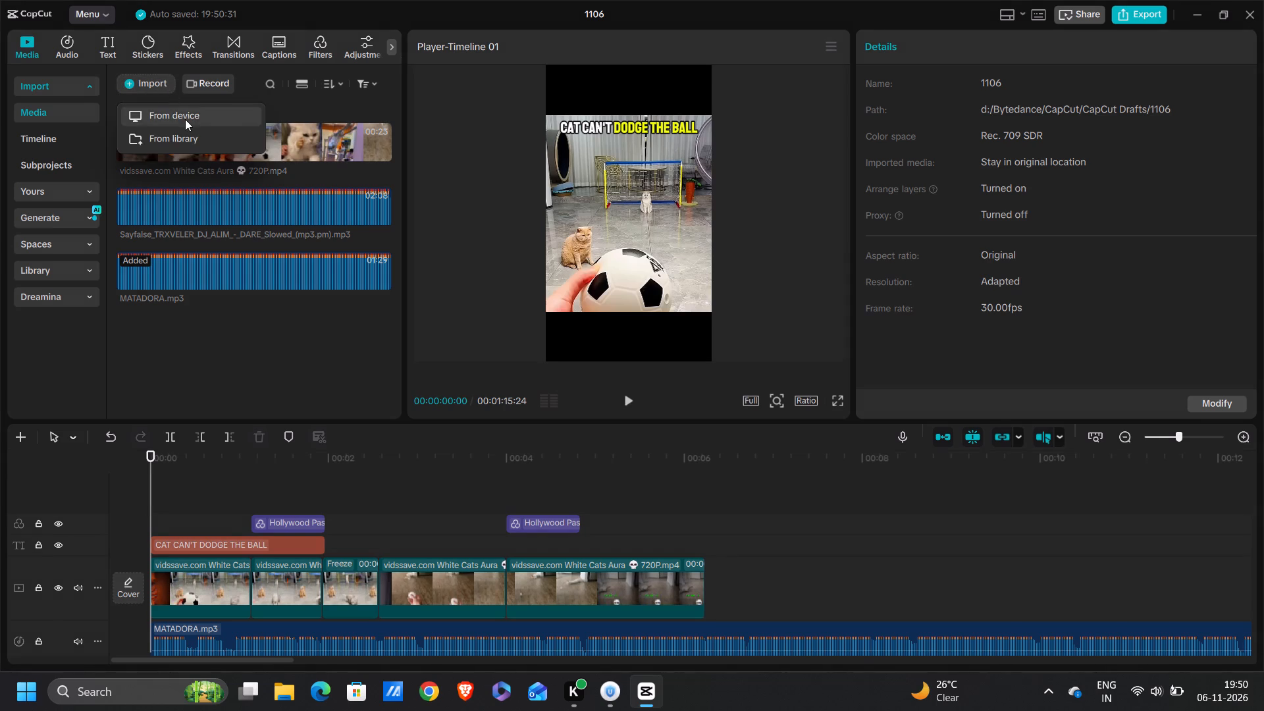
{"action": "left_click", "coordinate": [186, 119]}
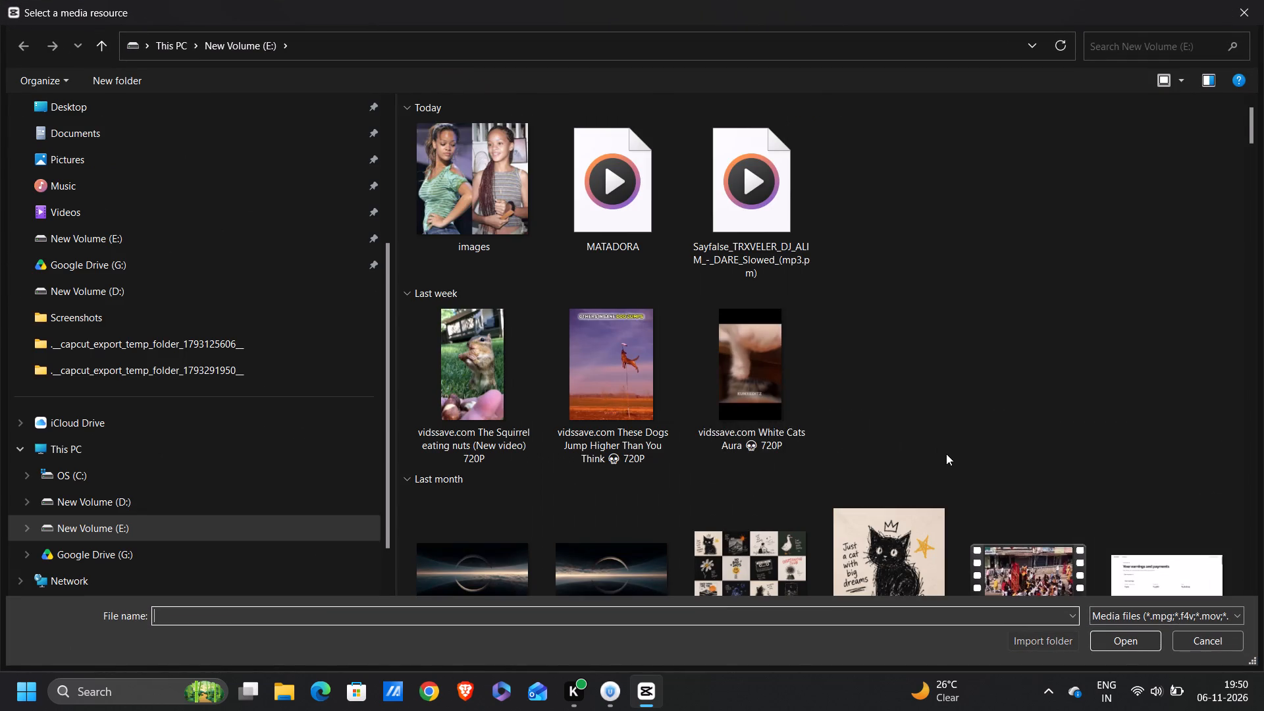
{"action": "scroll", "coordinate": [946, 454], "scroll_direction": "down", "scroll_amount": 2}
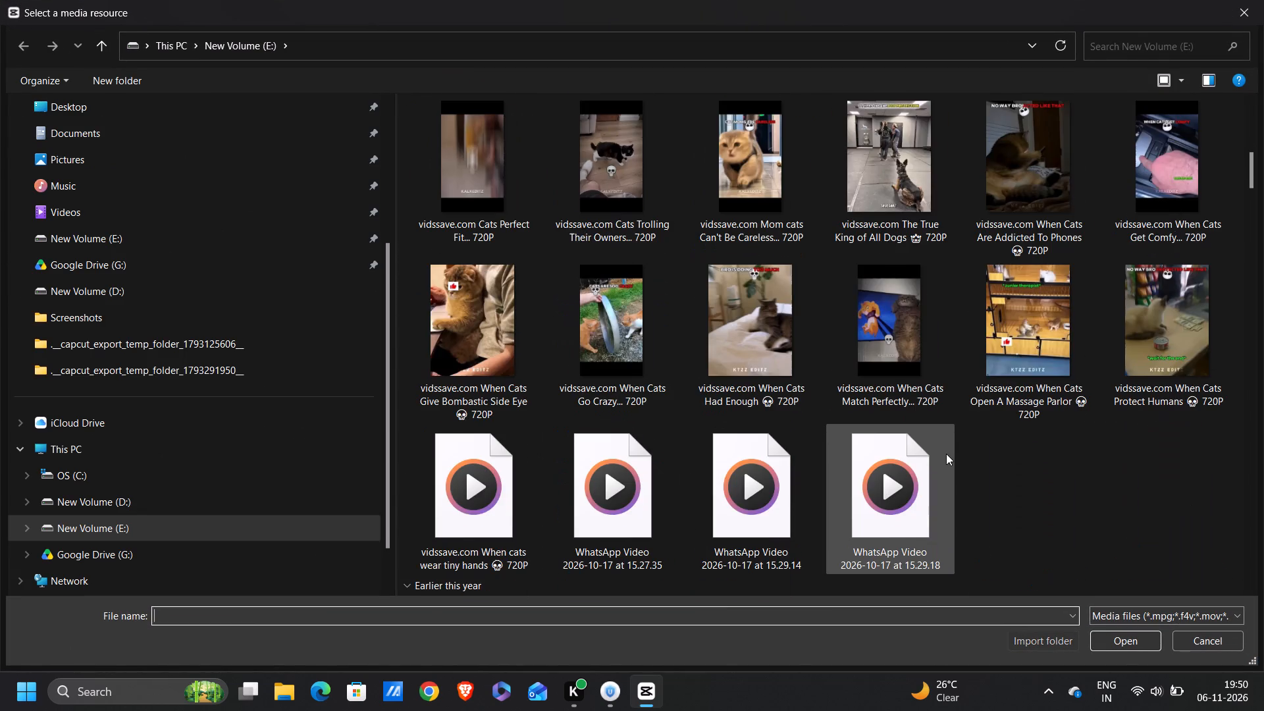
{"action": "scroll", "coordinate": [946, 454], "scroll_direction": "down", "scroll_amount": 2}
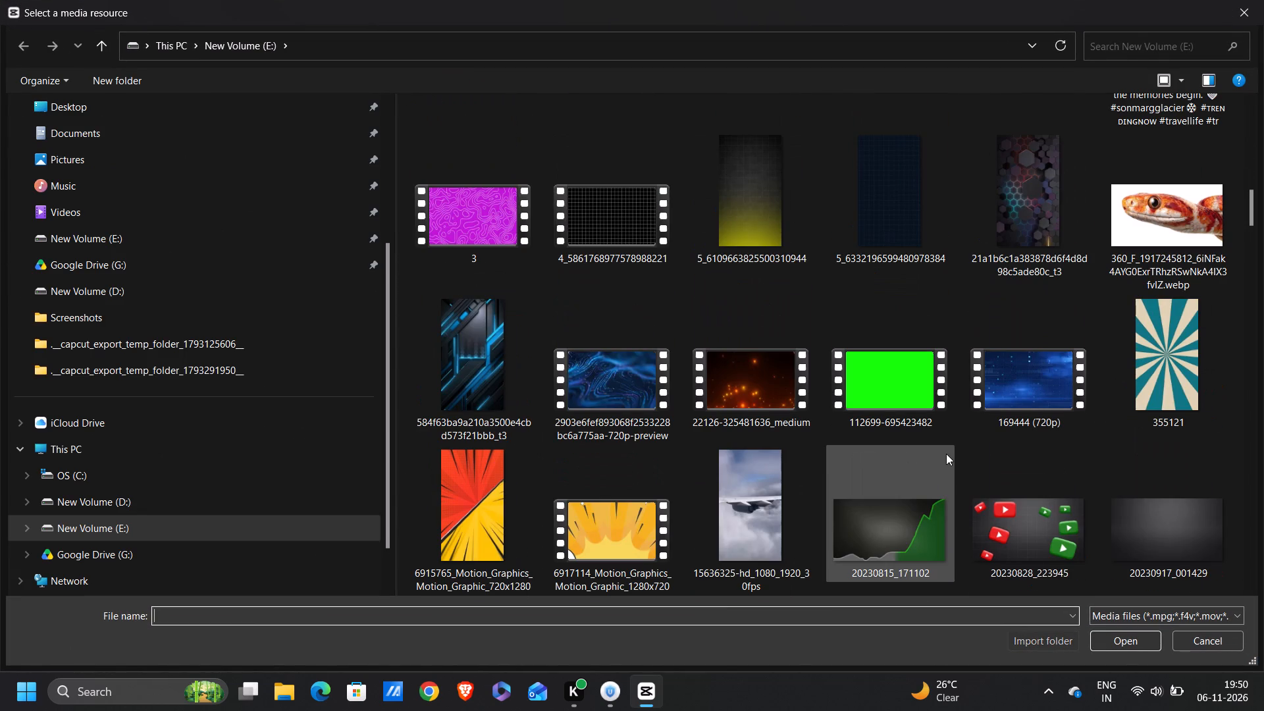
{"action": "left_click", "coordinate": [946, 454]}
{"action": "scroll", "coordinate": [946, 454], "scroll_direction": "down", "scroll_amount": 2}
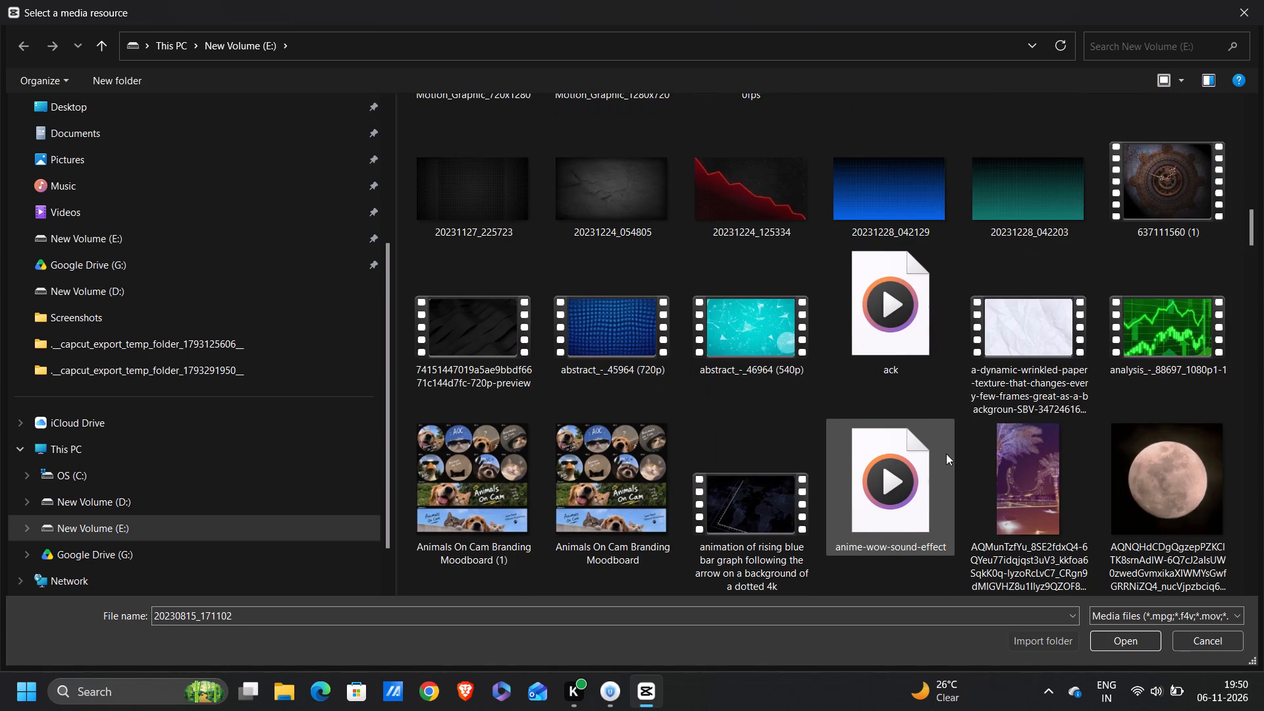
{"action": "scroll", "coordinate": [946, 454], "scroll_direction": "down", "scroll_amount": 3}
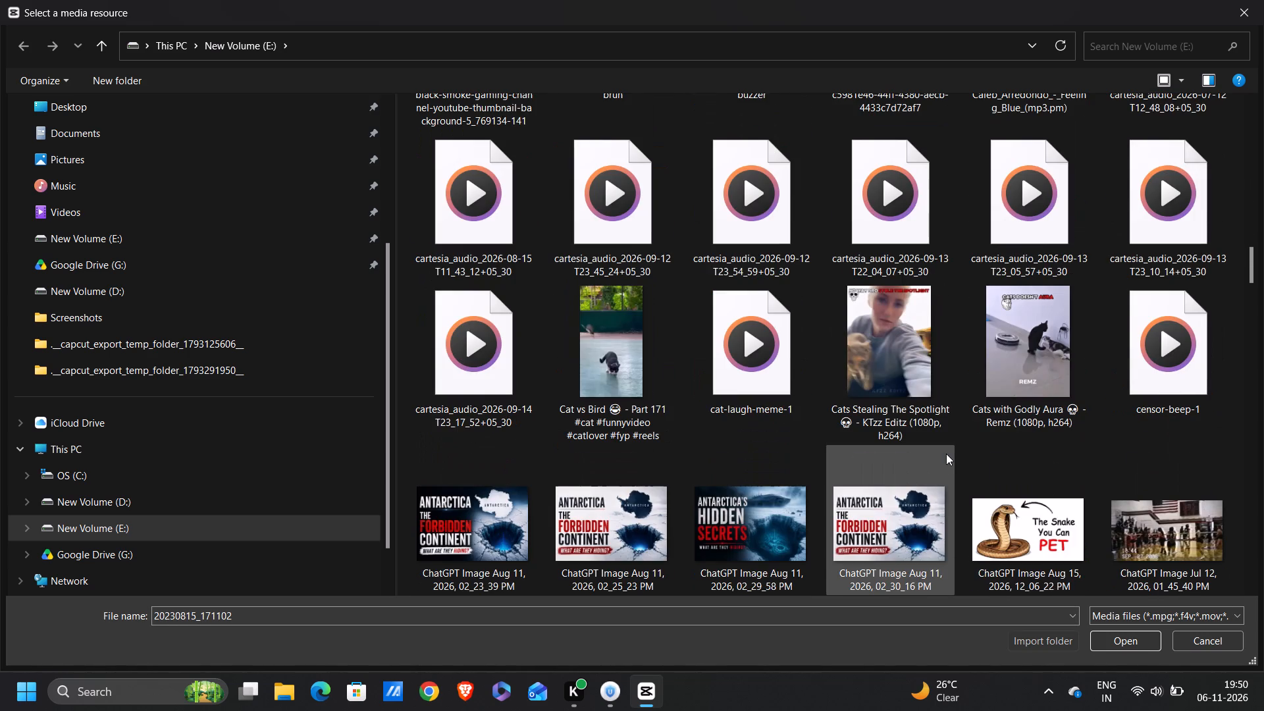
{"action": "scroll", "coordinate": [946, 454], "scroll_direction": "down", "scroll_amount": 2}
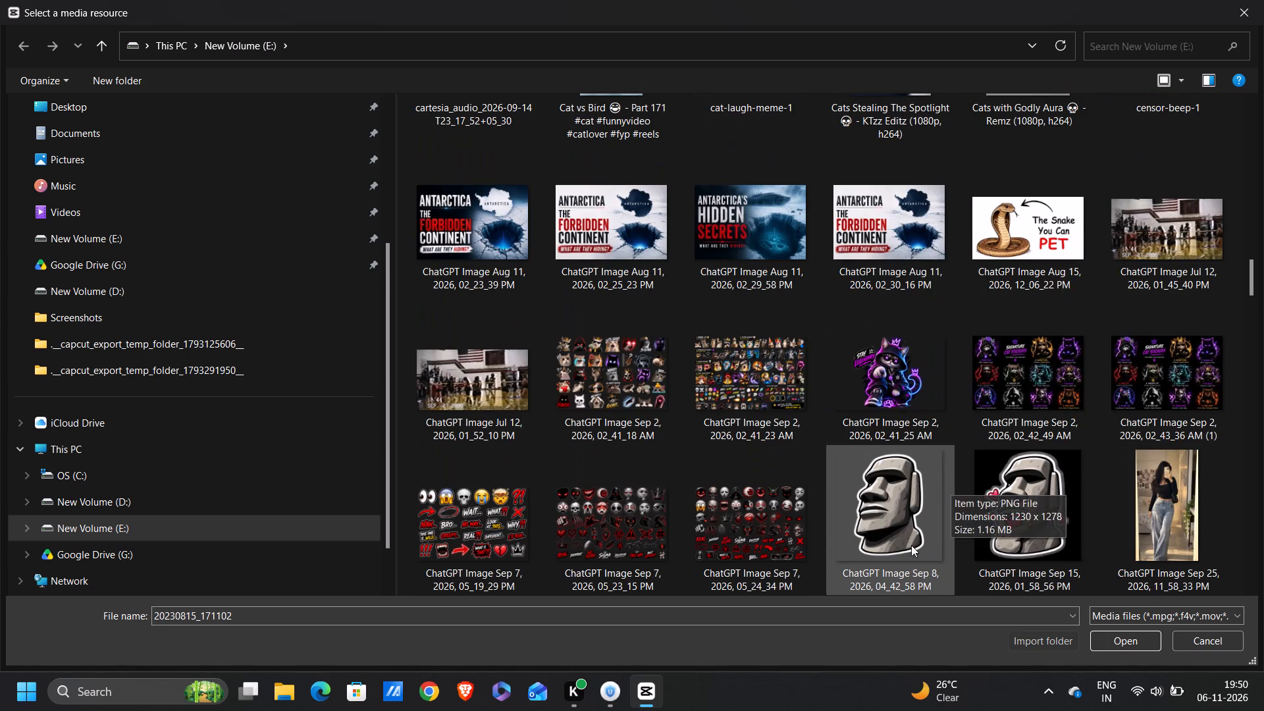
{"action": "double_click", "coordinate": [878, 549]}
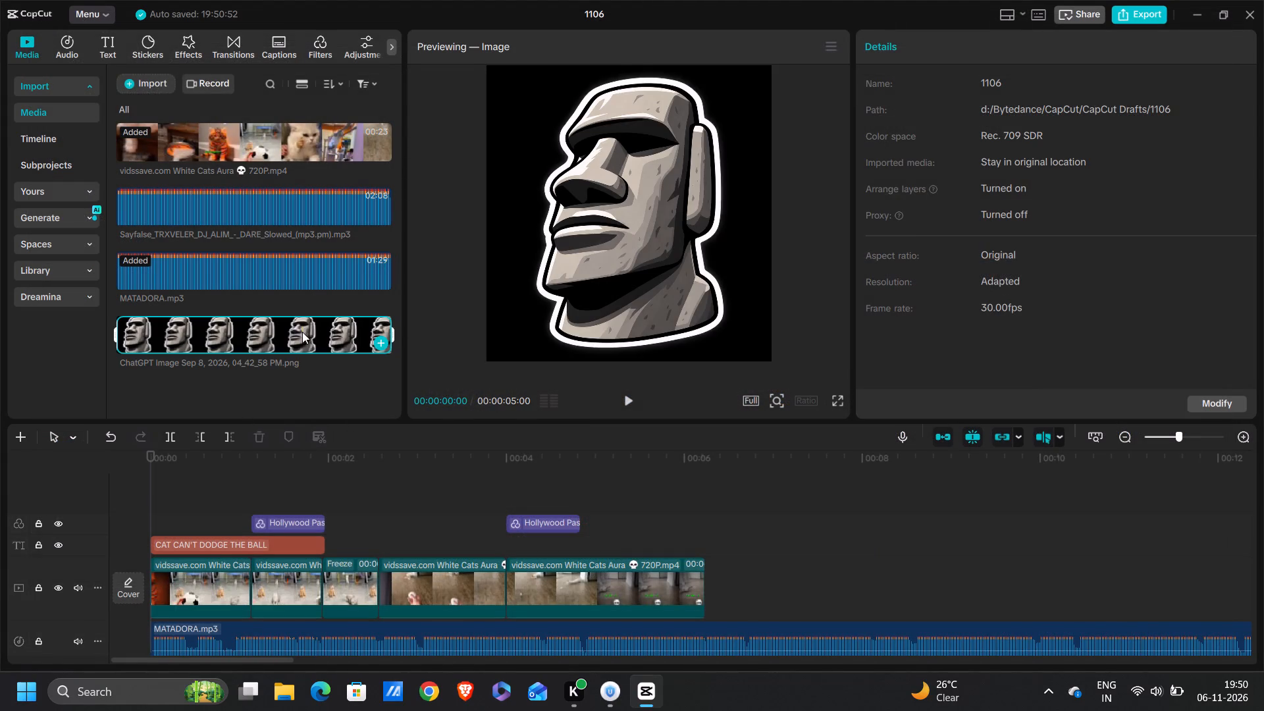
Overlay the stone-head image above the freeze frame, starting where the caption ends, and cut it off at the freeze frame's end.
{"action": "left_click_drag", "start_coordinate": [303, 332], "coordinate": [322, 535]}
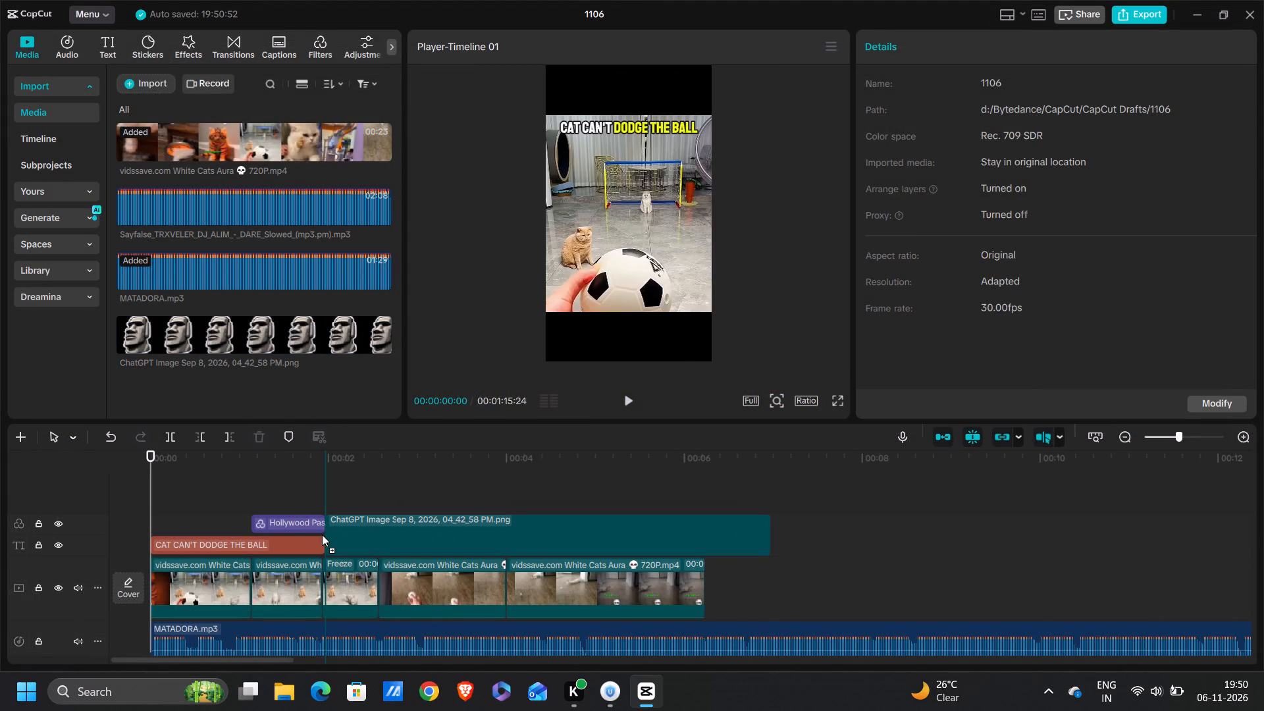
{"action": "left_click_drag", "start_coordinate": [322, 535], "coordinate": [319, 534]}
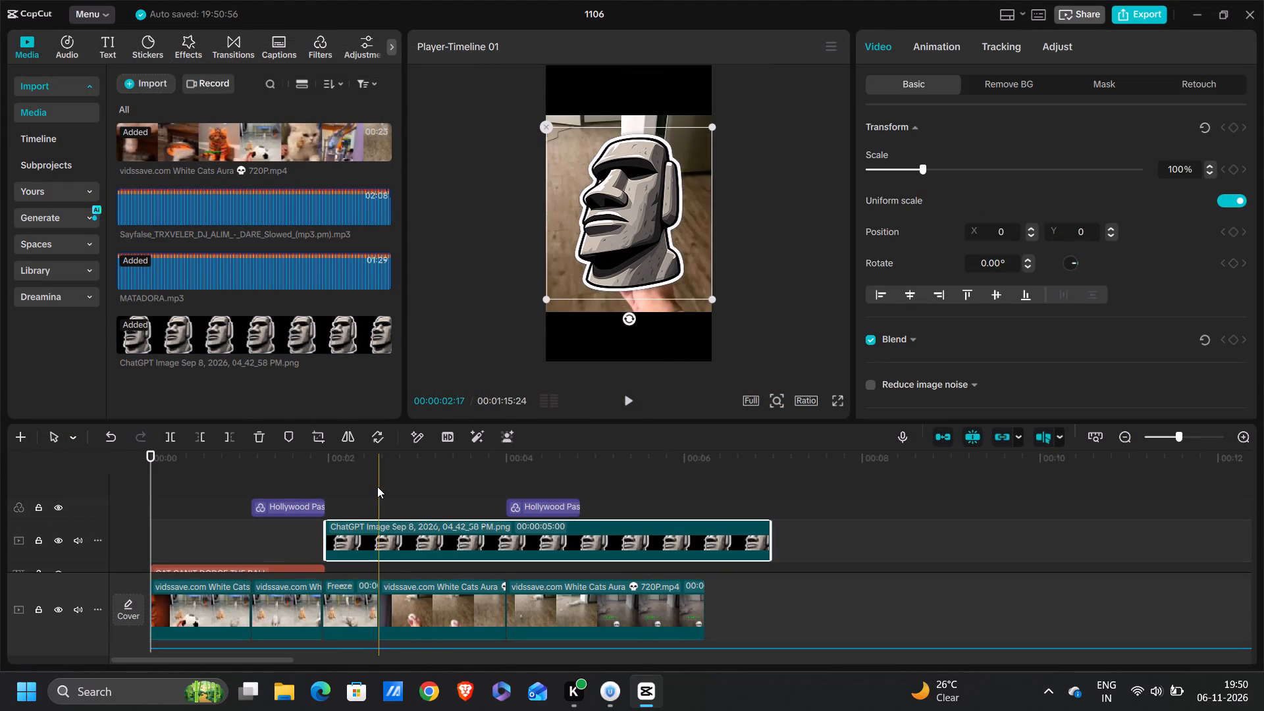
{"action": "left_click", "coordinate": [381, 488]}
{"action": "left_click", "coordinate": [383, 523]}
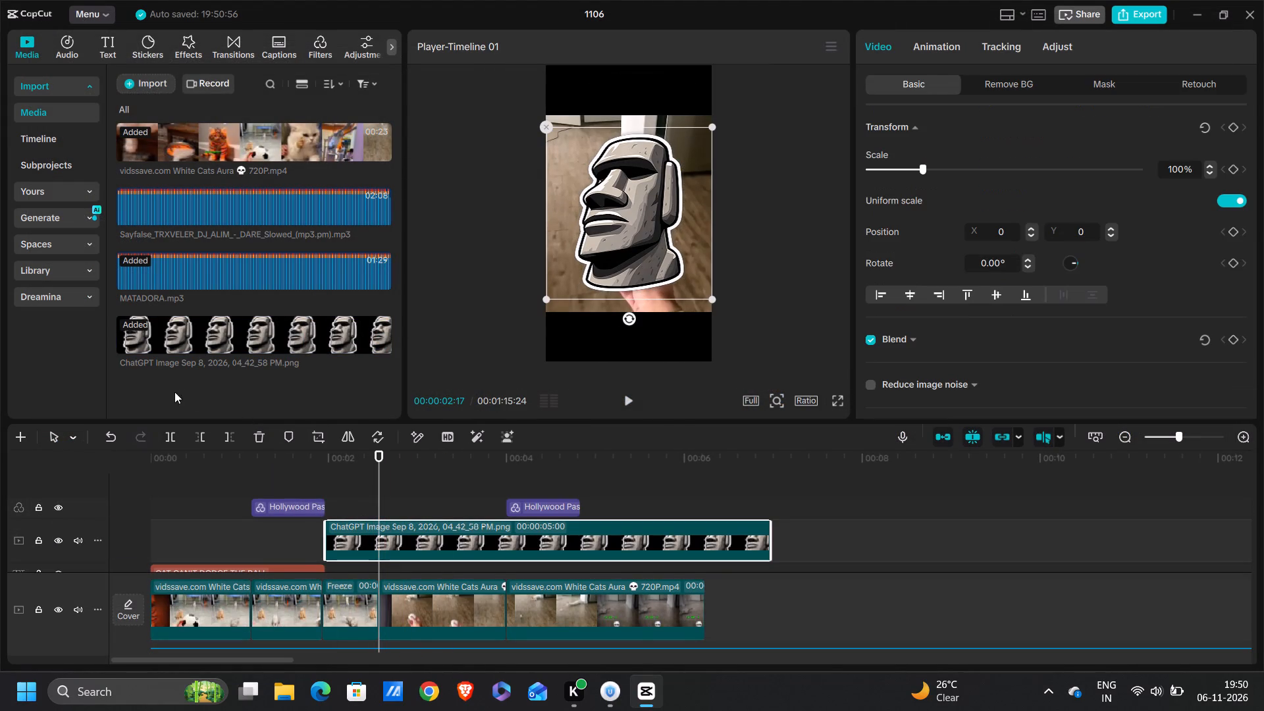
{"action": "left_click", "coordinate": [232, 431]}
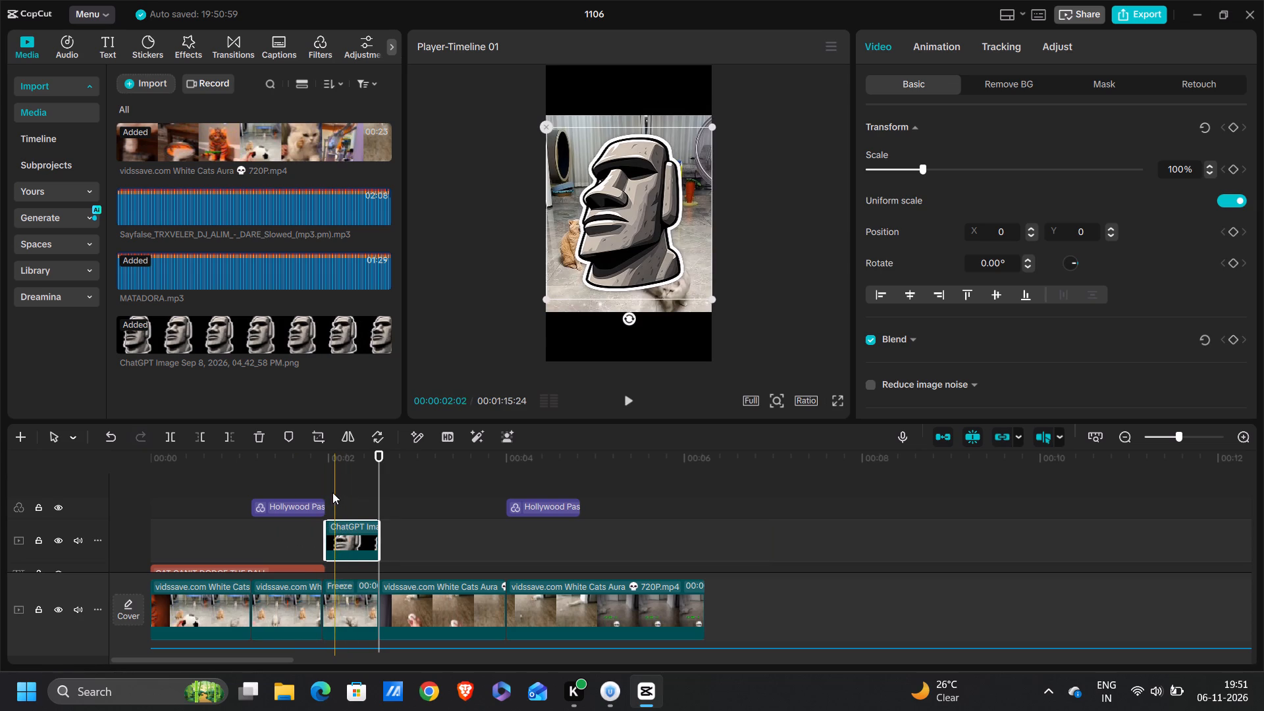
Shrink the stone-head overlay to about 13% scale over the freeze frame and play back that section.
{"action": "left_click", "coordinate": [332, 492]}
{"action": "left_click_drag", "start_coordinate": [332, 492], "coordinate": [326, 494]}
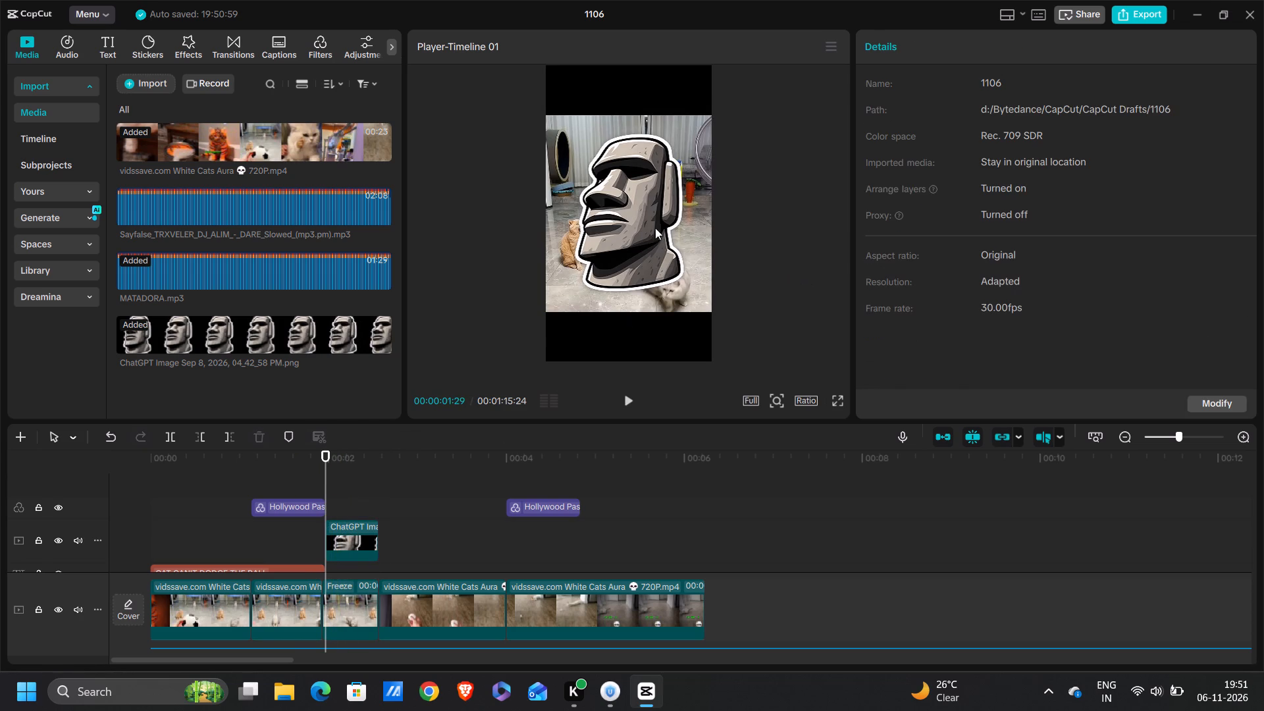
{"action": "left_click", "coordinate": [645, 230]}
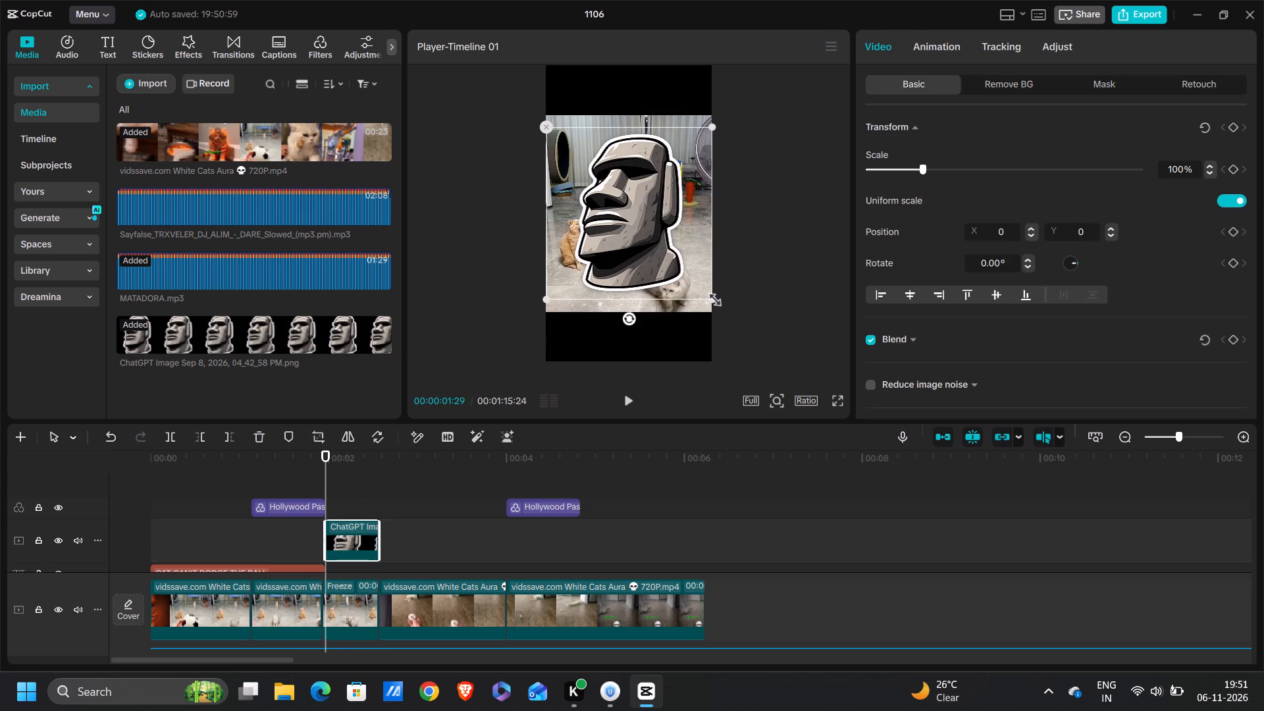
{"action": "left_click_drag", "start_coordinate": [711, 297], "coordinate": [610, 201]}
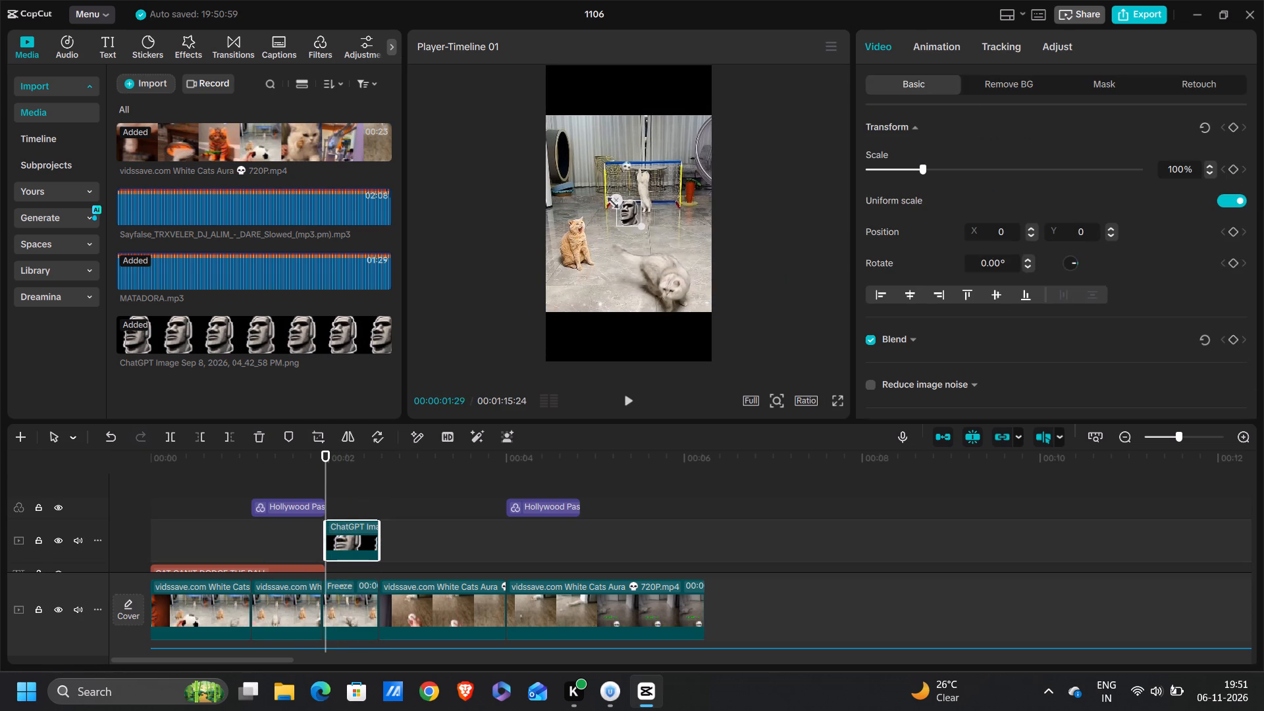
{"action": "left_click_drag", "start_coordinate": [610, 201], "coordinate": [607, 198]}
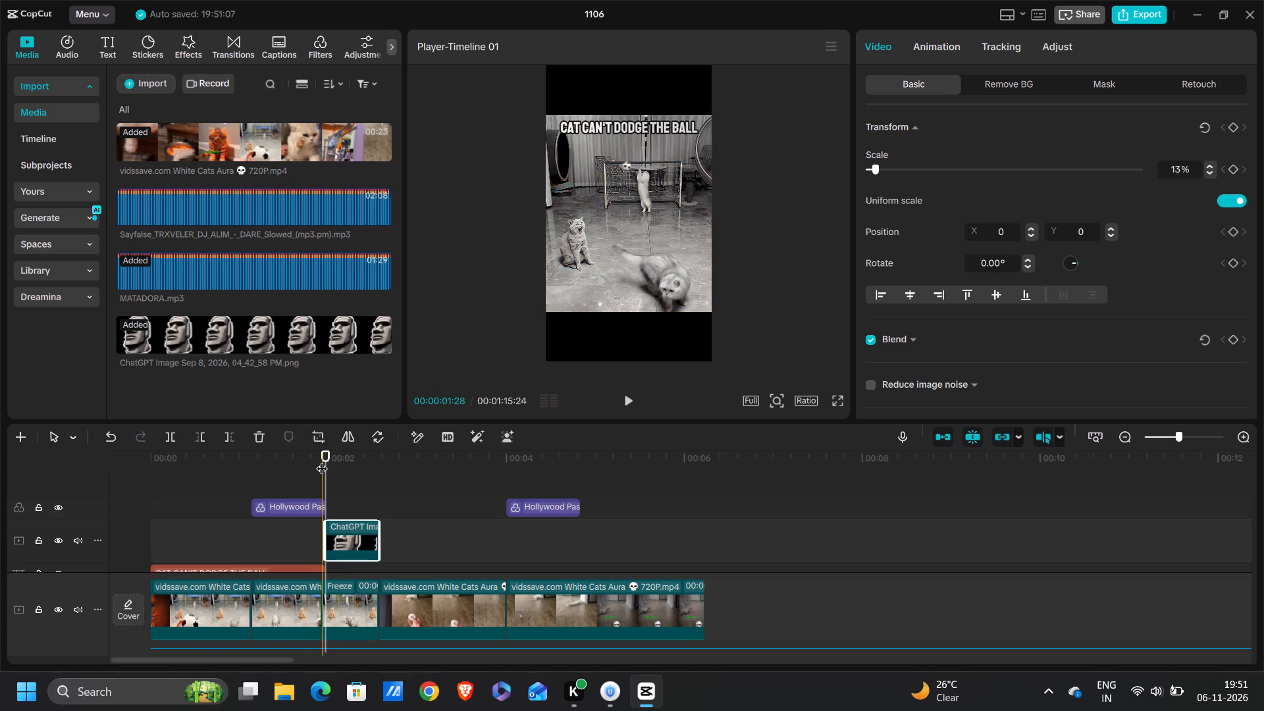
{"action": "left_click_drag", "start_coordinate": [326, 465], "coordinate": [280, 469]}
{"action": "key", "text": "space"}
{"action": "key", "text": "space"}
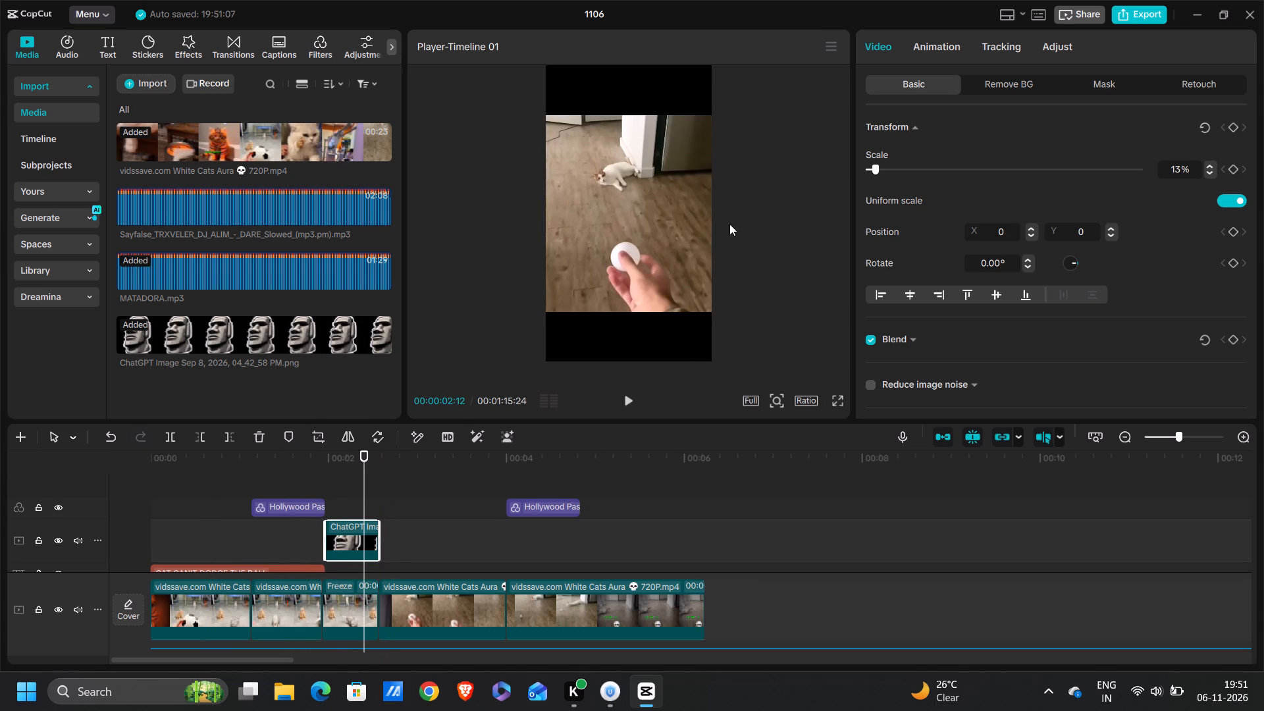
Try the first trending combo animation on the stone-head overlay, settling on Popping Candy.
{"action": "left_click", "coordinate": [939, 47]}
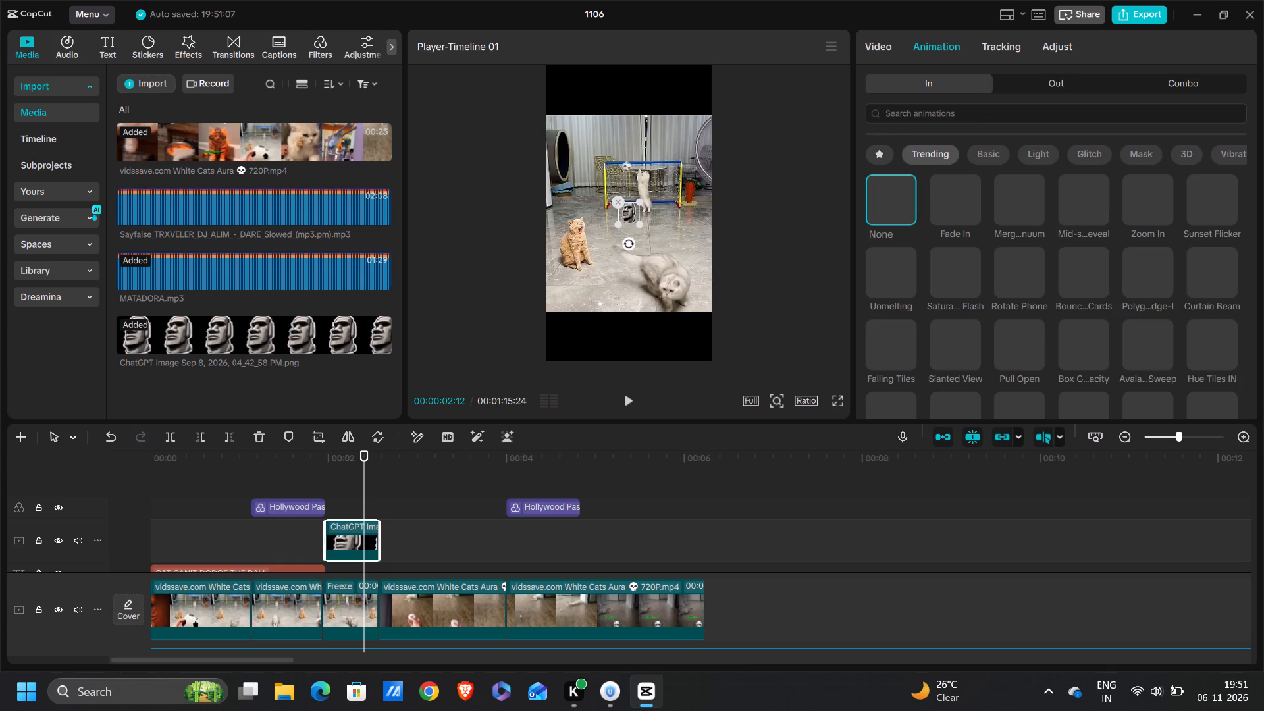
{"action": "left_click", "coordinate": [1216, 82]}
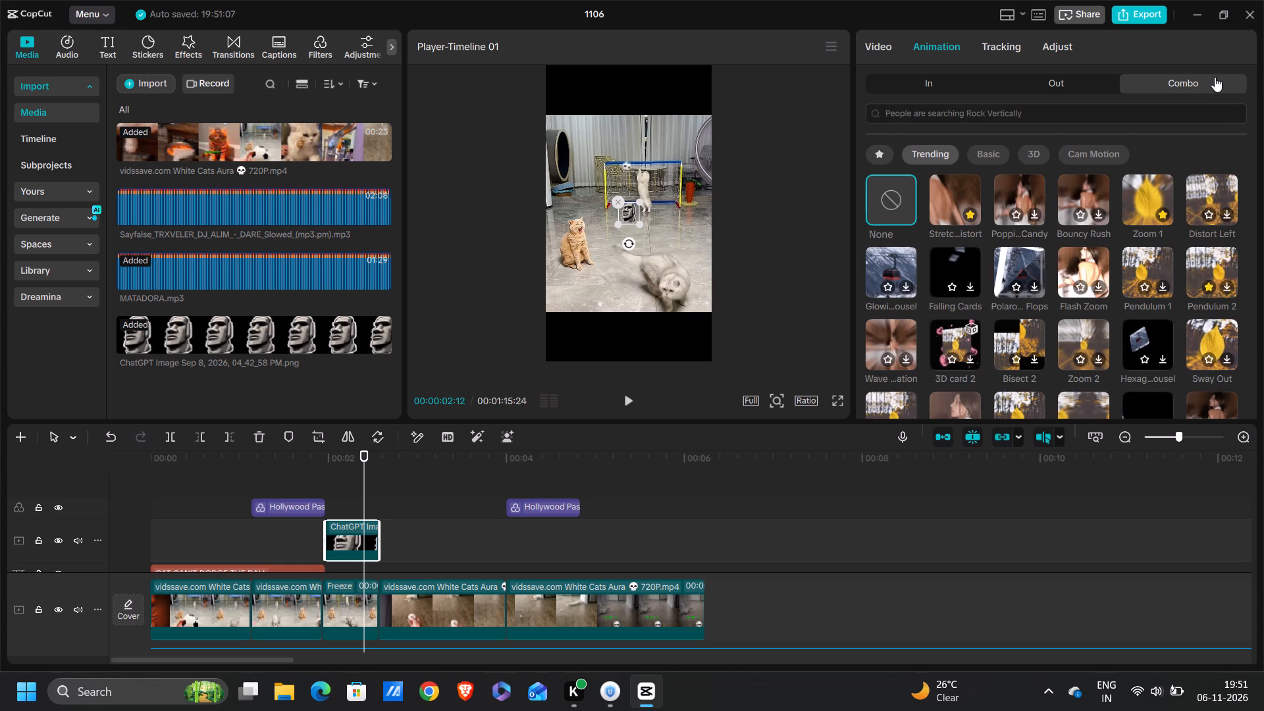
{"action": "left_click", "coordinate": [951, 204]}
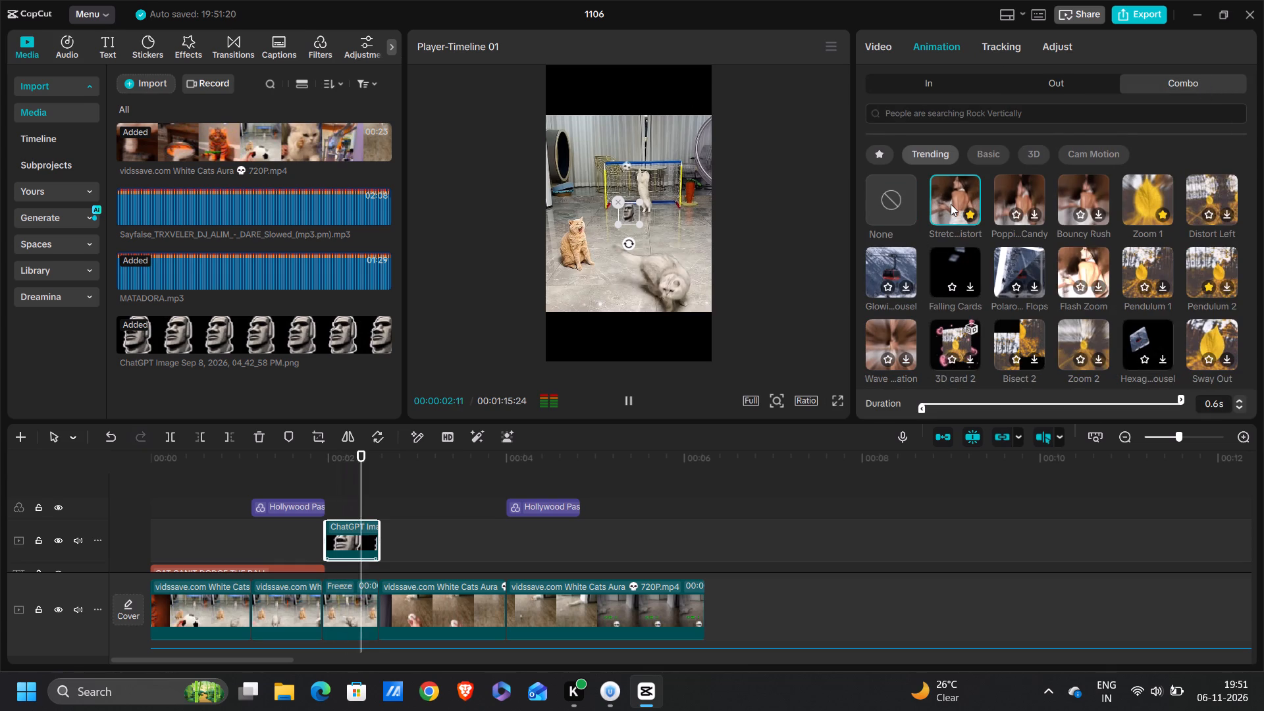
{"action": "left_click", "coordinate": [1022, 198]}
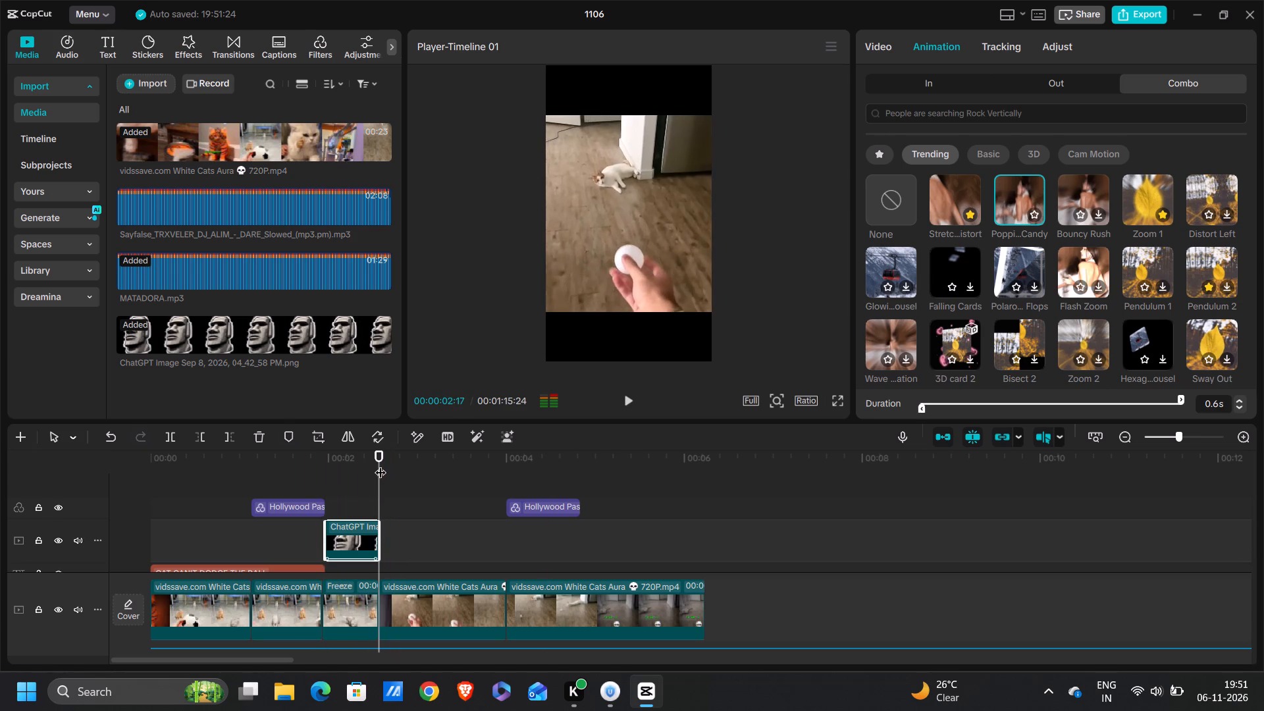
Enlarge the stone-head overlay slightly and play back the section around the freeze frame.
{"action": "left_click_drag", "start_coordinate": [379, 464], "coordinate": [344, 465]}
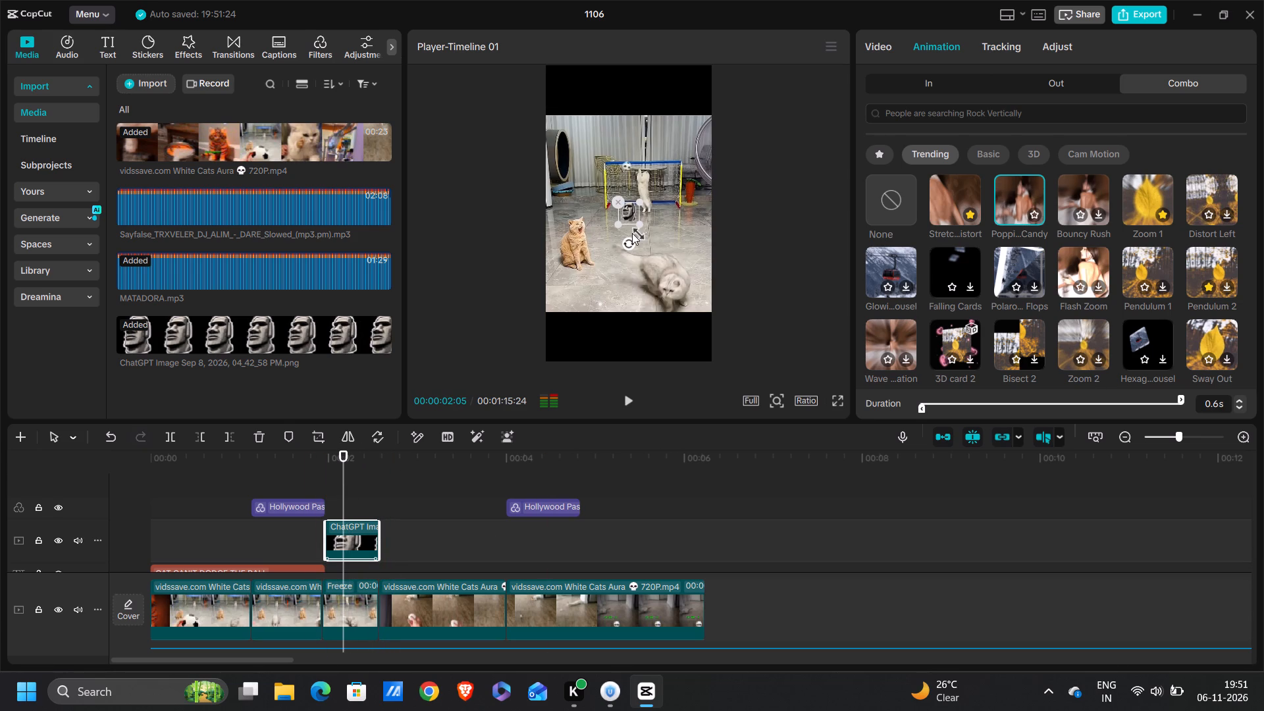
{"action": "left_click_drag", "start_coordinate": [639, 226], "coordinate": [646, 226]}
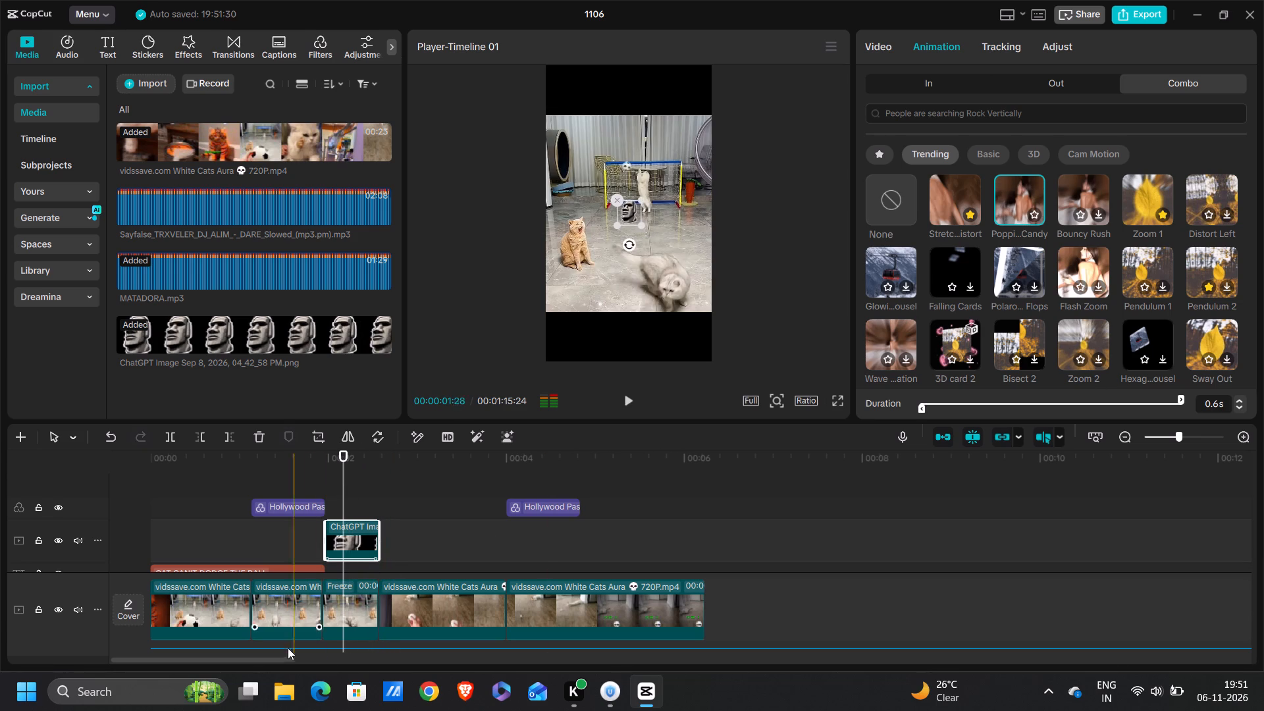
{"action": "left_click_drag", "start_coordinate": [348, 485], "coordinate": [288, 476]}
{"action": "key", "text": "space"}
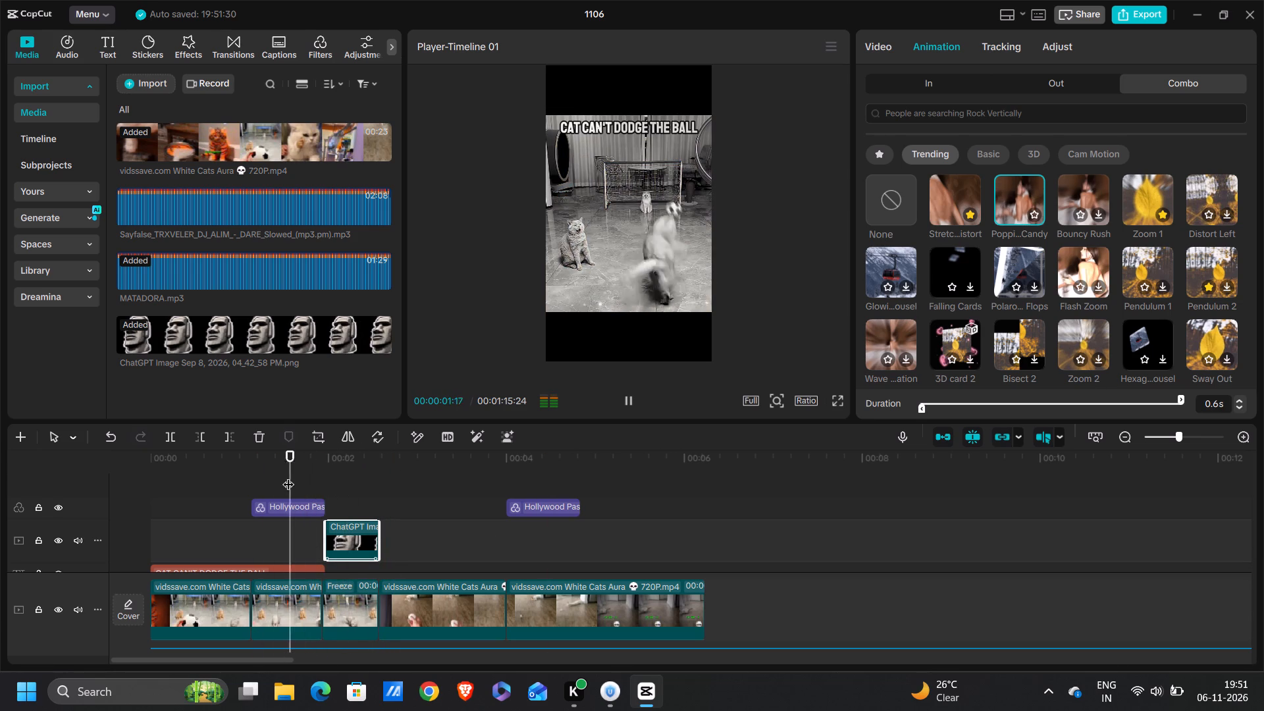
{"action": "key", "text": "space"}
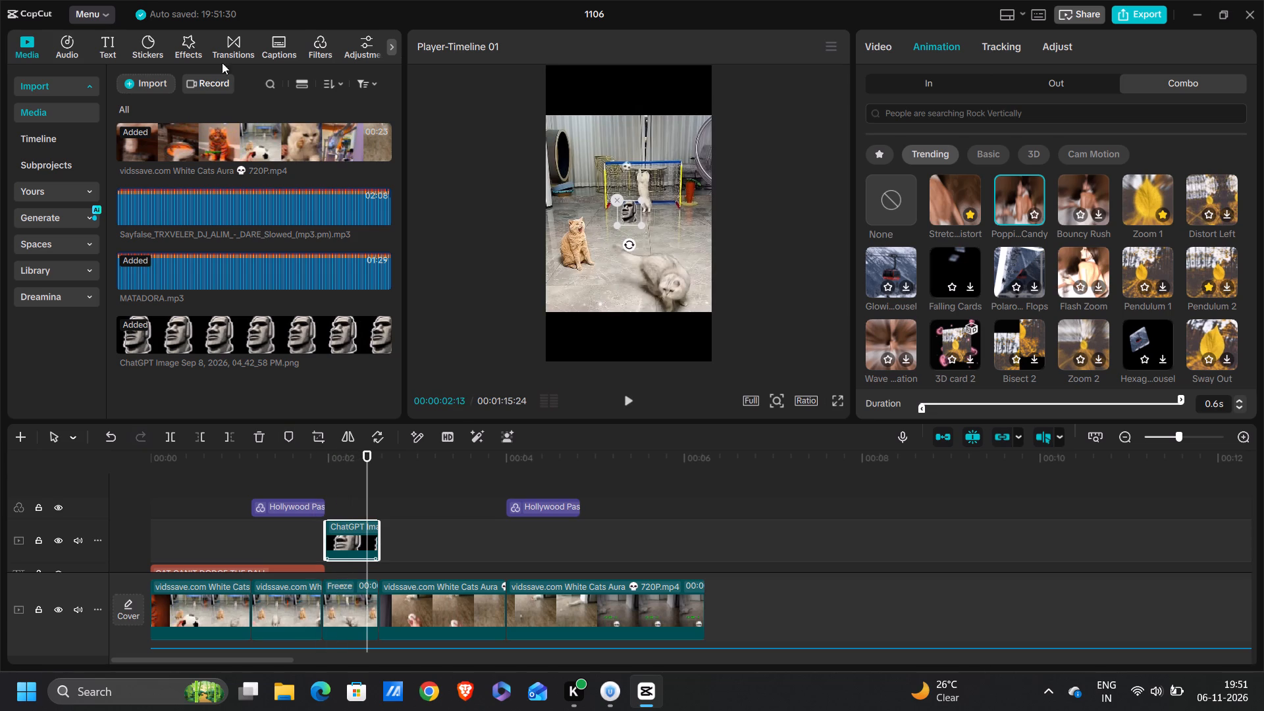
Browse the Hits video effects and preview a few candidates for the freeze-frame section.
{"action": "left_click", "coordinate": [329, 47]}
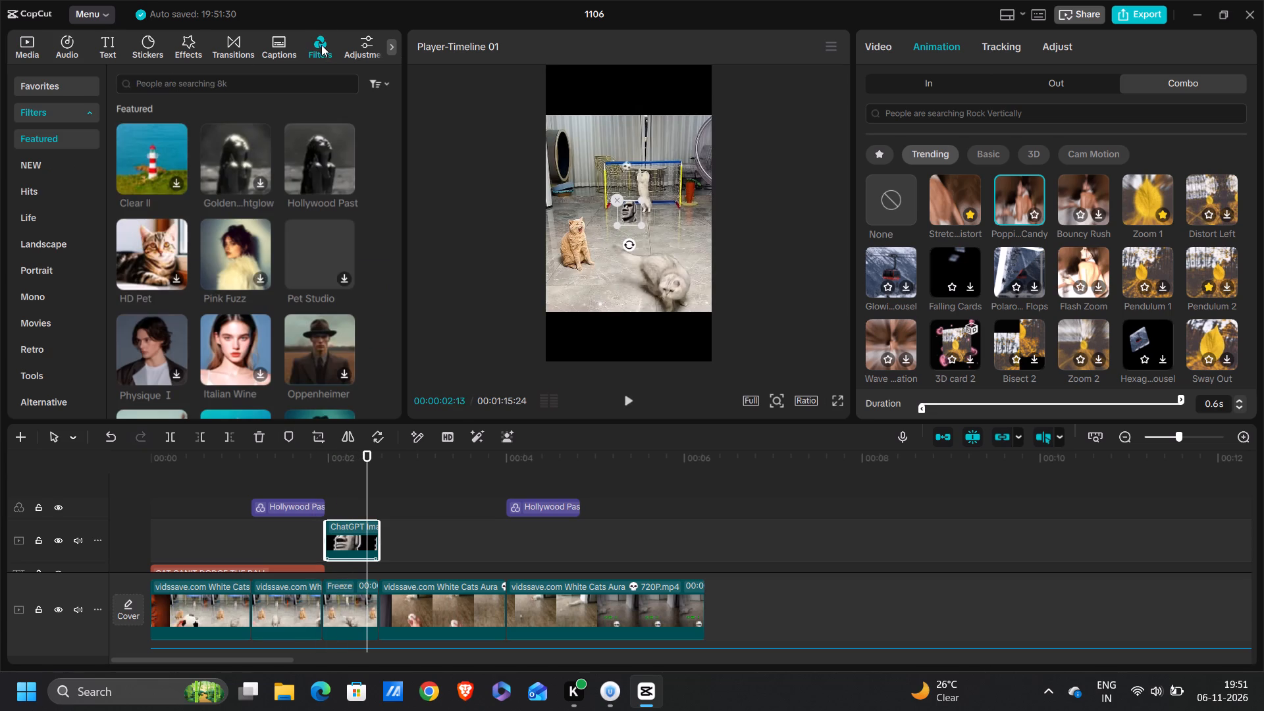
{"action": "left_click", "coordinate": [189, 31]}
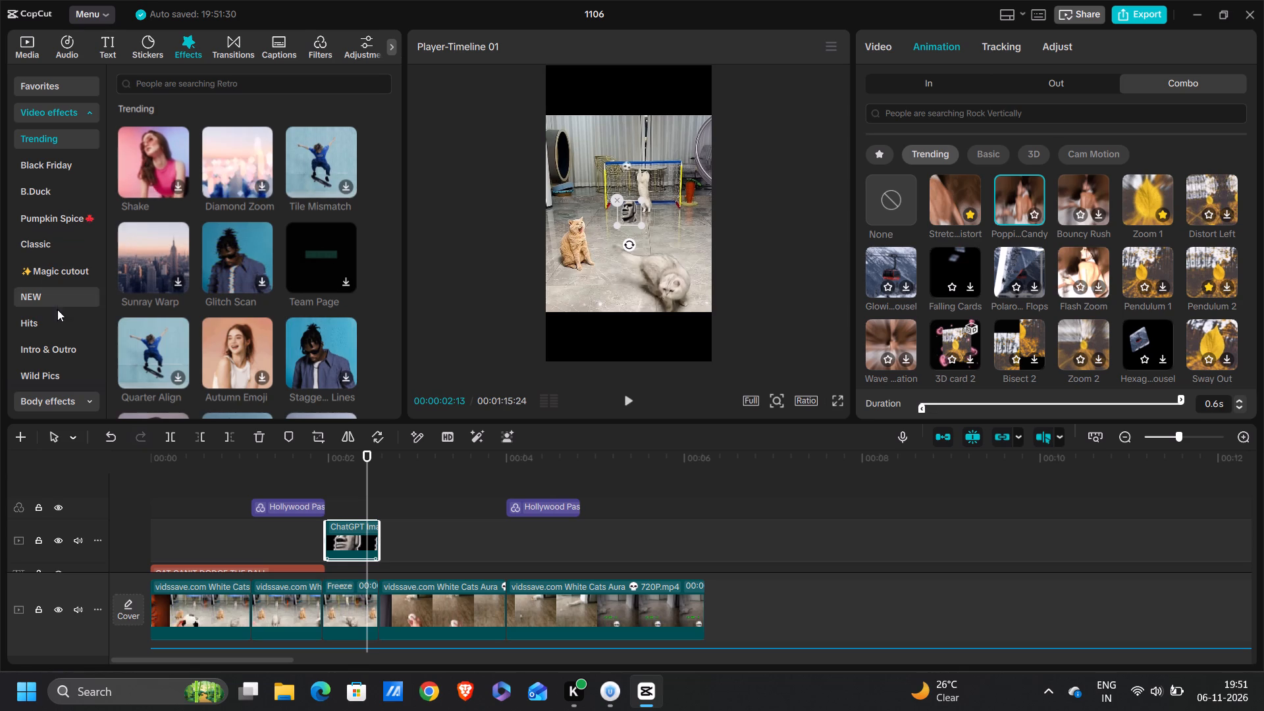
{"action": "left_click", "coordinate": [57, 327]}
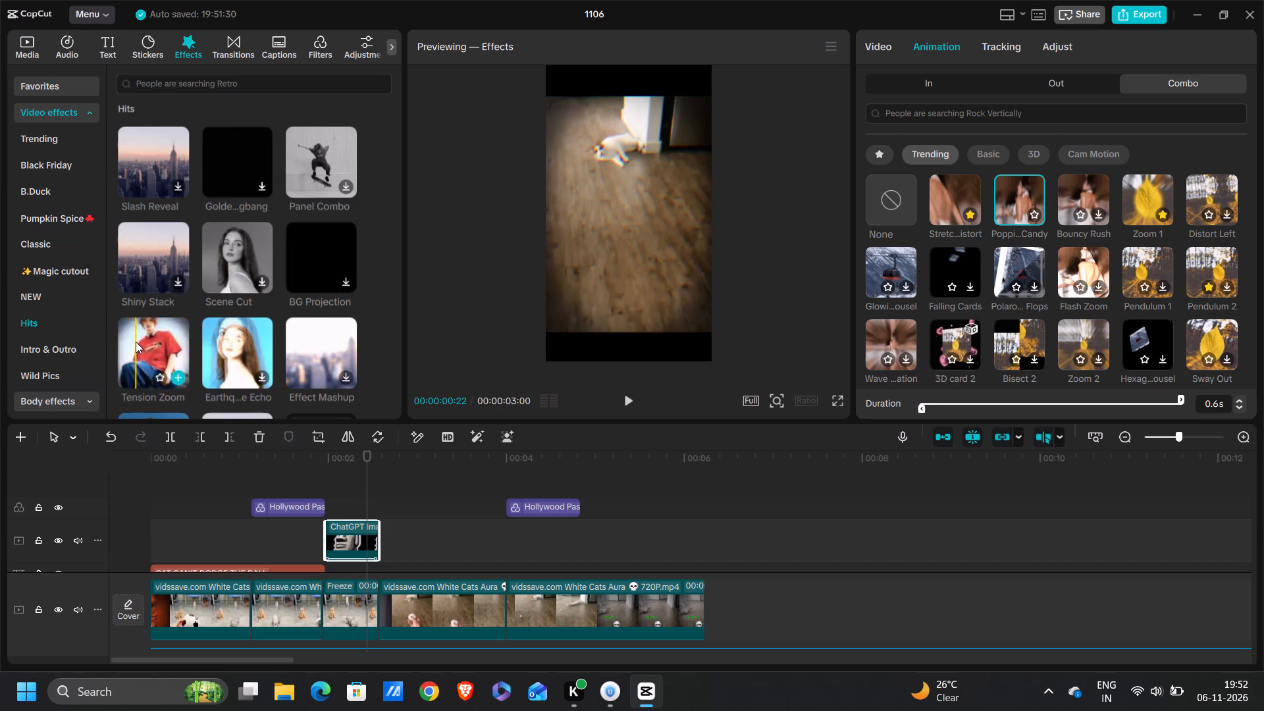
{"action": "scroll", "coordinate": [136, 342], "scroll_direction": "down", "scroll_amount": 2}
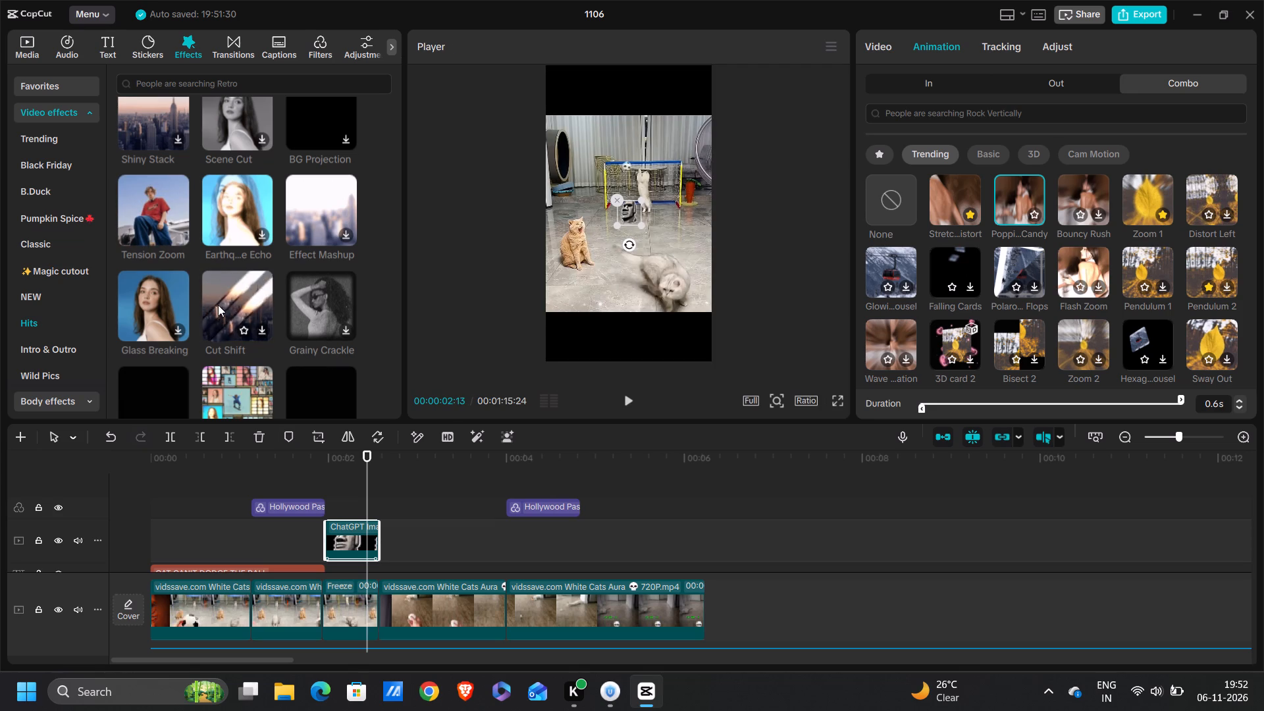
{"action": "scroll", "coordinate": [218, 305], "scroll_direction": "down", "scroll_amount": 1}
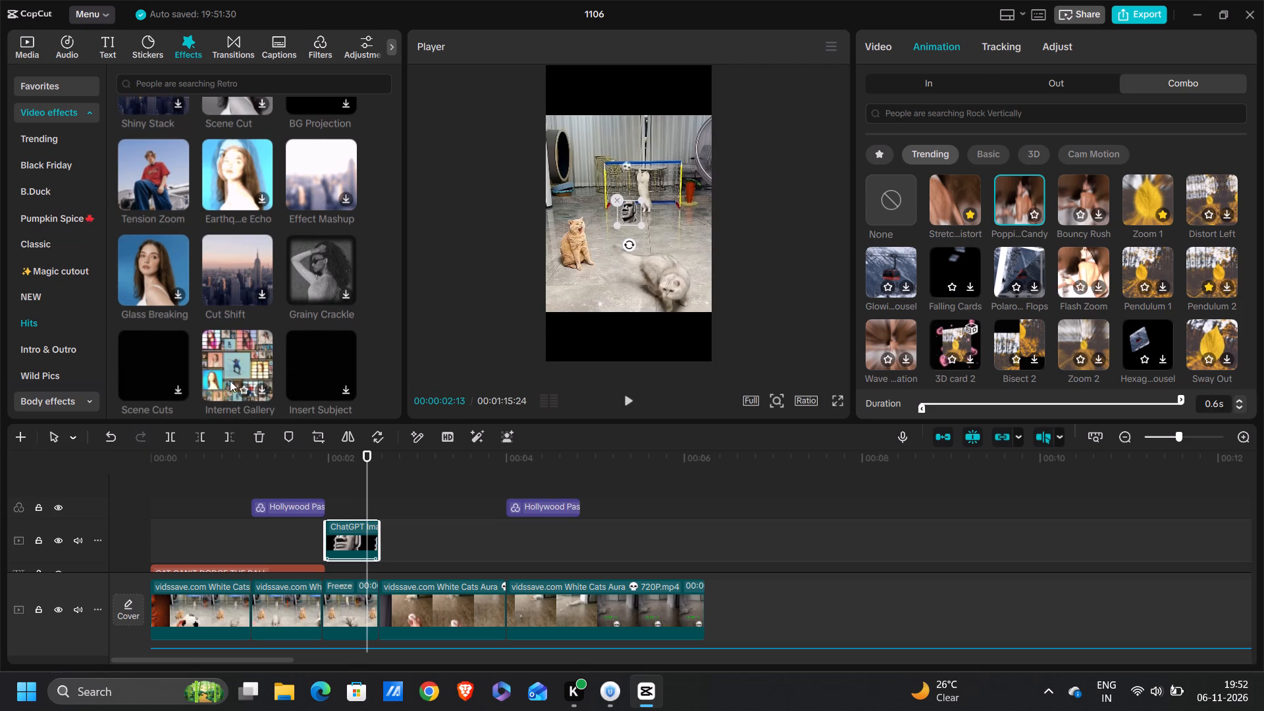
{"action": "scroll", "coordinate": [230, 379], "scroll_direction": "down", "scroll_amount": 1}
{"action": "scroll", "coordinate": [232, 320], "scroll_direction": "down", "scroll_amount": 1}
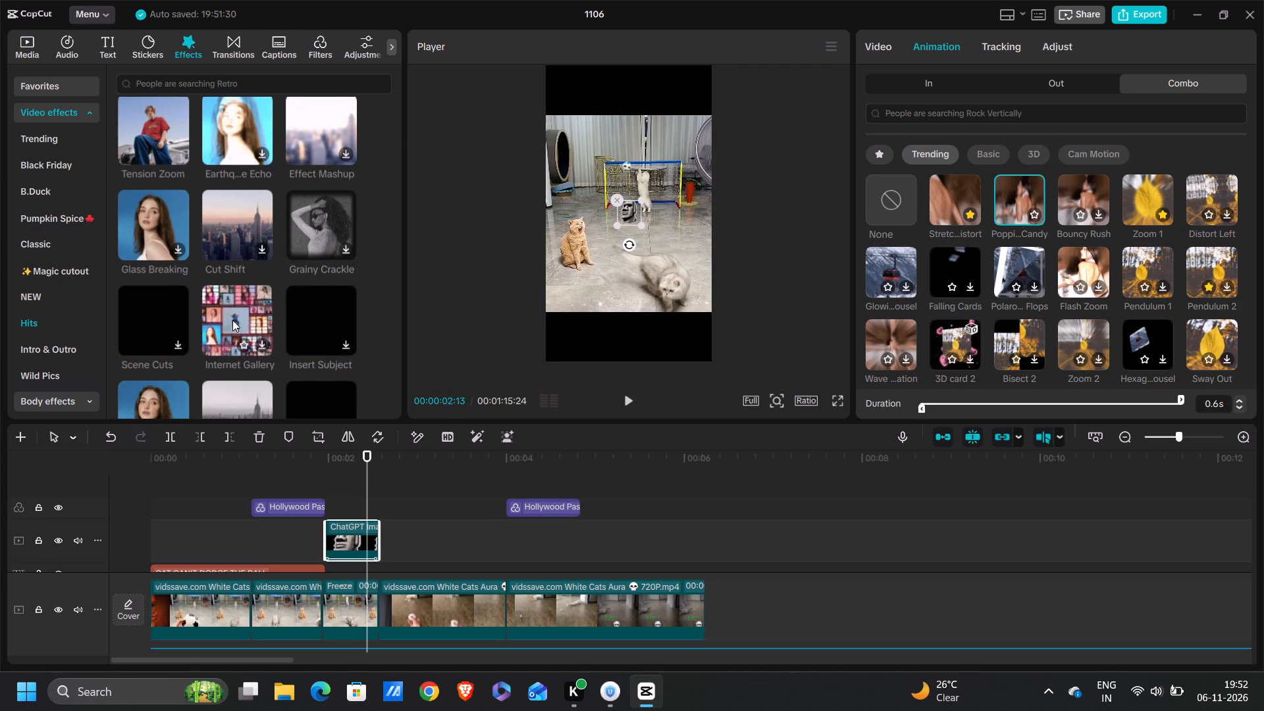
{"action": "scroll", "coordinate": [348, 320], "scroll_direction": "down", "scroll_amount": 2}
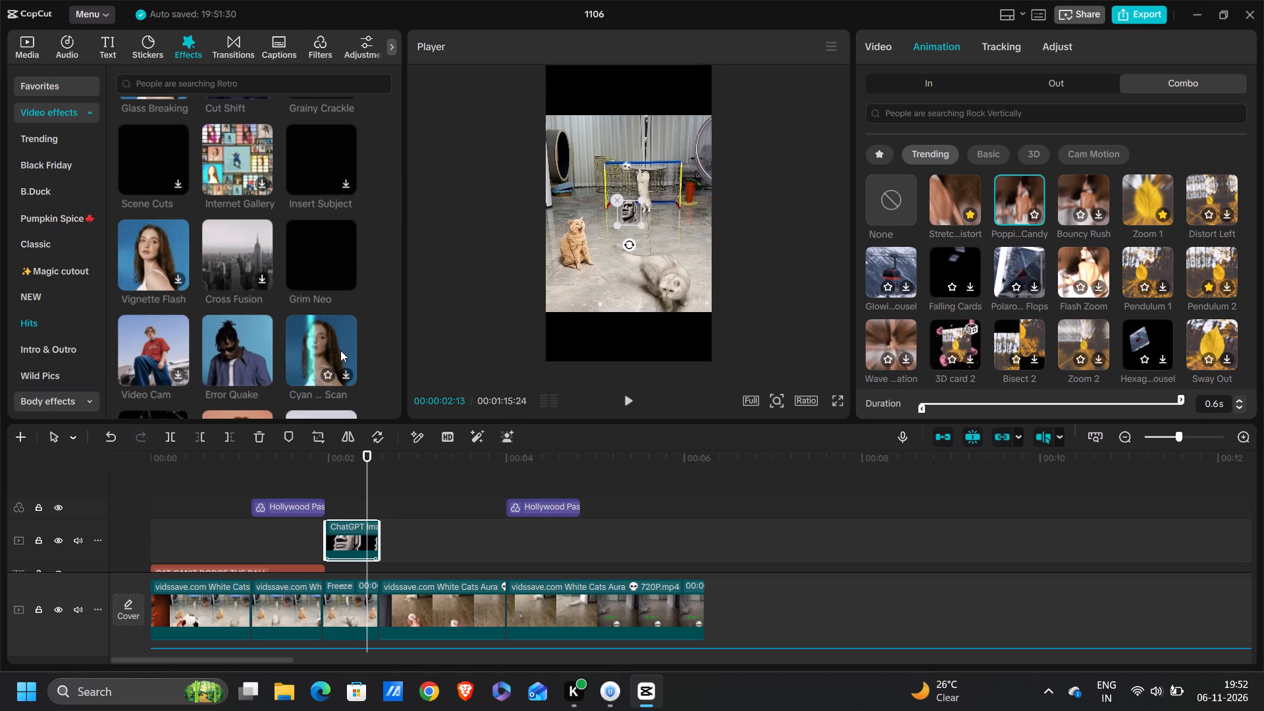
{"action": "scroll", "coordinate": [340, 350], "scroll_direction": "down", "scroll_amount": 1}
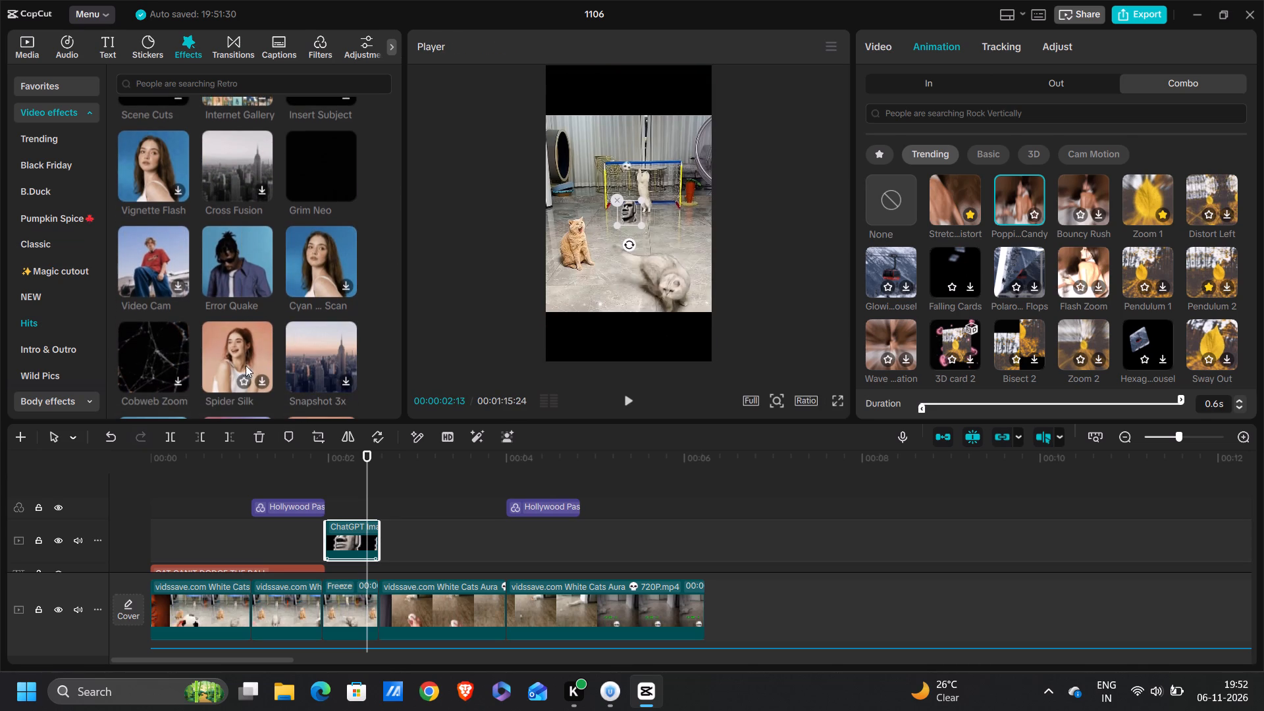
{"action": "scroll", "coordinate": [166, 350], "scroll_direction": "down", "scroll_amount": 2}
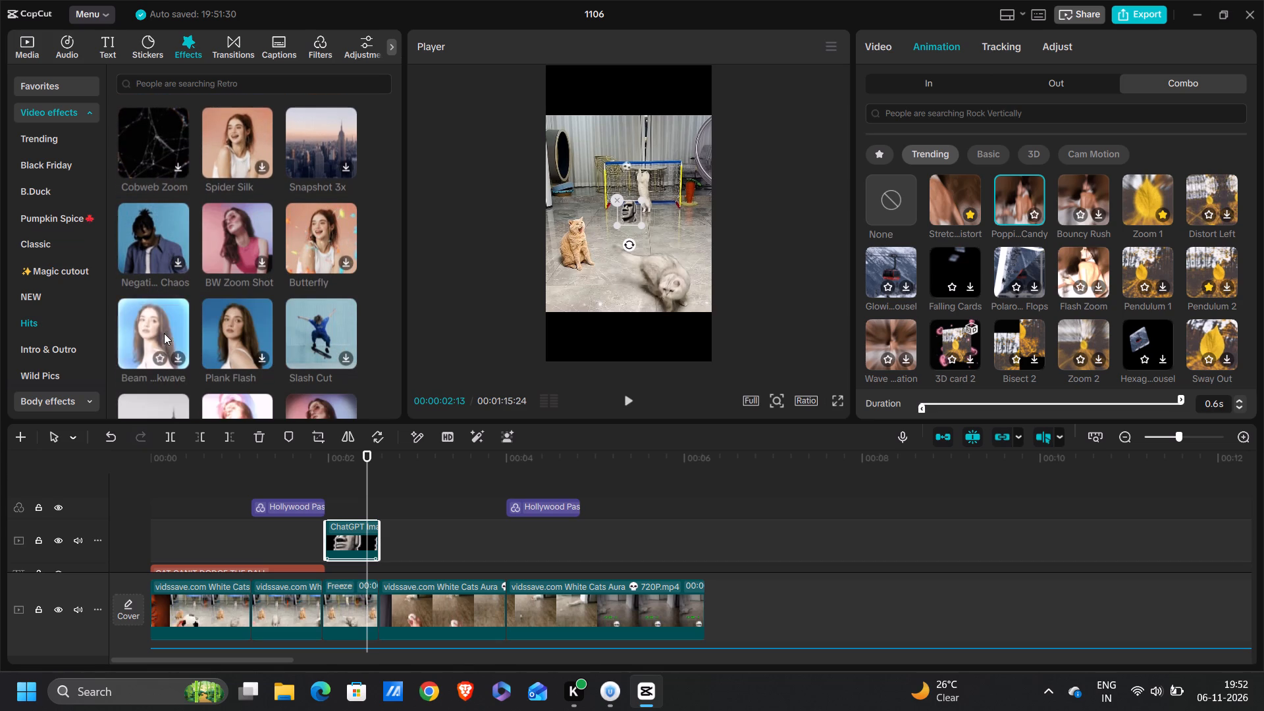
{"action": "right_click", "coordinate": [132, 334]}
{"action": "scroll", "coordinate": [132, 334], "scroll_direction": "down", "scroll_amount": 1}
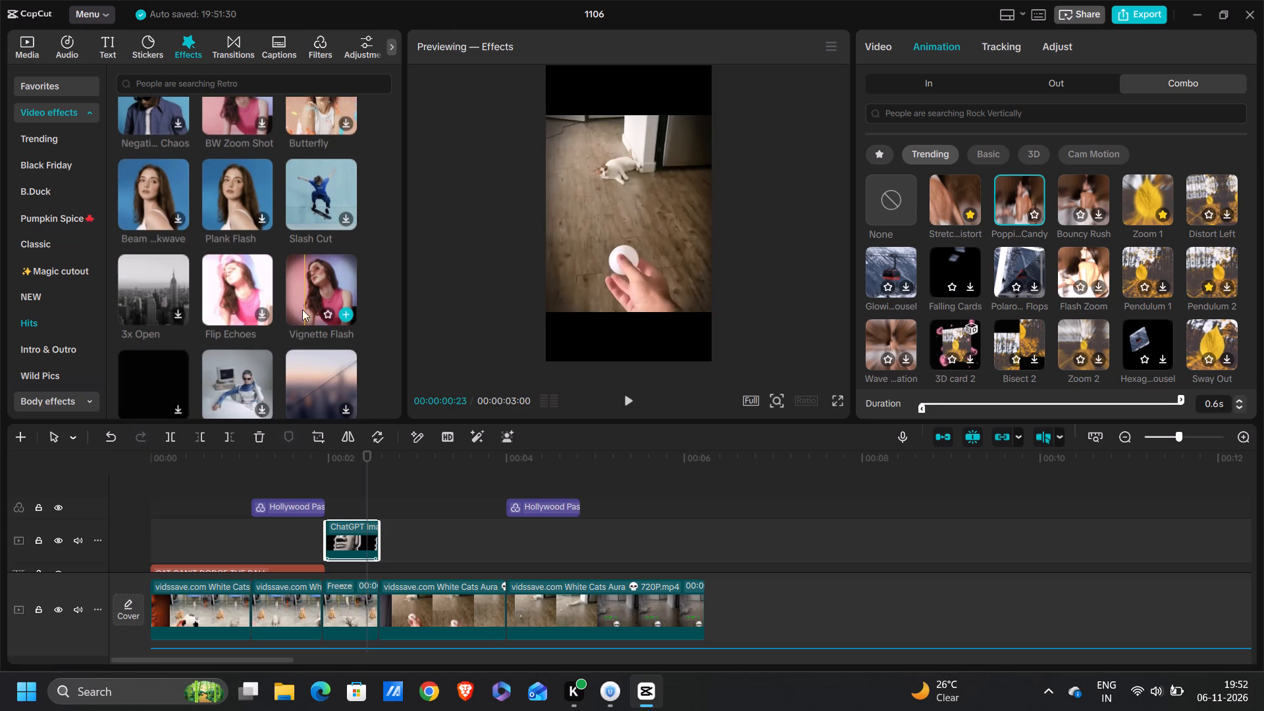
{"action": "scroll", "coordinate": [245, 384], "scroll_direction": "down", "scroll_amount": 1}
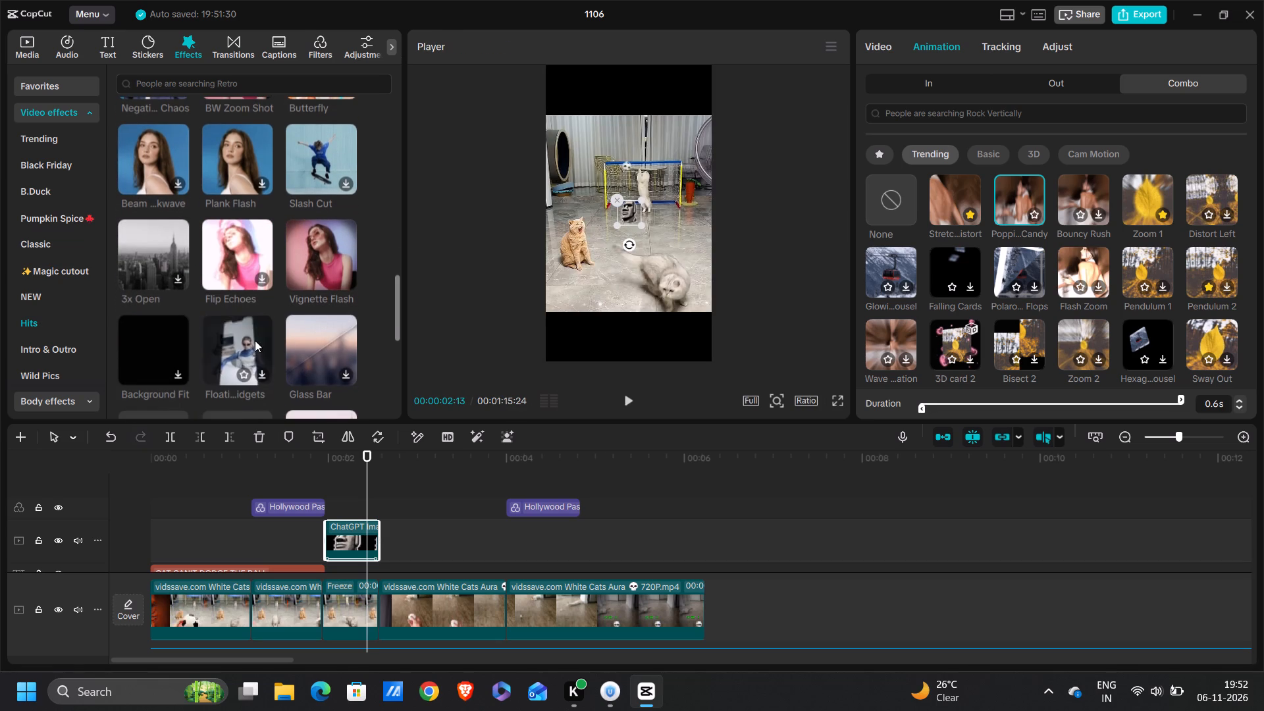
{"action": "scroll", "coordinate": [255, 340], "scroll_direction": "down", "scroll_amount": 2}
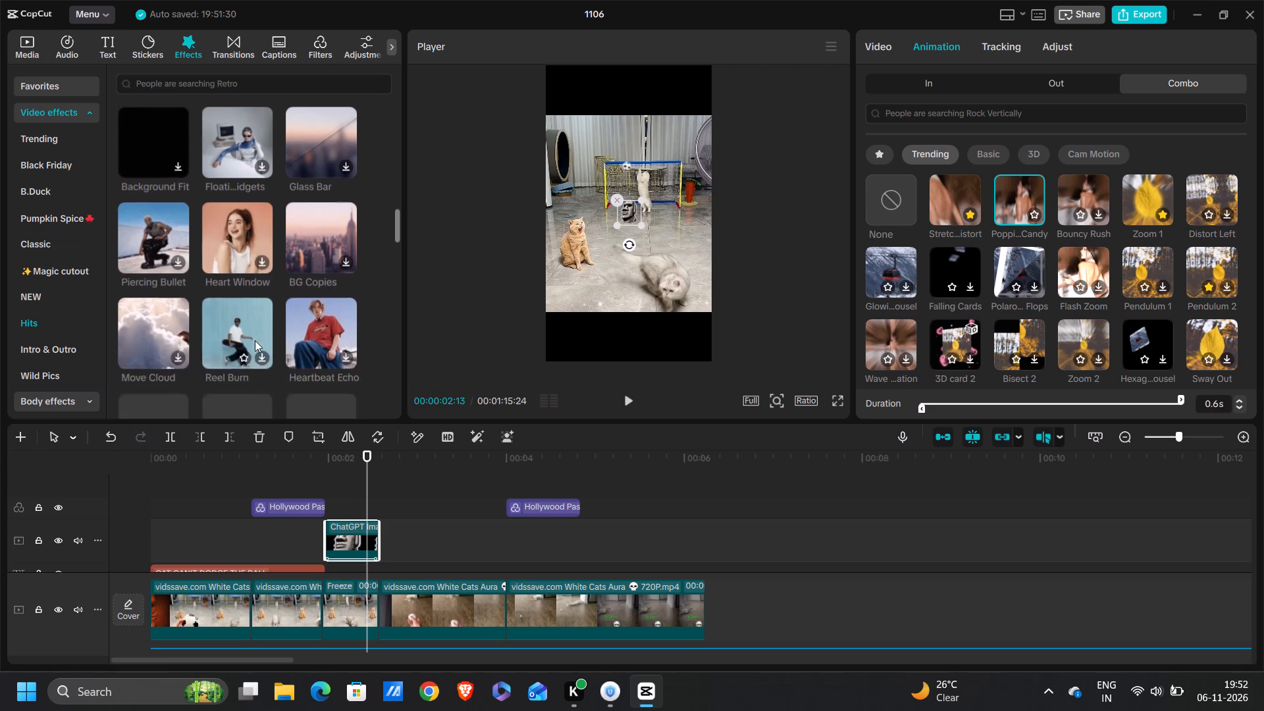
{"action": "scroll", "coordinate": [255, 340], "scroll_direction": "down", "scroll_amount": 1}
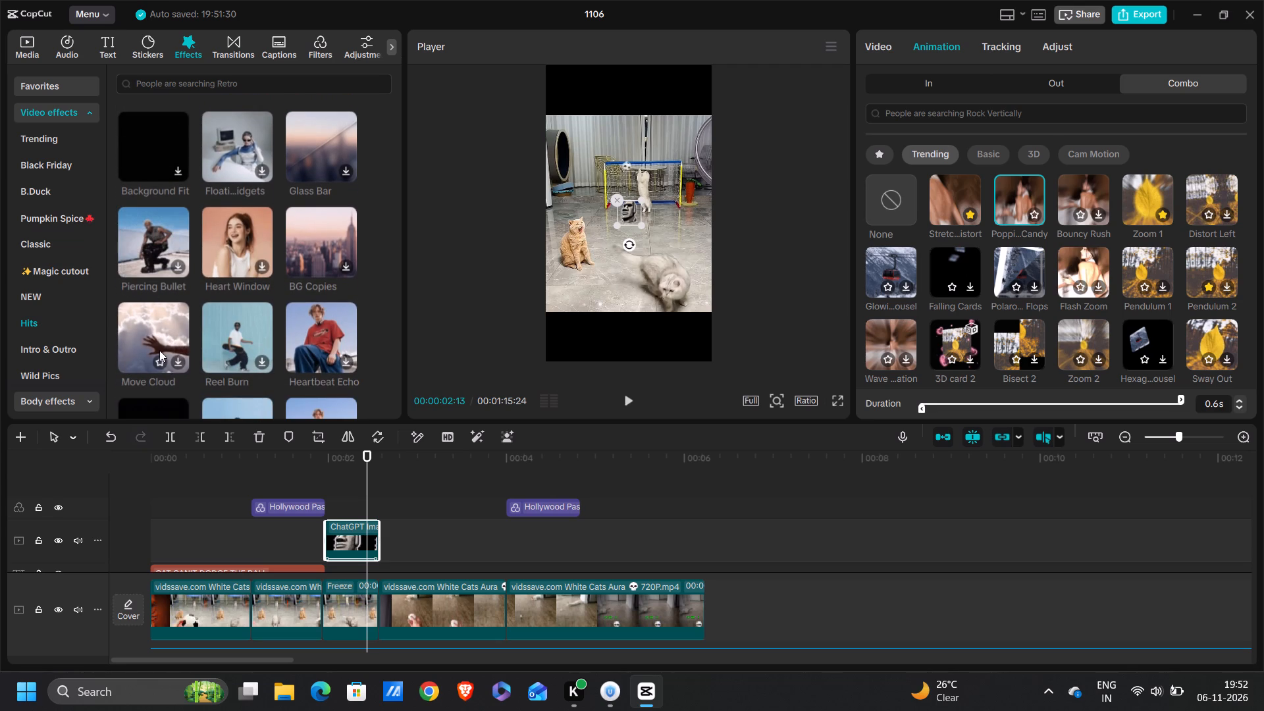
{"action": "right_click", "coordinate": [225, 345]}
{"action": "left_click", "coordinate": [202, 343]}
{"action": "scroll", "coordinate": [202, 343], "scroll_direction": "down", "scroll_amount": 4}
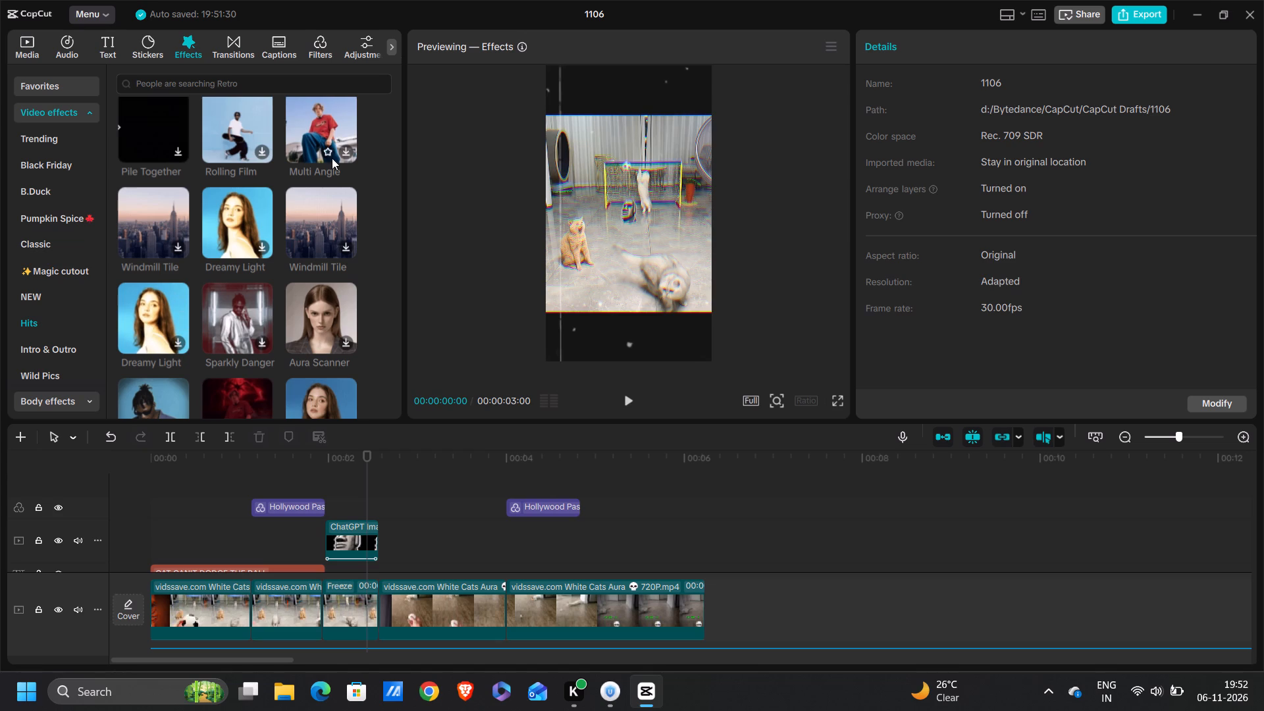
{"action": "scroll", "coordinate": [296, 364], "scroll_direction": "down", "scroll_amount": 2}
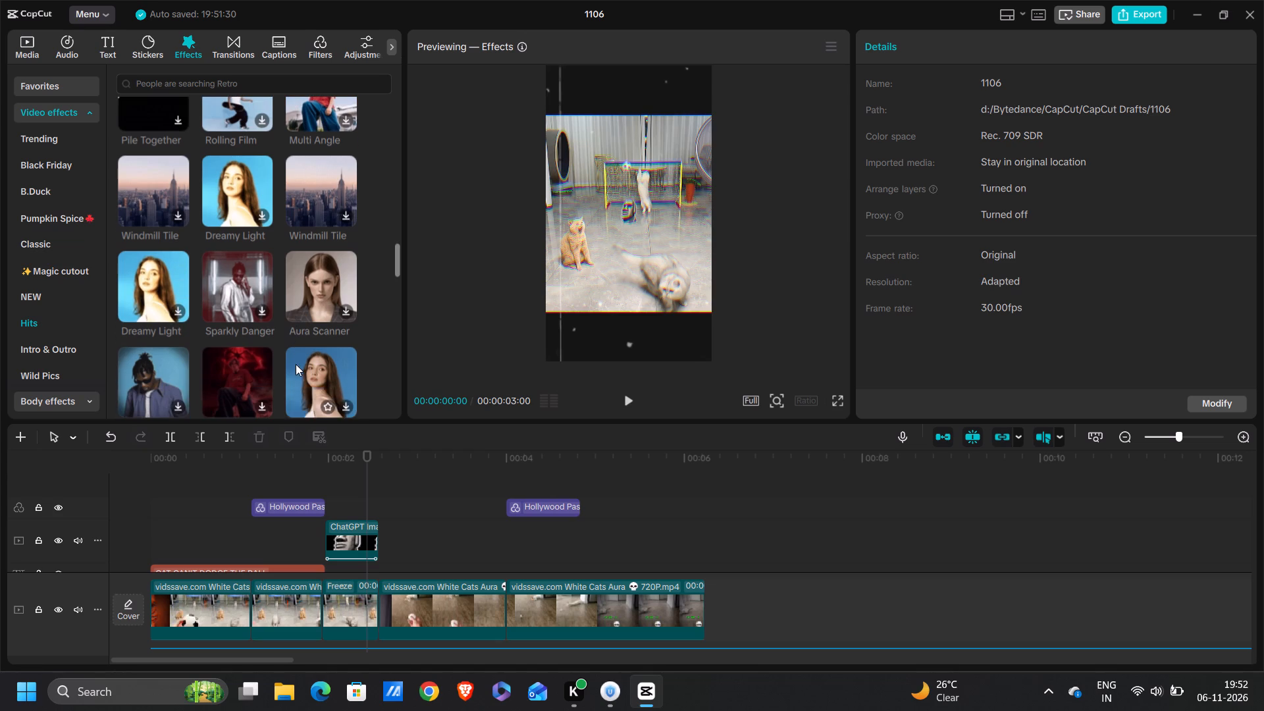
{"action": "scroll", "coordinate": [140, 387], "scroll_direction": "down", "scroll_amount": 1}
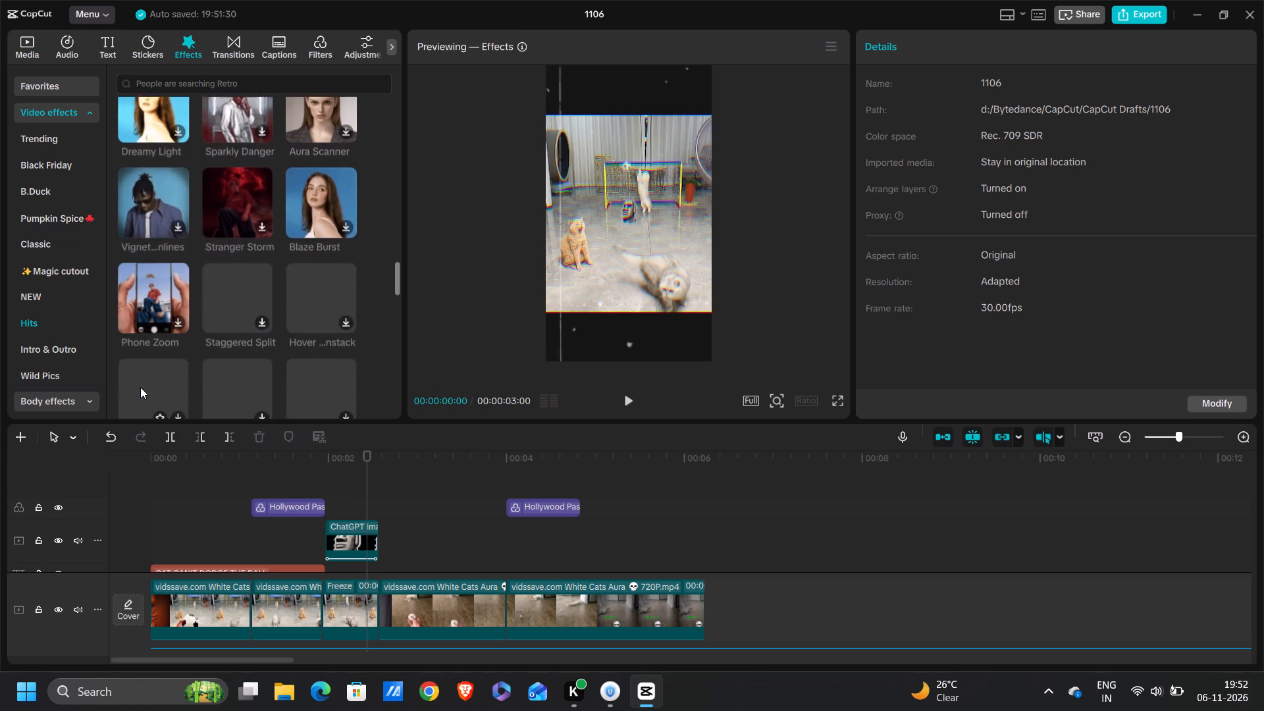
{"action": "scroll", "coordinate": [140, 387], "scroll_direction": "down", "scroll_amount": 1}
{"action": "scroll", "coordinate": [220, 382], "scroll_direction": "left", "scroll_amount": 1}
{"action": "left_click", "coordinate": [226, 354]}
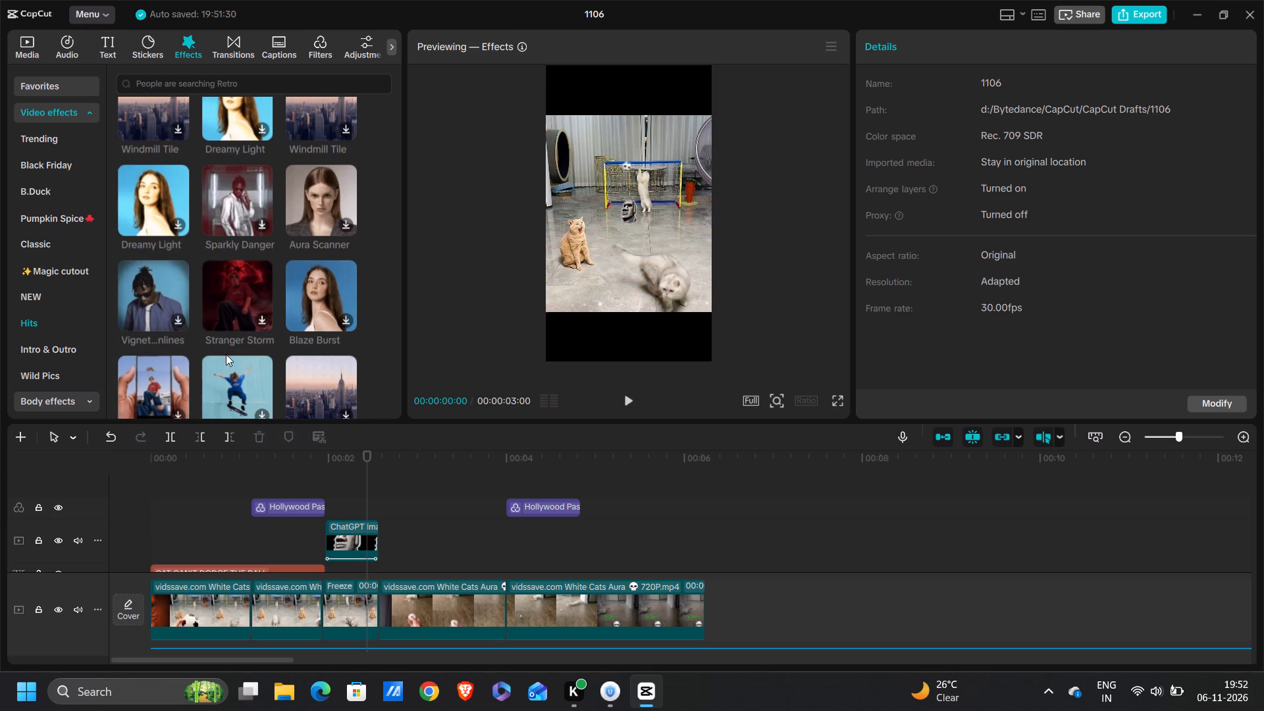
{"action": "scroll", "coordinate": [230, 346], "scroll_direction": "down", "scroll_amount": 3}
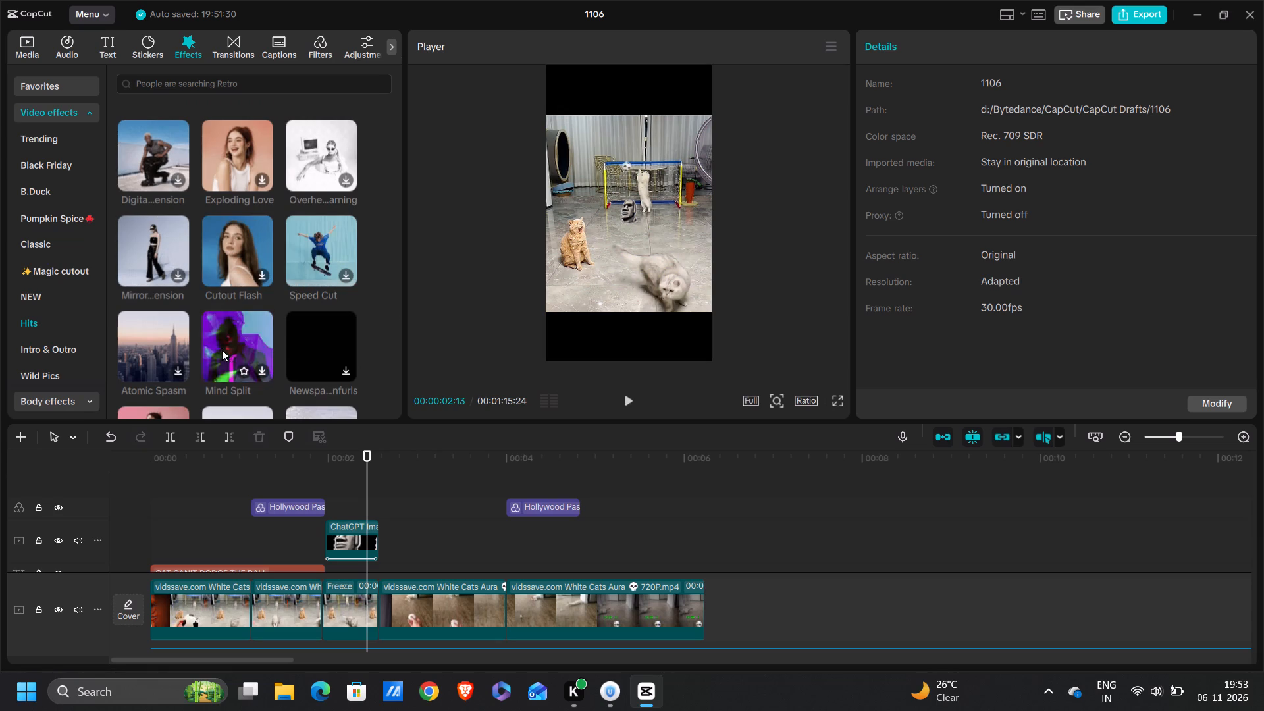
{"action": "scroll", "coordinate": [222, 350], "scroll_direction": "down", "scroll_amount": 2}
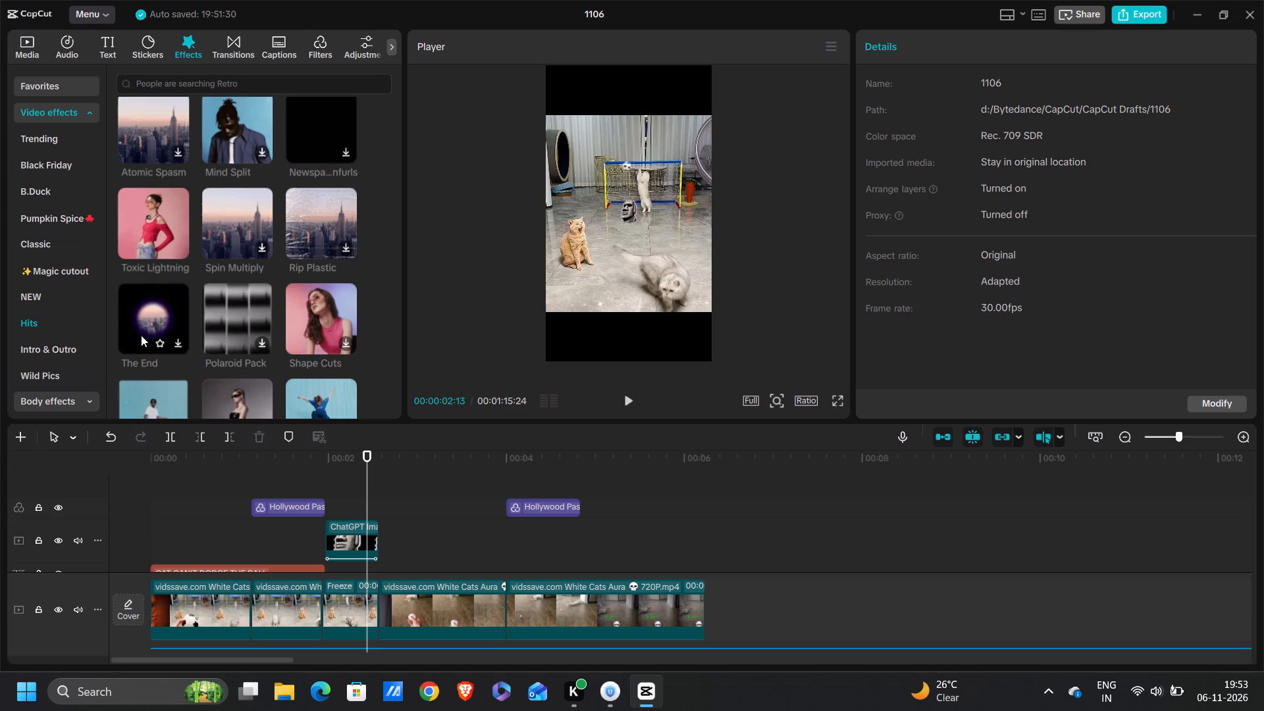
{"action": "scroll", "coordinate": [141, 335], "scroll_direction": "down", "scroll_amount": 1}
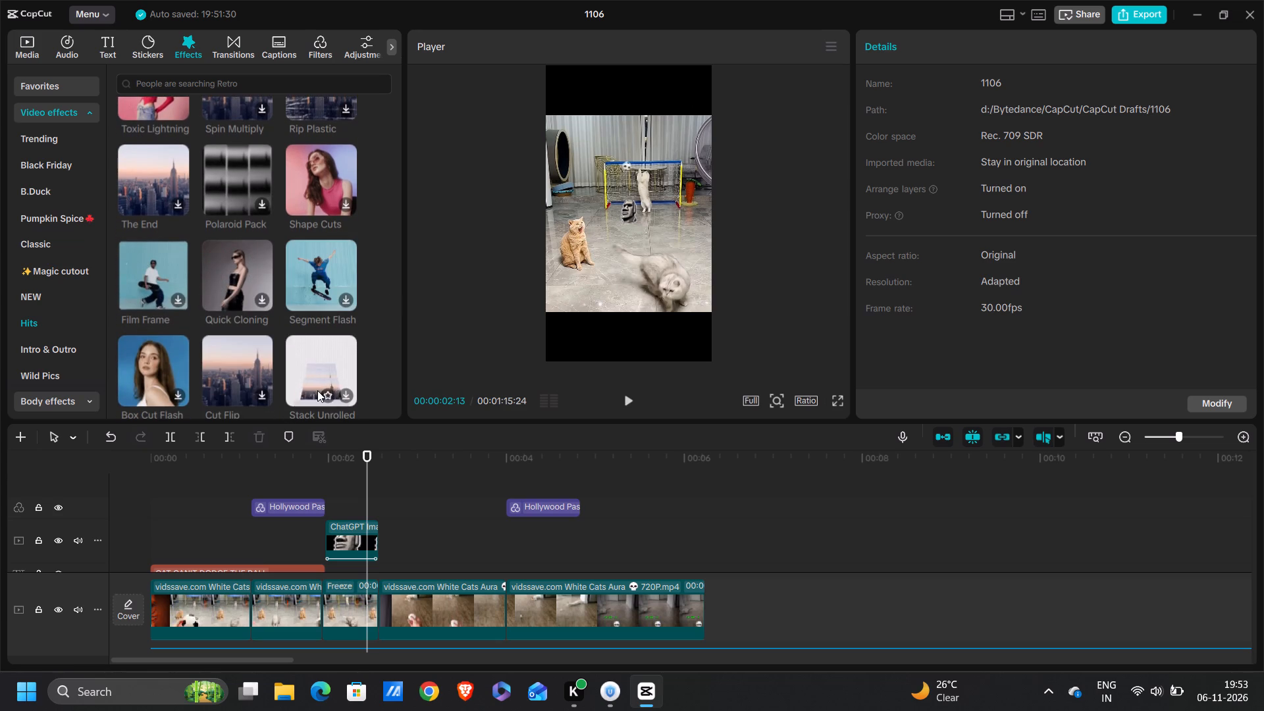
{"action": "scroll", "coordinate": [246, 387], "scroll_direction": "down", "scroll_amount": 1}
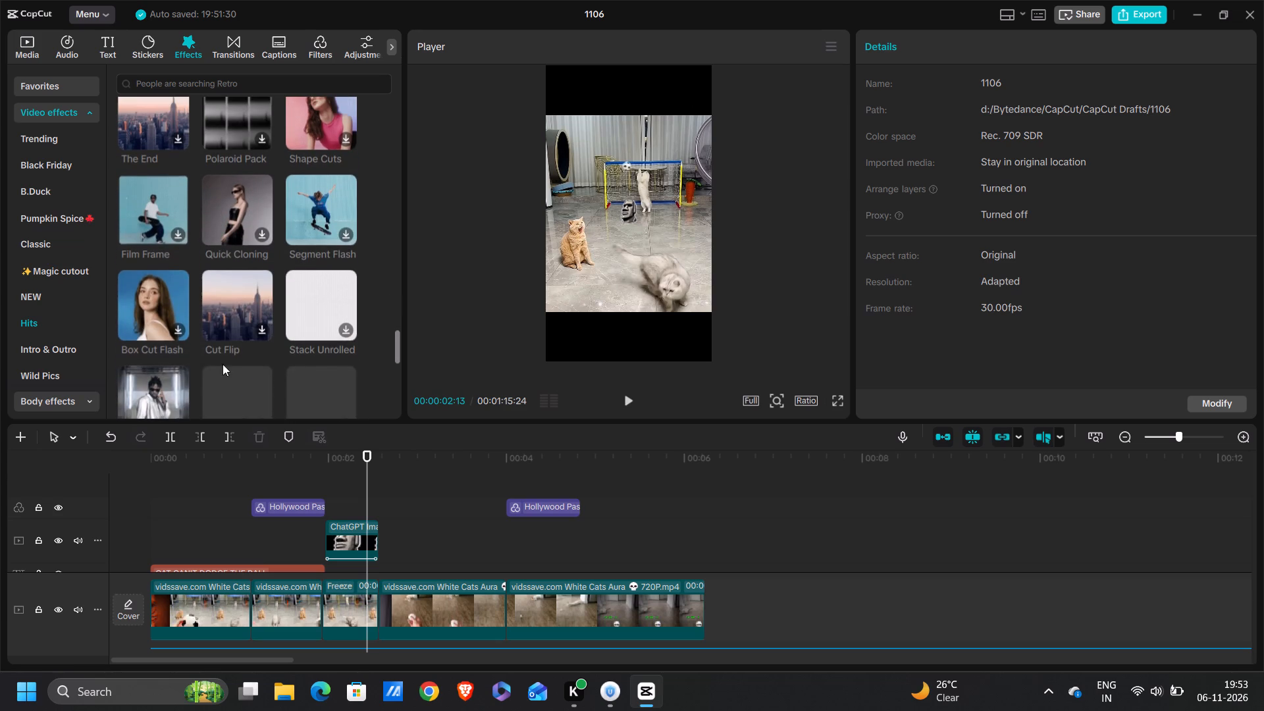
{"action": "scroll", "coordinate": [165, 292], "scroll_direction": "down", "scroll_amount": 3}
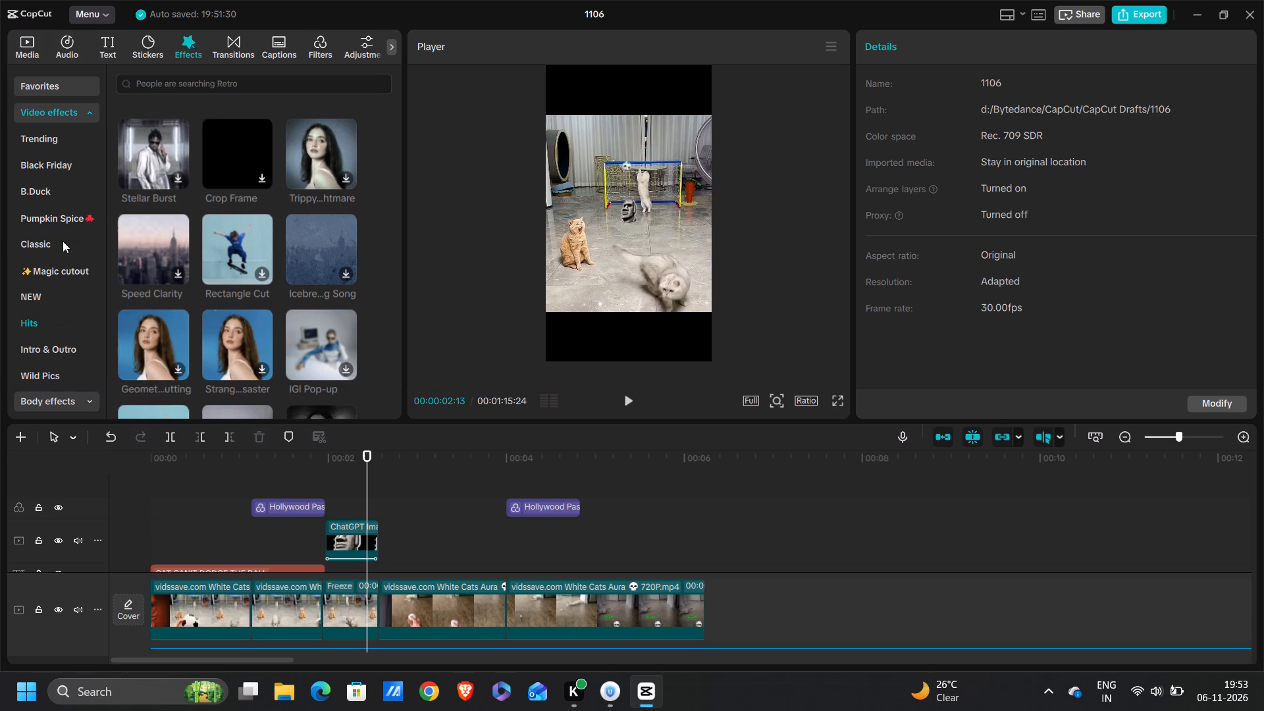
{"action": "scroll", "coordinate": [63, 307], "scroll_direction": "down", "scroll_amount": 1}
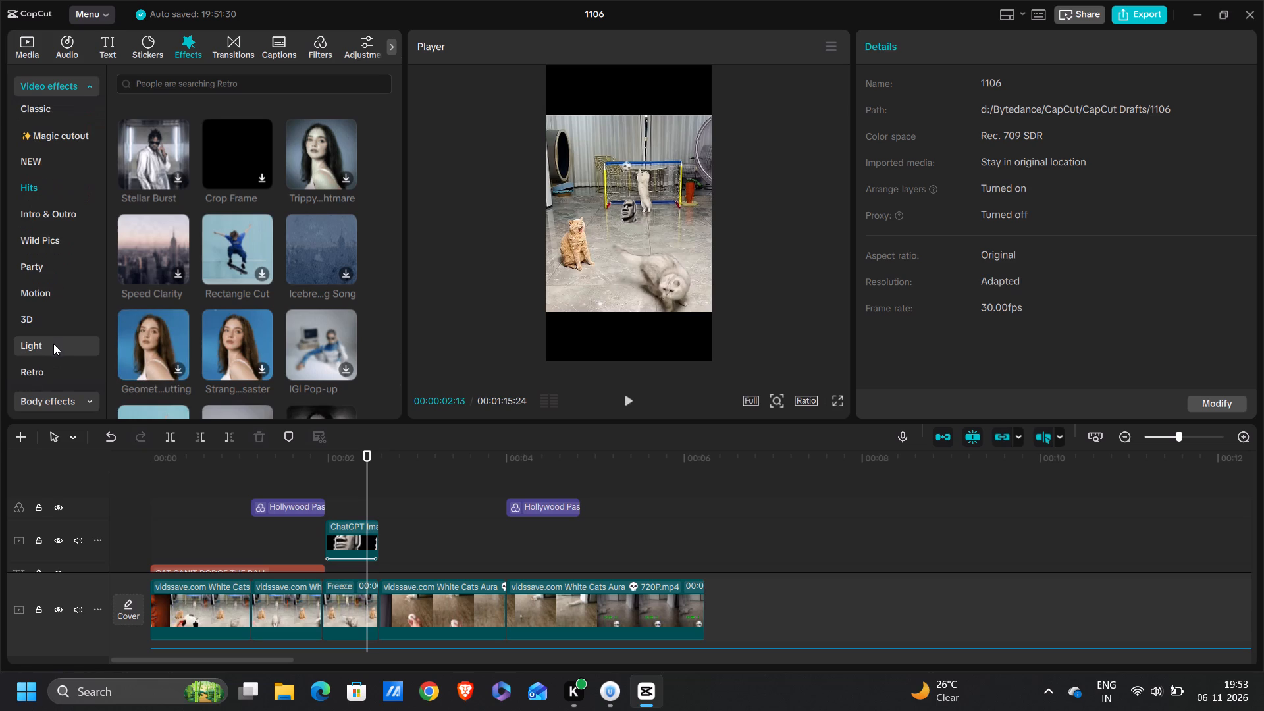
{"action": "scroll", "coordinate": [32, 244], "scroll_direction": "up", "scroll_amount": 2}
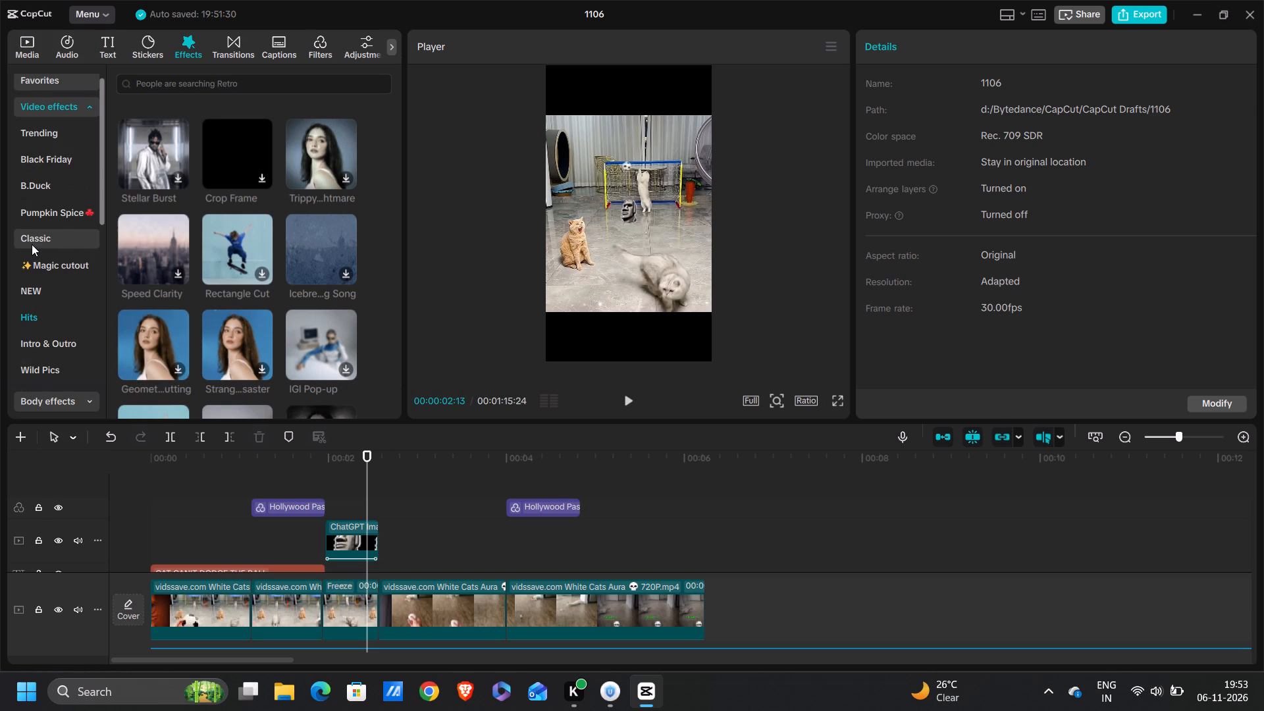
{"action": "scroll", "coordinate": [32, 244], "scroll_direction": "up", "scroll_amount": 1}
Browse the Trending video effects and preview candidates such as glitch styles for the freeze-frame section.
{"action": "left_click", "coordinate": [67, 134]}
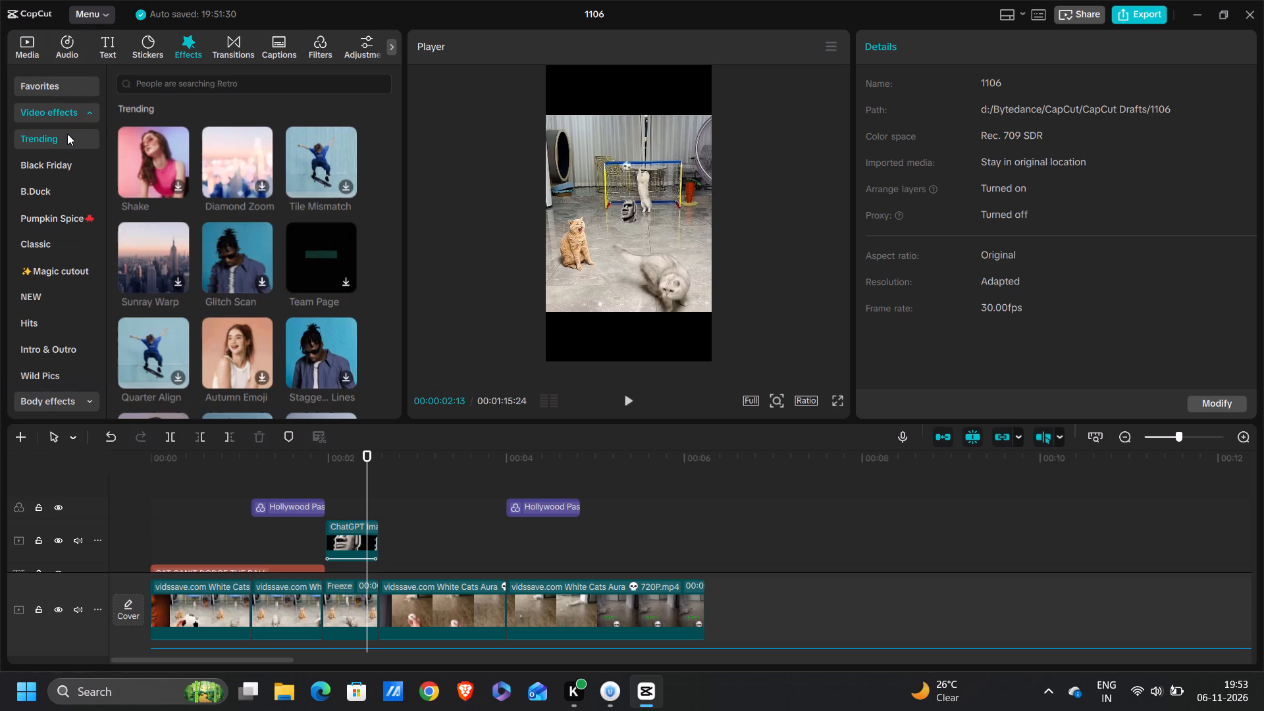
{"action": "left_click", "coordinate": [280, 134]}
{"action": "left_click", "coordinate": [273, 137]}
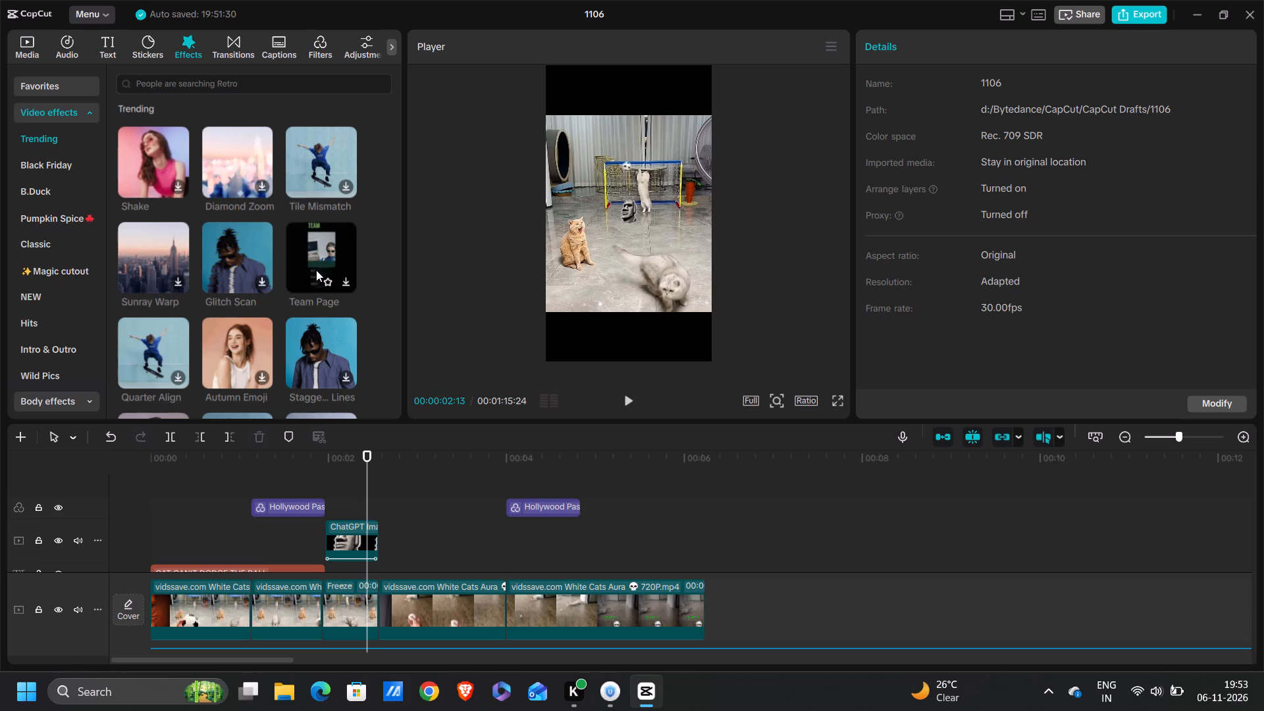
{"action": "scroll", "coordinate": [316, 270], "scroll_direction": "down", "scroll_amount": 3}
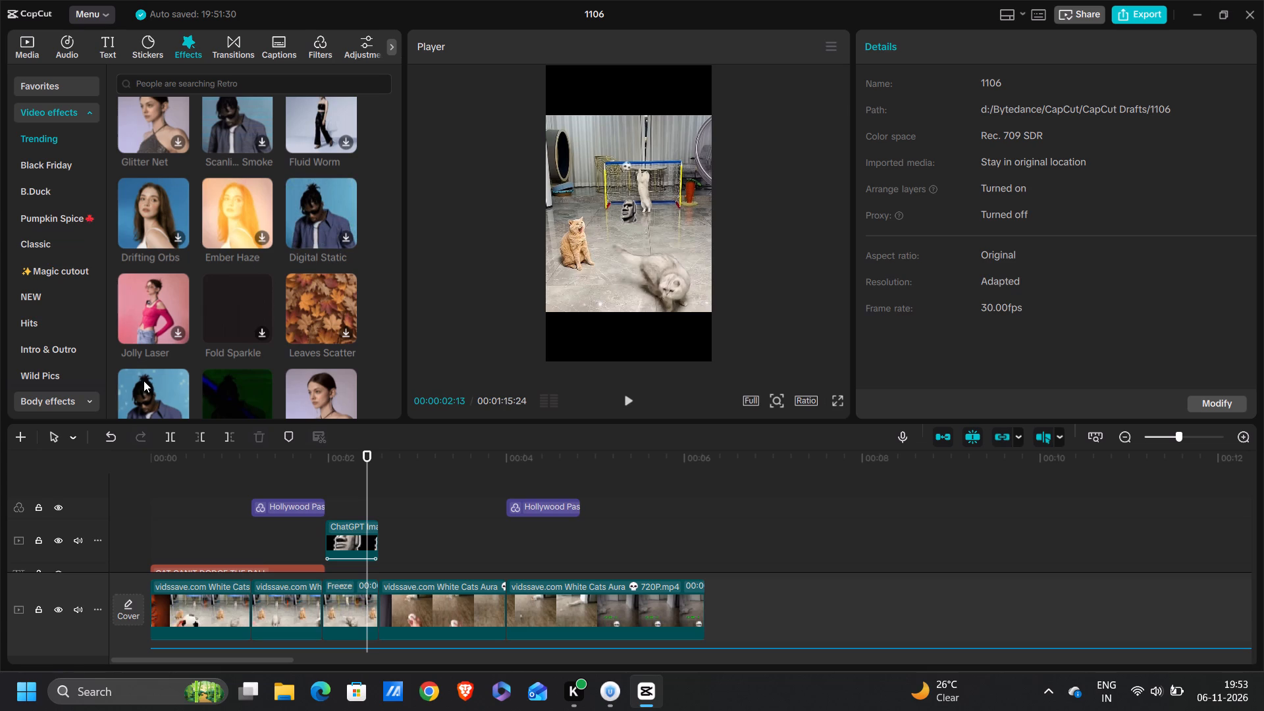
{"action": "scroll", "coordinate": [144, 381], "scroll_direction": "down", "scroll_amount": 2}
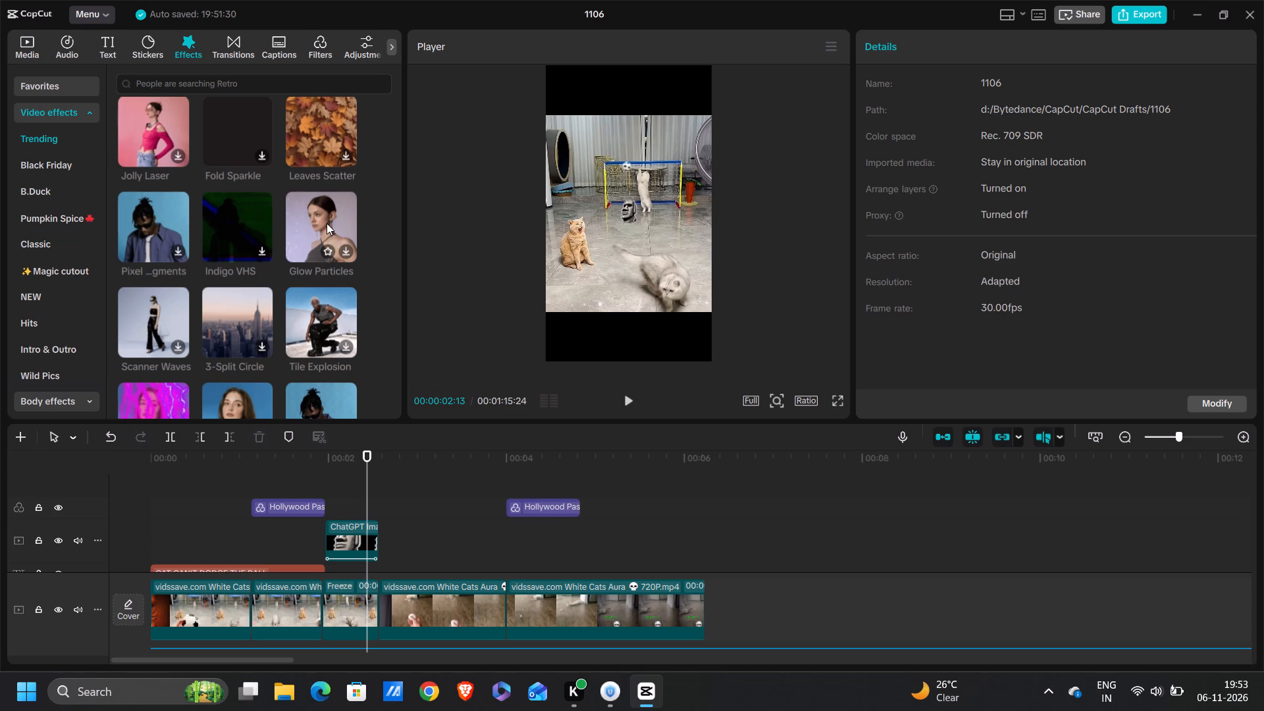
{"action": "right_click", "coordinate": [303, 323]}
{"action": "scroll", "coordinate": [273, 313], "scroll_direction": "down", "scroll_amount": 1}
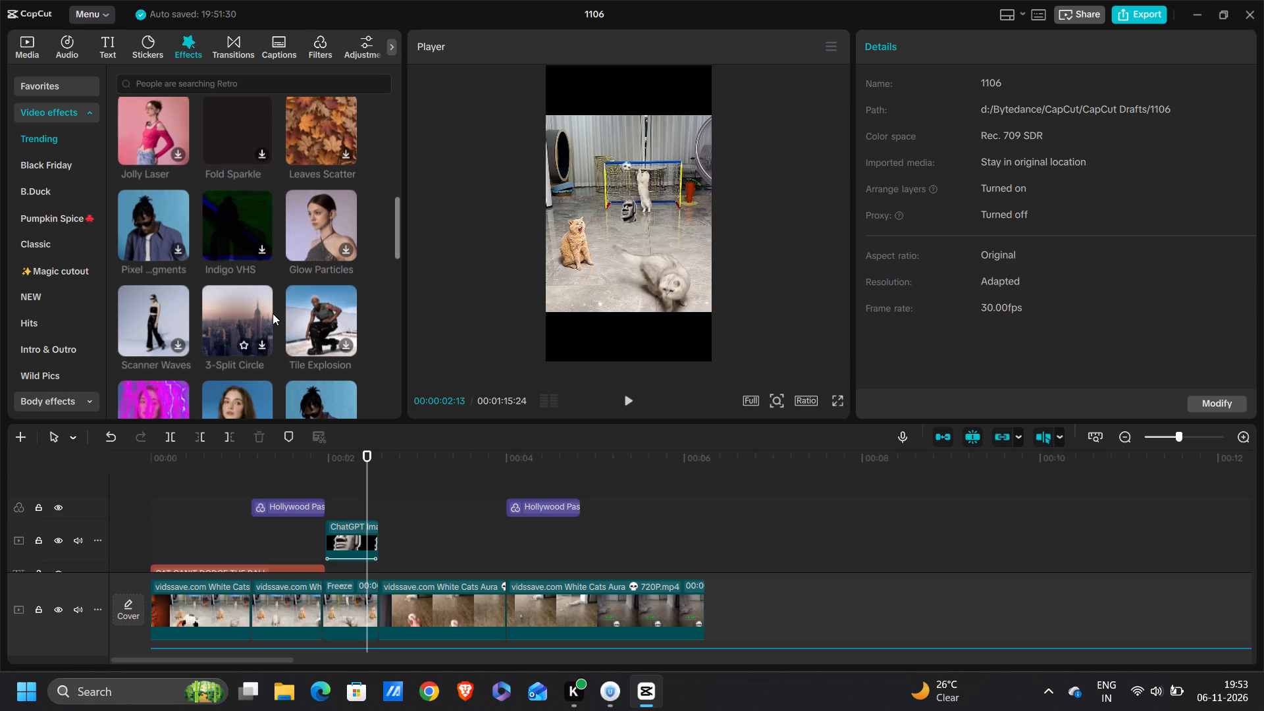
{"action": "right_click", "coordinate": [359, 388]}
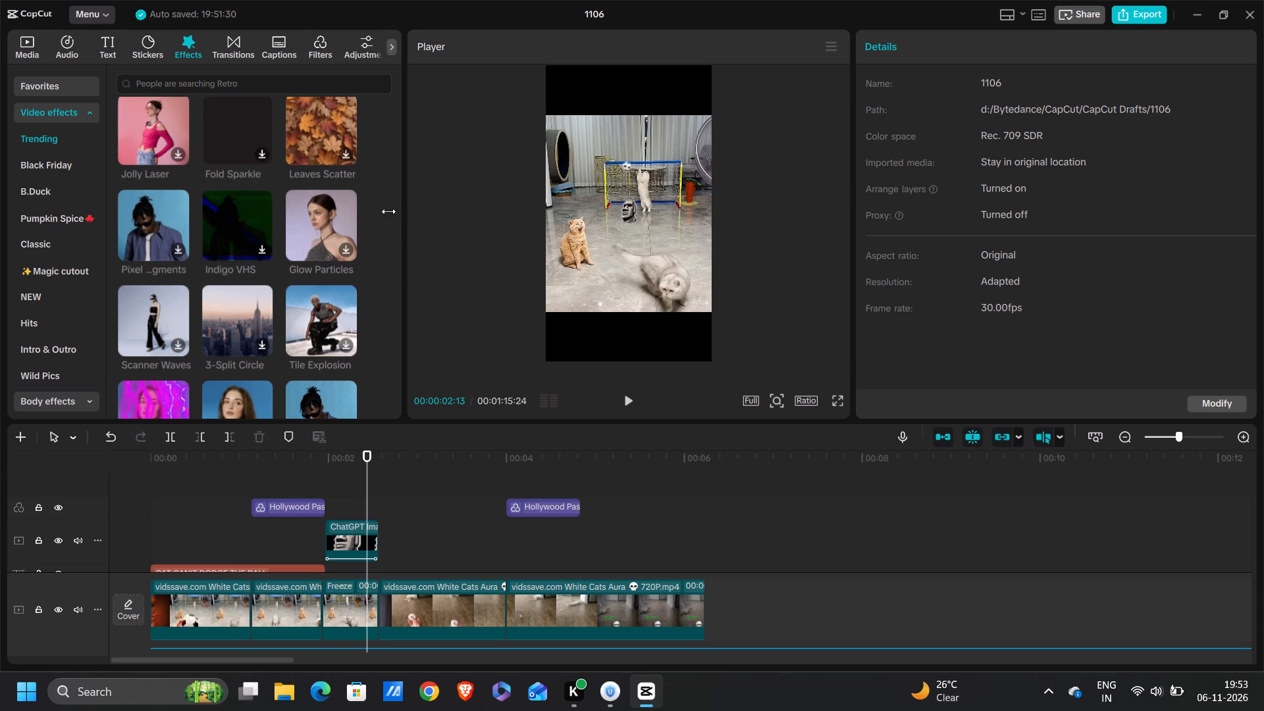
{"action": "scroll", "coordinate": [329, 255], "scroll_direction": "down", "scroll_amount": 3}
{"action": "scroll", "coordinate": [329, 255], "scroll_direction": "up", "scroll_amount": 1}
{"action": "scroll", "coordinate": [329, 255], "scroll_direction": "down", "scroll_amount": 1}
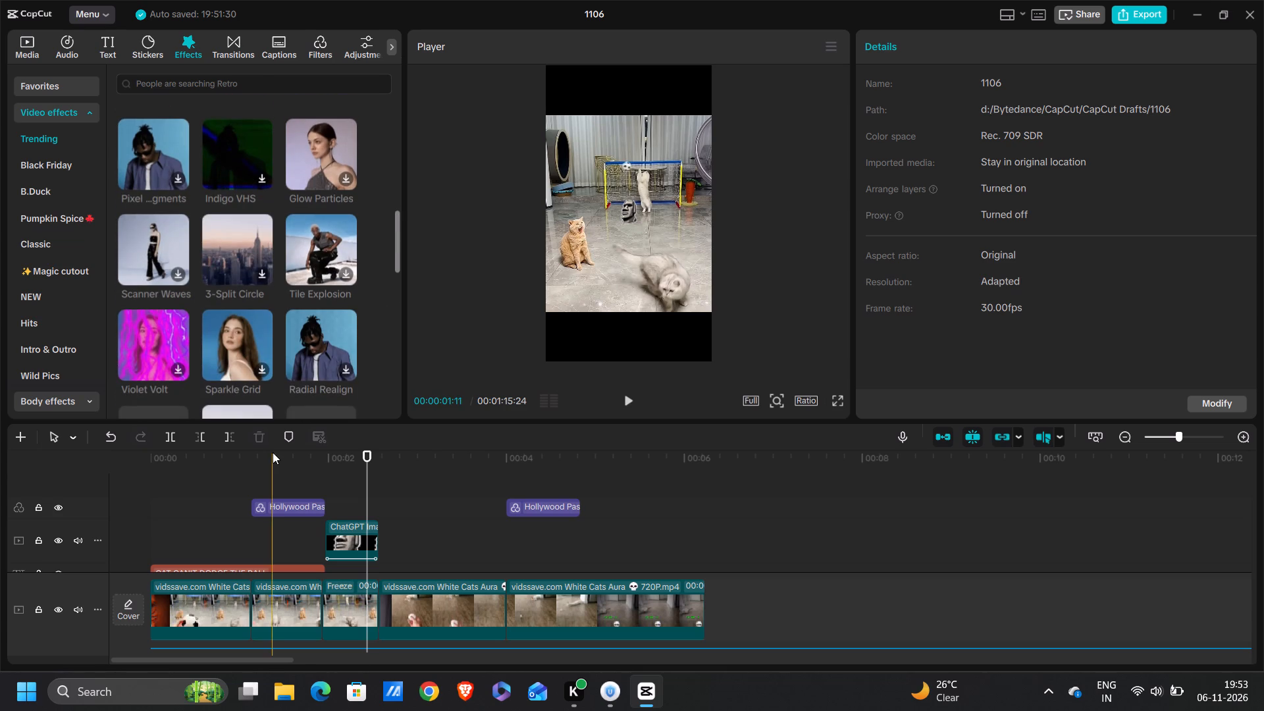
{"action": "scroll", "coordinate": [292, 354], "scroll_direction": "down", "scroll_amount": 1}
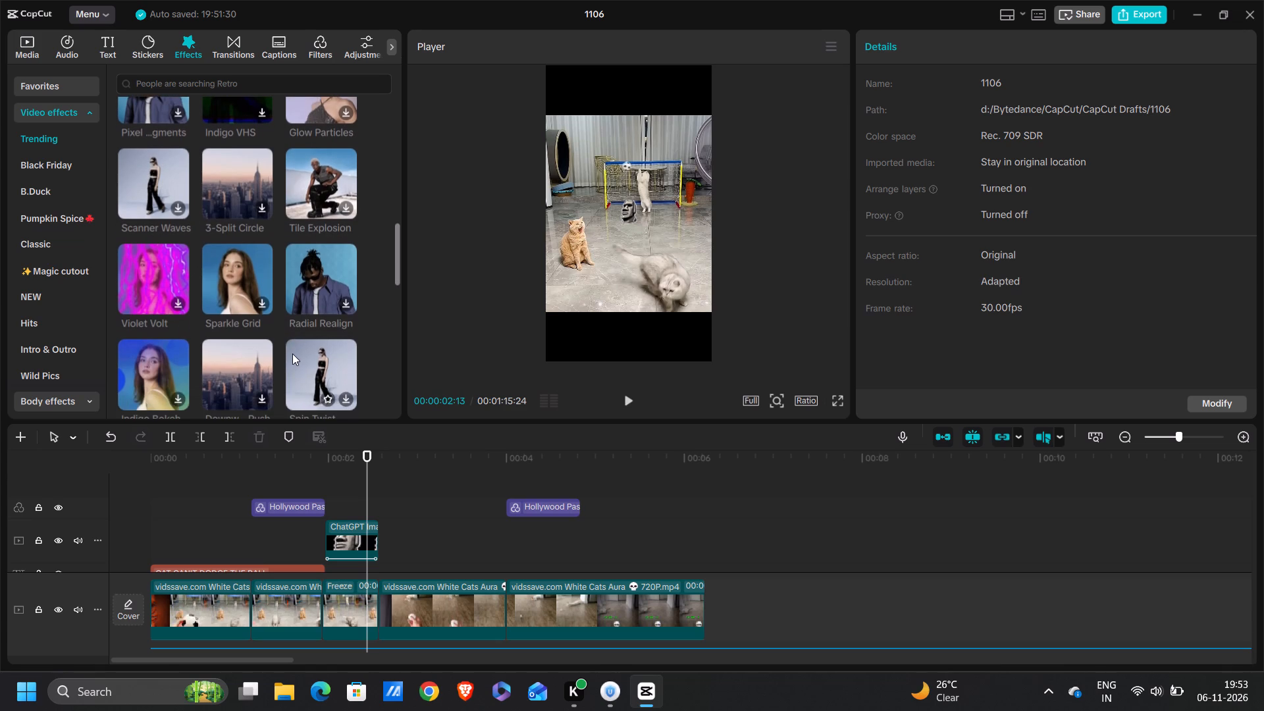
{"action": "scroll", "coordinate": [303, 303], "scroll_direction": "down", "scroll_amount": 3}
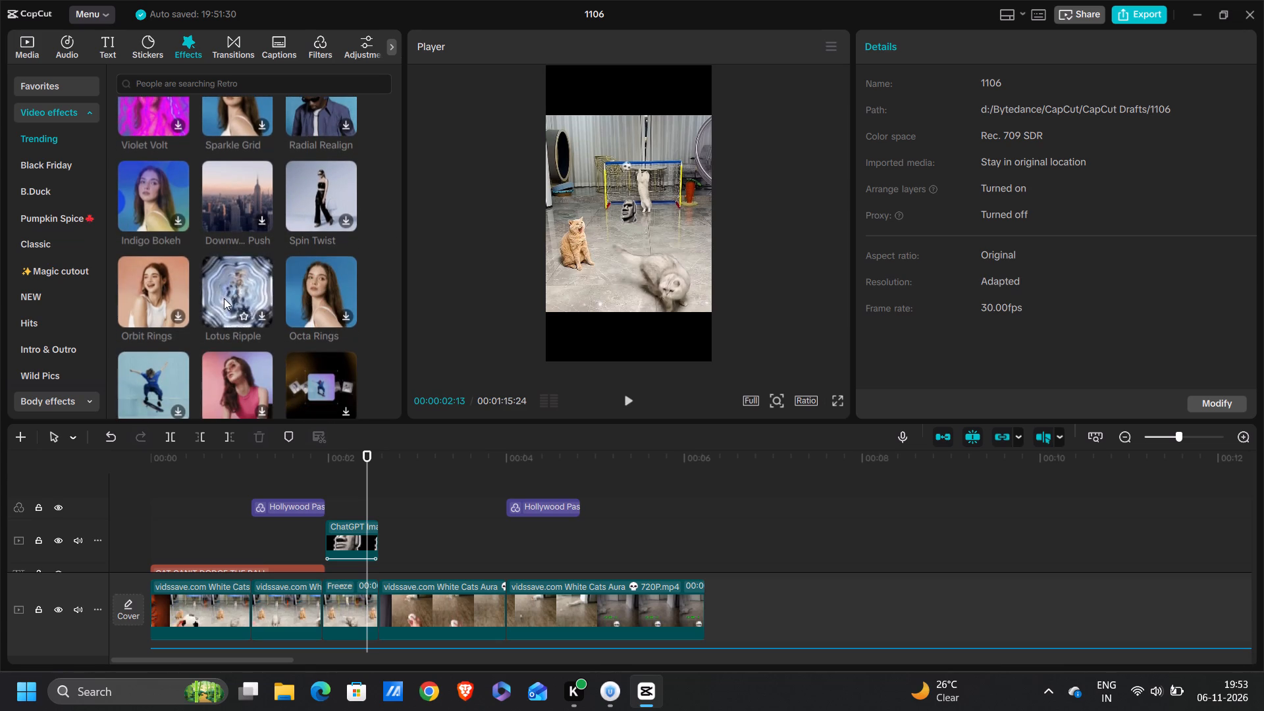
{"action": "scroll", "coordinate": [184, 296], "scroll_direction": "down", "scroll_amount": 1}
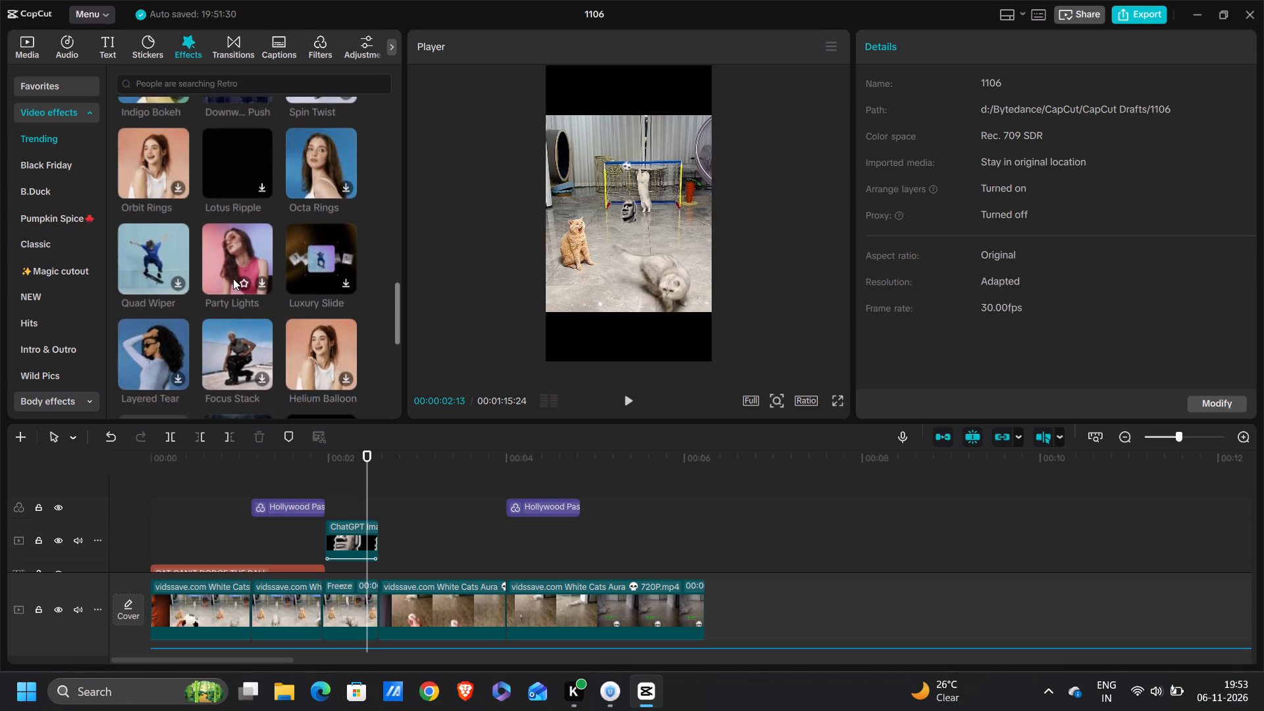
{"action": "scroll", "coordinate": [233, 278], "scroll_direction": "down", "scroll_amount": 1}
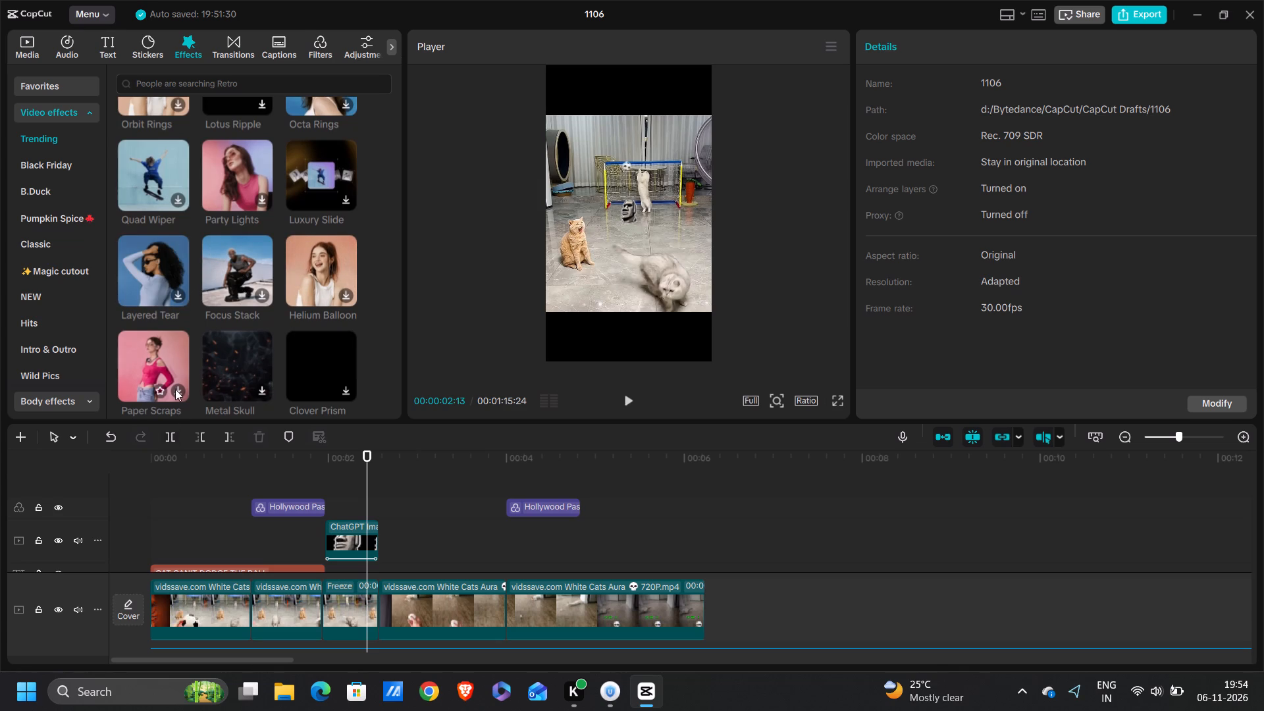
{"action": "scroll", "coordinate": [164, 363], "scroll_direction": "down", "scroll_amount": 1}
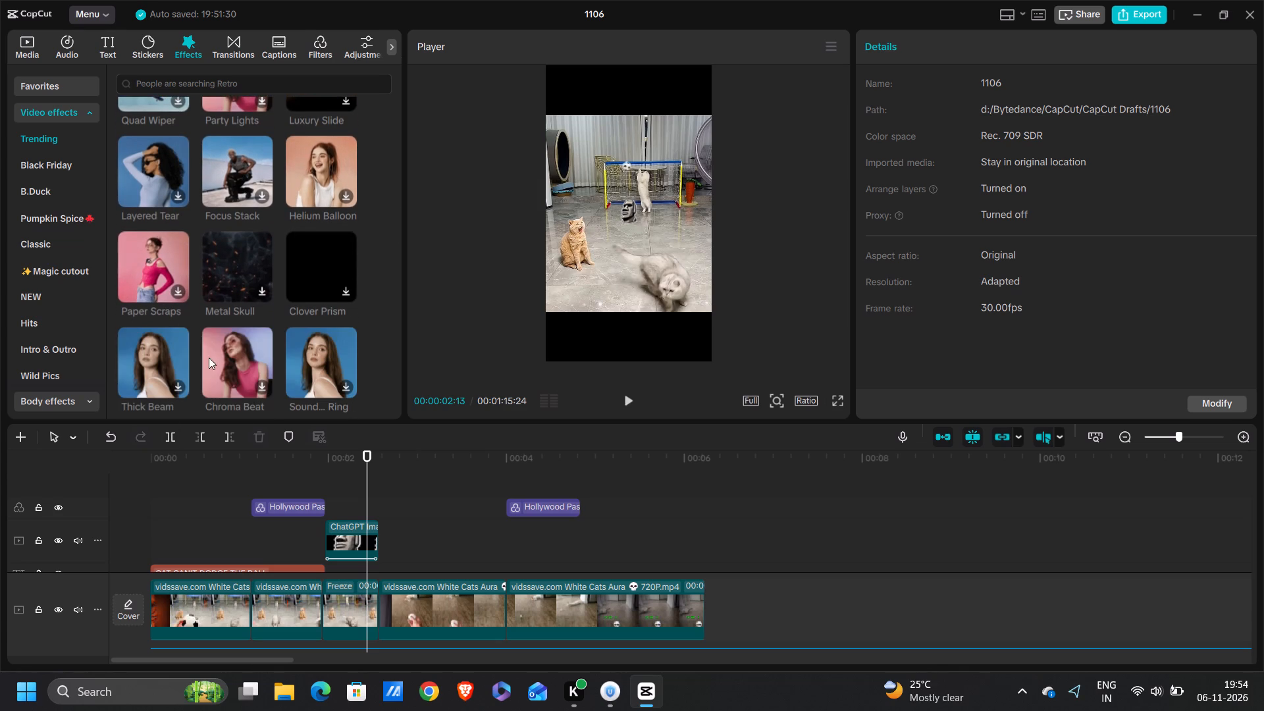
{"action": "scroll", "coordinate": [234, 367], "scroll_direction": "down", "scroll_amount": 2}
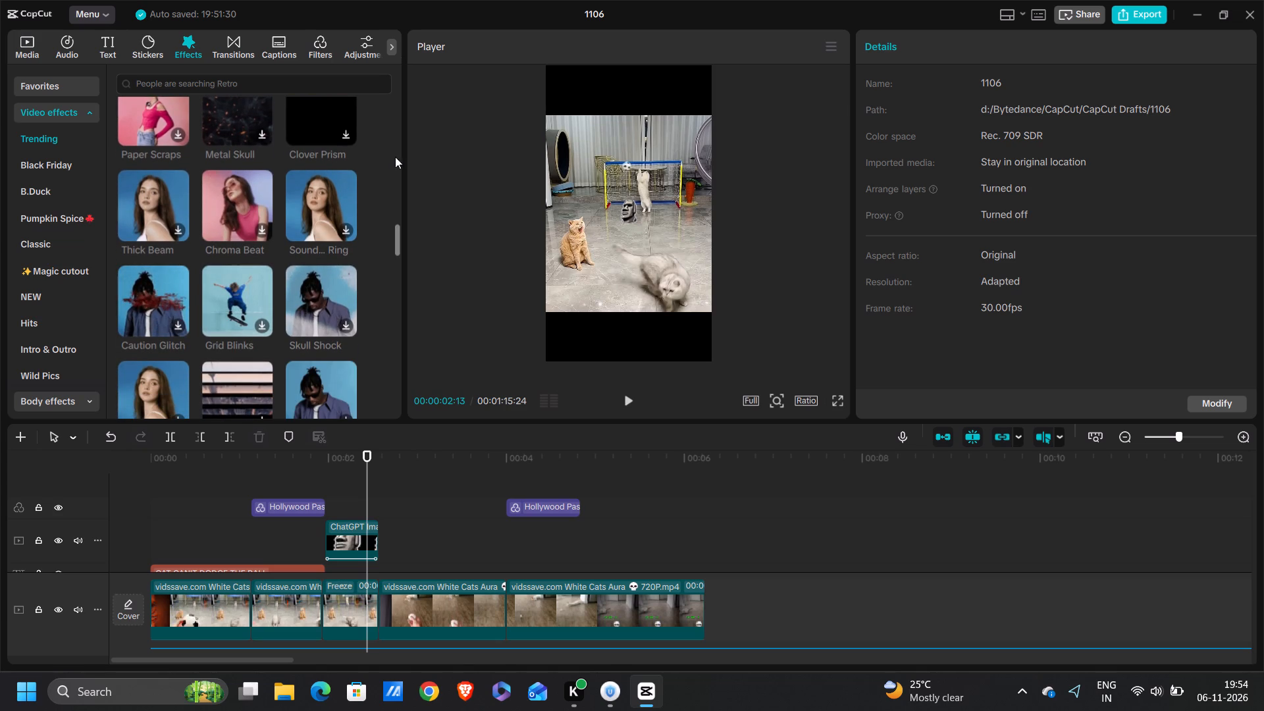
{"action": "scroll", "coordinate": [309, 196], "scroll_direction": "down", "scroll_amount": 1}
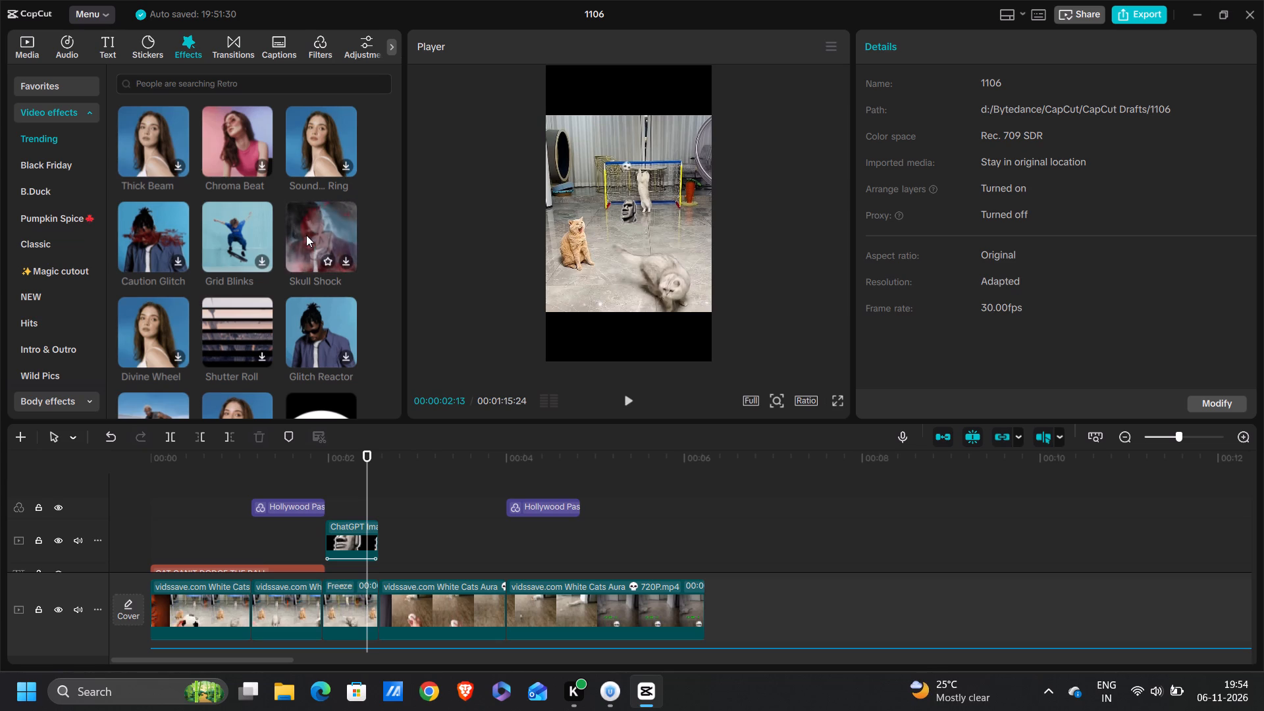
{"action": "scroll", "coordinate": [306, 235], "scroll_direction": "down", "scroll_amount": 1}
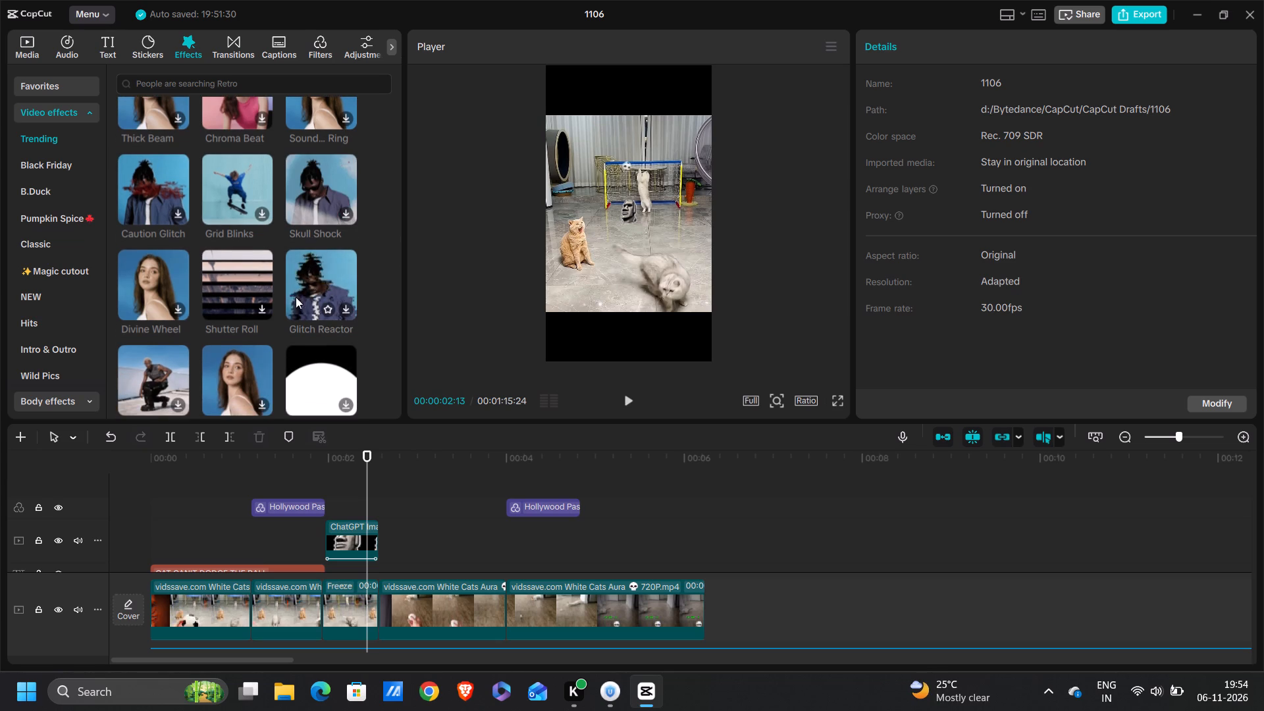
{"action": "scroll", "coordinate": [223, 306], "scroll_direction": "down", "scroll_amount": 1}
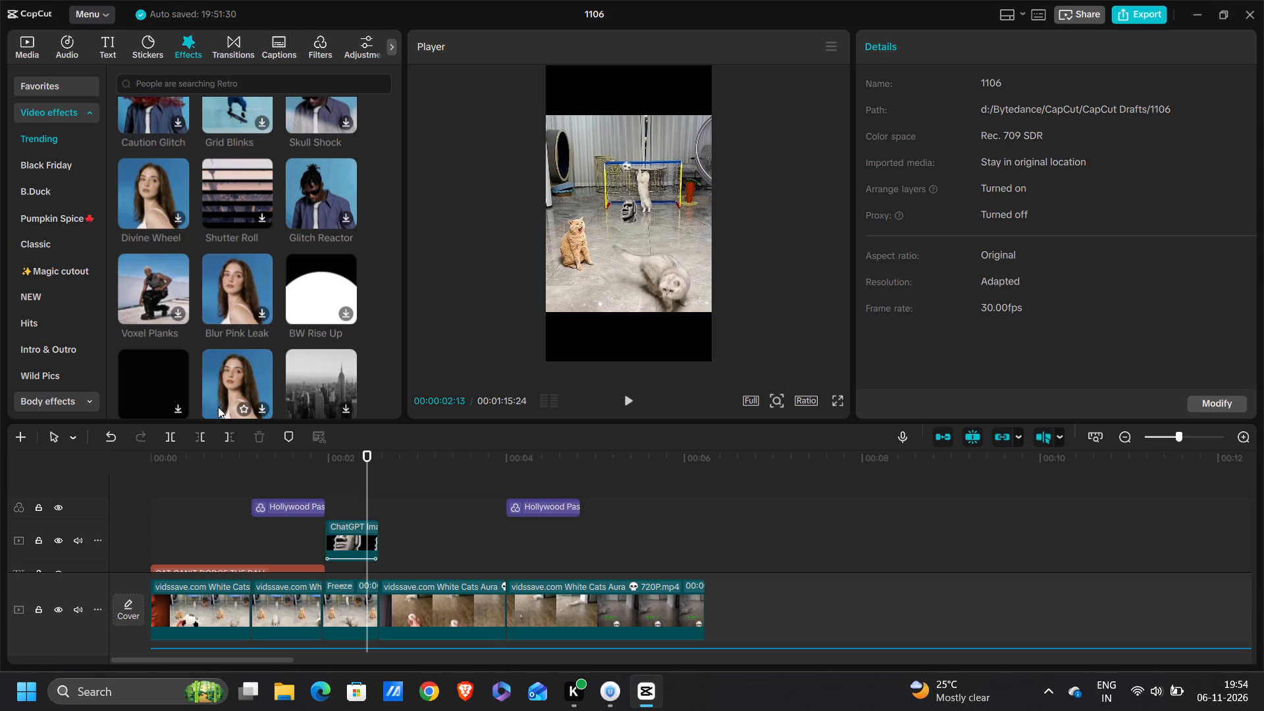
{"action": "scroll", "coordinate": [224, 398], "scroll_direction": "down", "scroll_amount": 2}
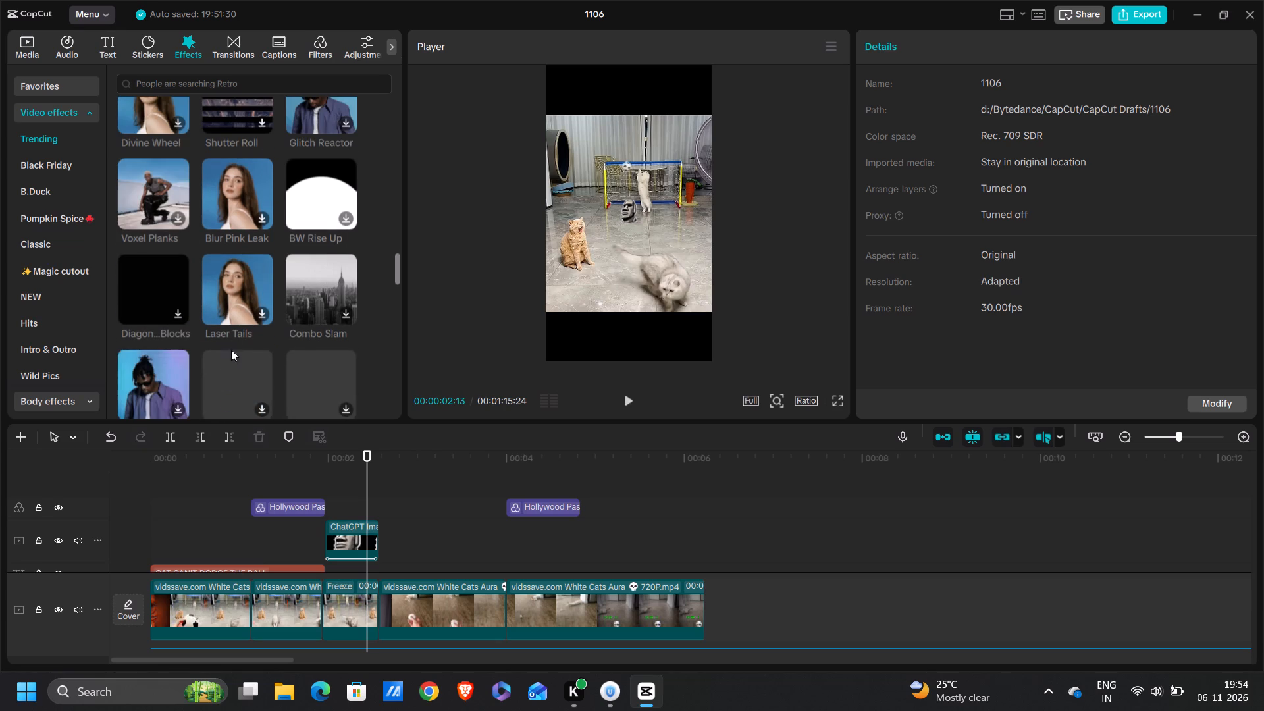
{"action": "scroll", "coordinate": [150, 372], "scroll_direction": "down", "scroll_amount": 2}
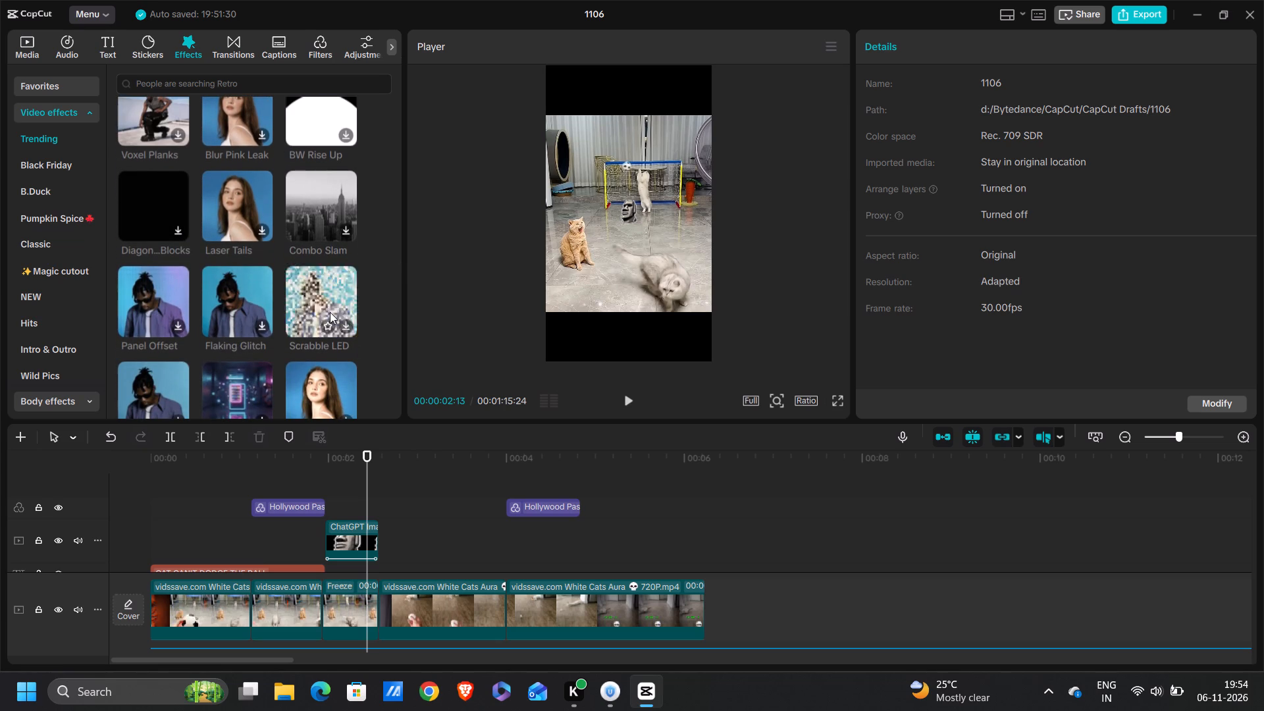
{"action": "right_click", "coordinate": [256, 310]}
{"action": "scroll", "coordinate": [256, 310], "scroll_direction": "down", "scroll_amount": 1}
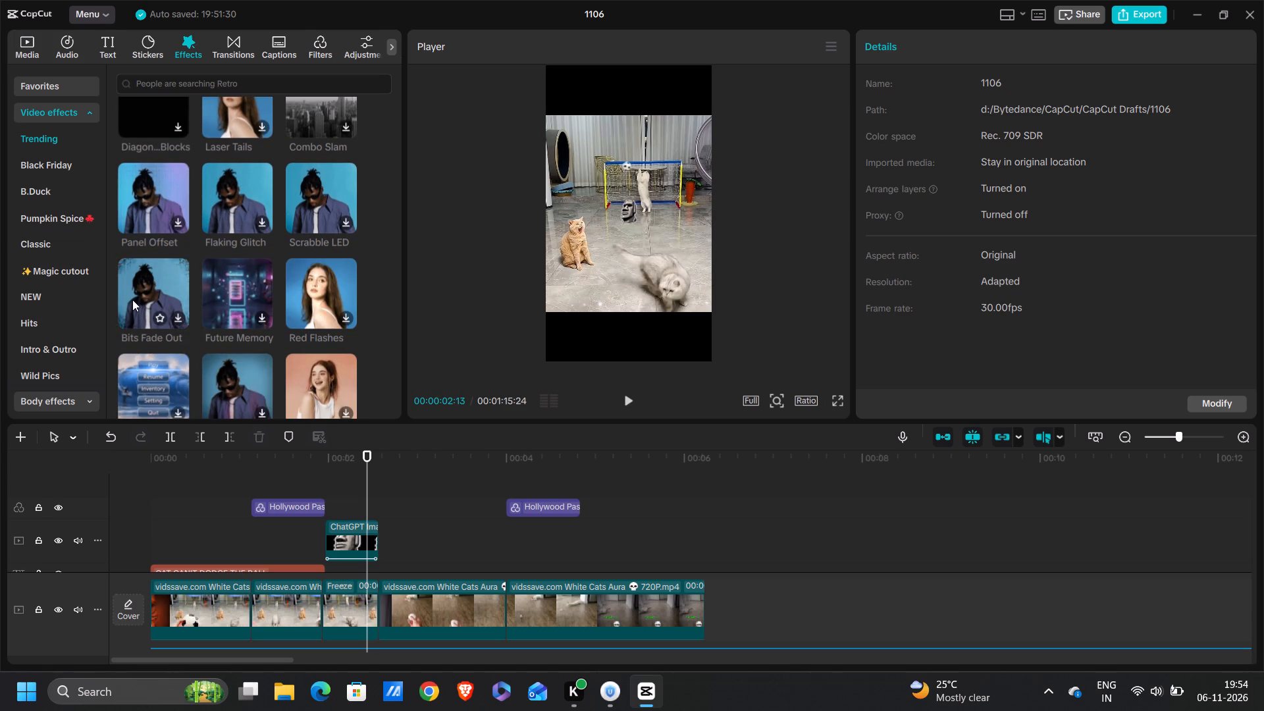
{"action": "scroll", "coordinate": [221, 384], "scroll_direction": "left", "scroll_amount": 1}
{"action": "scroll", "coordinate": [221, 384], "scroll_direction": "right", "scroll_amount": 1}
{"action": "scroll", "coordinate": [221, 384], "scroll_direction": "up", "scroll_amount": 1, "text": "ctrl"}
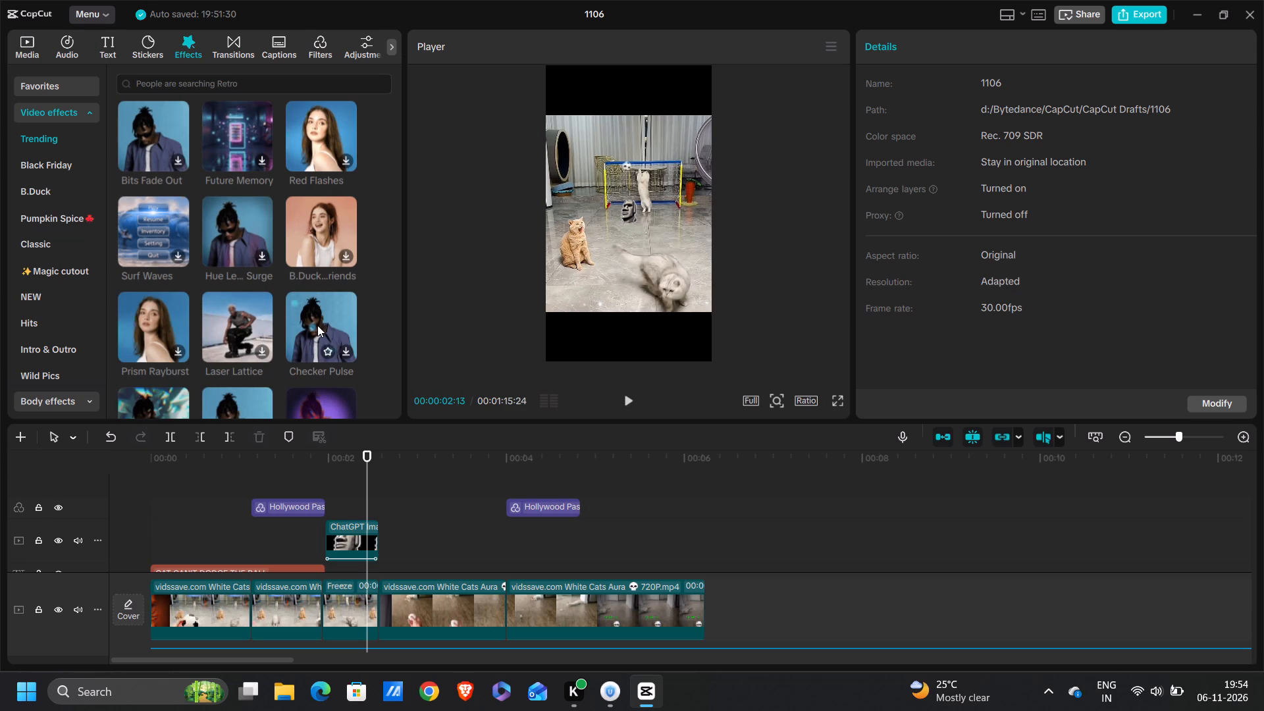
{"action": "scroll", "coordinate": [317, 325], "scroll_direction": "down", "scroll_amount": 2}
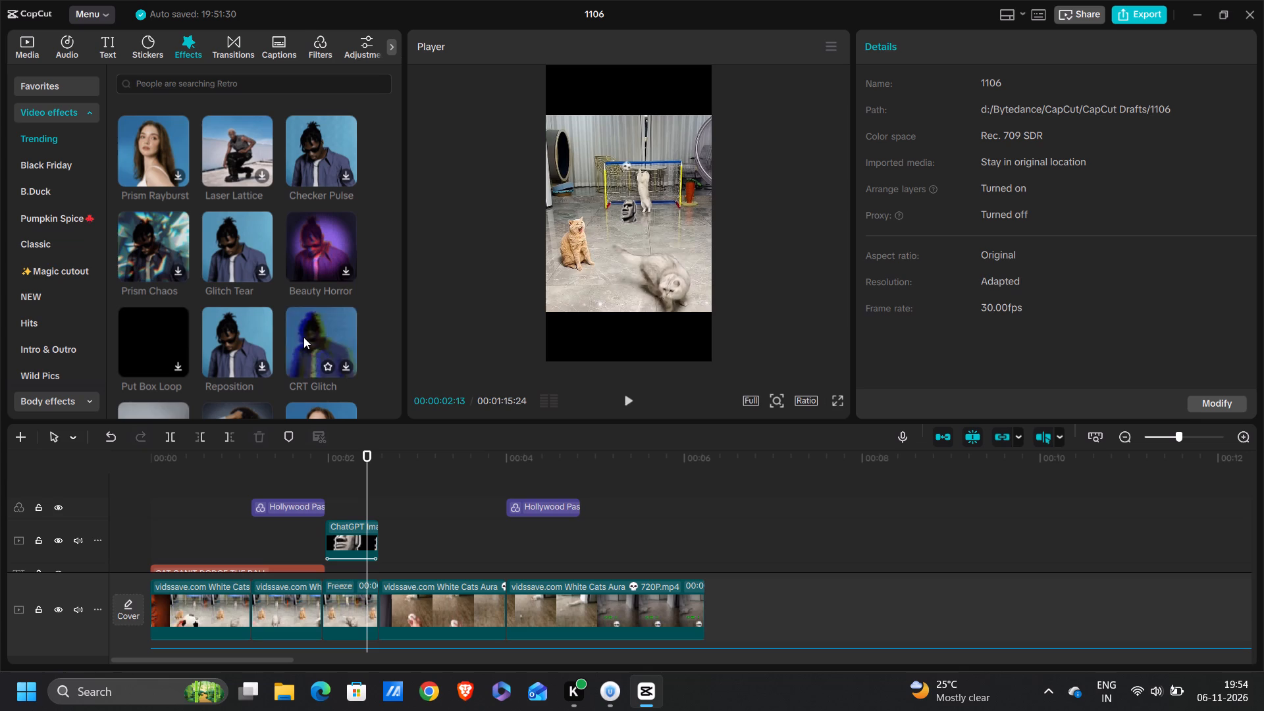
Add the CRT Glitch effect at the start of the freeze frame and trim it at 00:00:02:16, near the freeze frame's end.
{"action": "left_click_drag", "start_coordinate": [303, 337], "coordinate": [322, 516]}
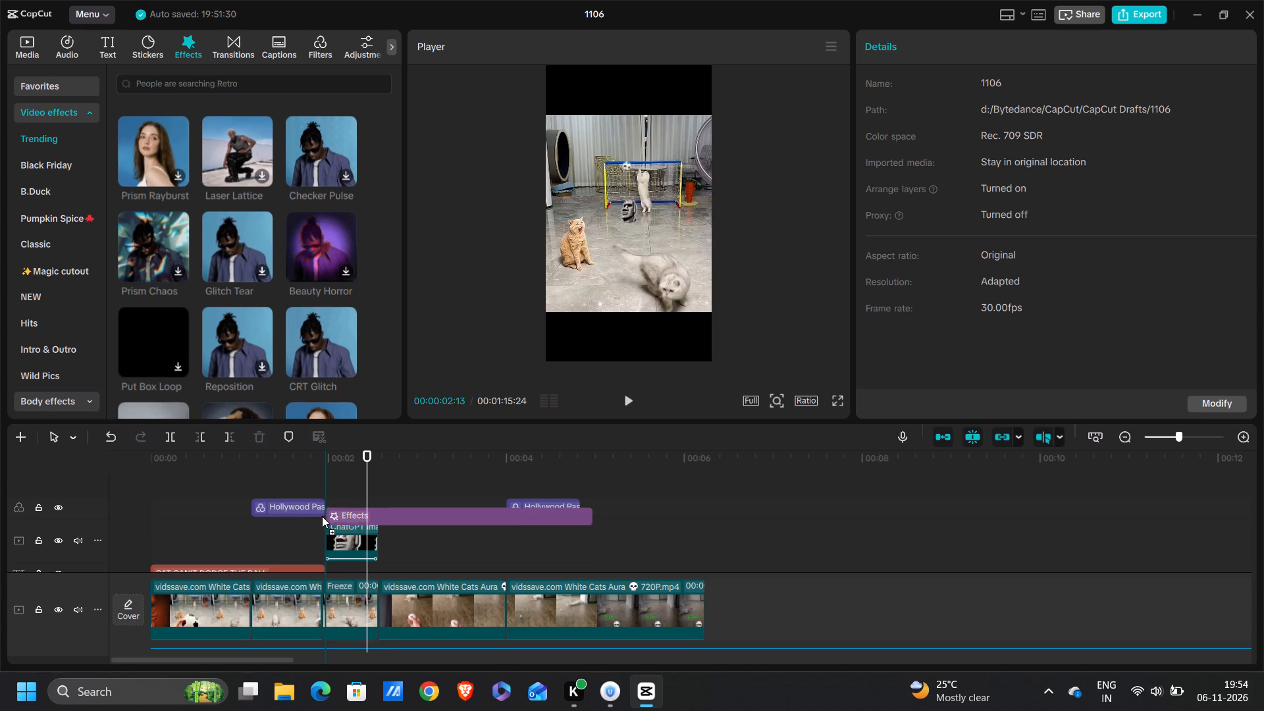
{"action": "left_click_drag", "start_coordinate": [322, 516], "coordinate": [322, 515]}
{"action": "left_click", "coordinate": [379, 509]}
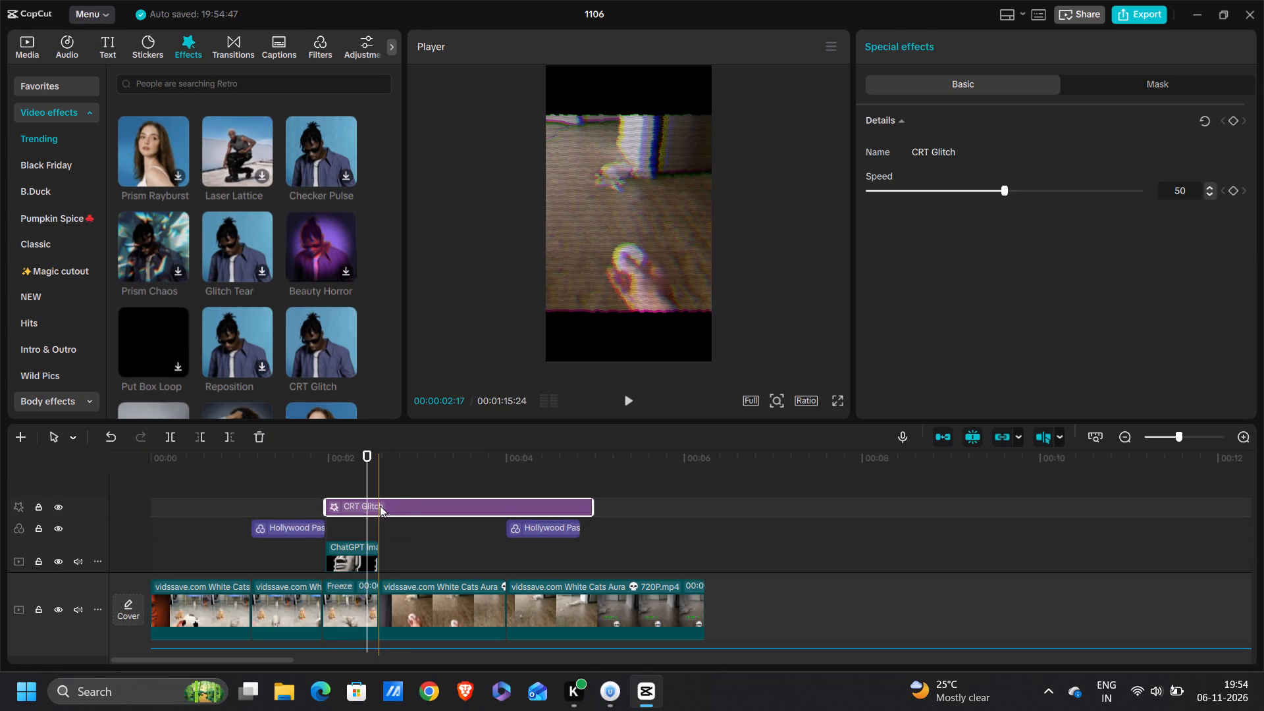
{"action": "left_click", "coordinate": [377, 499]}
{"action": "left_click_drag", "start_coordinate": [363, 481], "coordinate": [381, 483]}
{"action": "key", "text": "Left"}
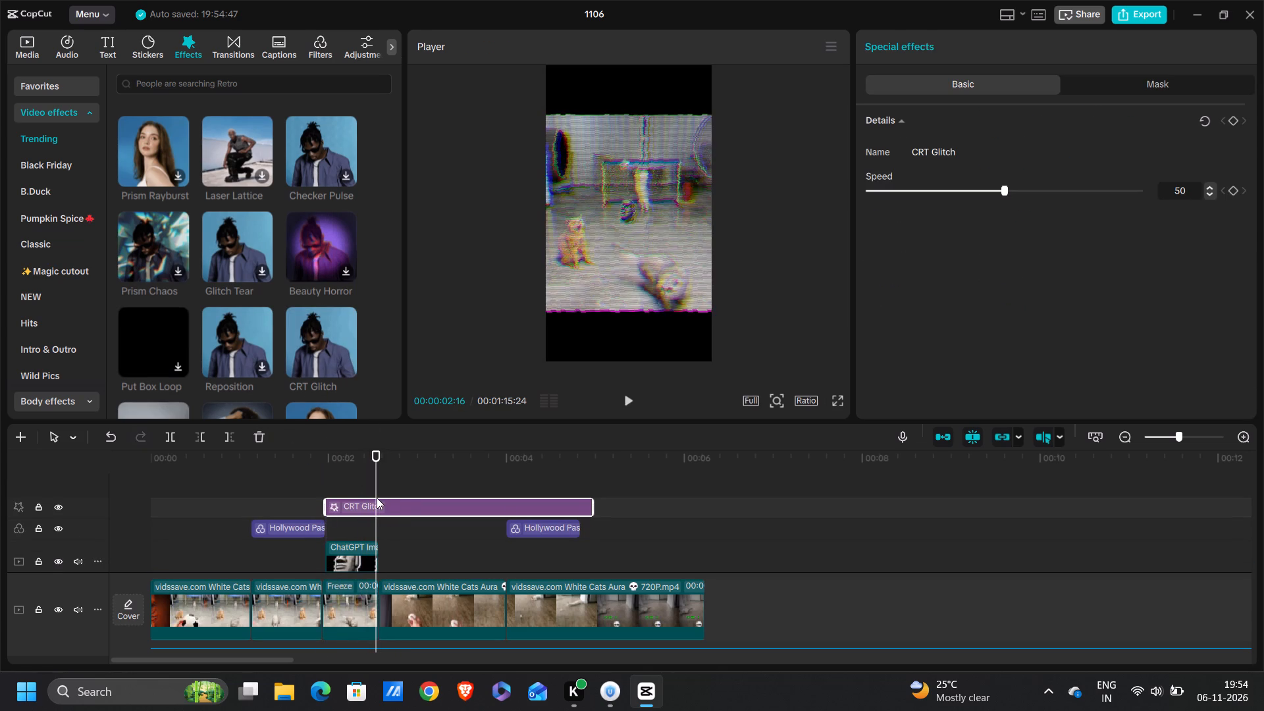
{"action": "left_click", "coordinate": [225, 431]}
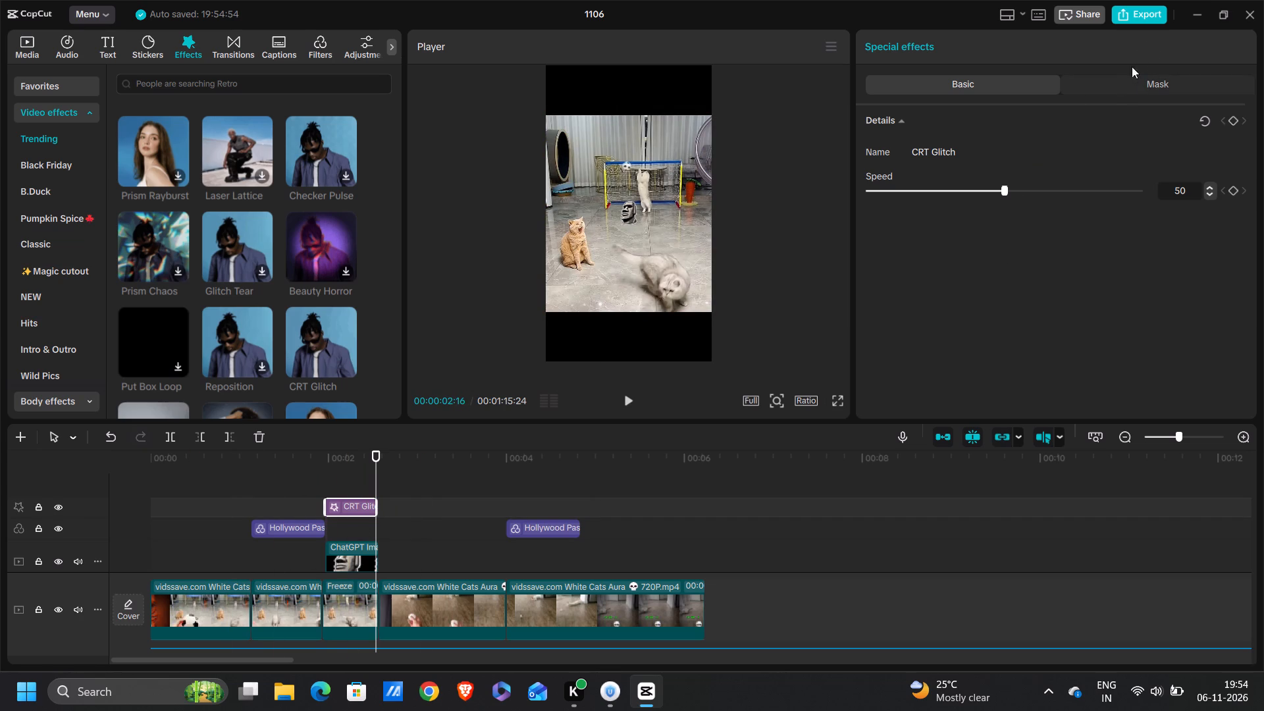
Add two rectangle masks to the CRT Glitch effect over the freeze frame.
{"action": "left_click", "coordinate": [1125, 87]}
{"action": "left_click", "coordinate": [917, 147]}
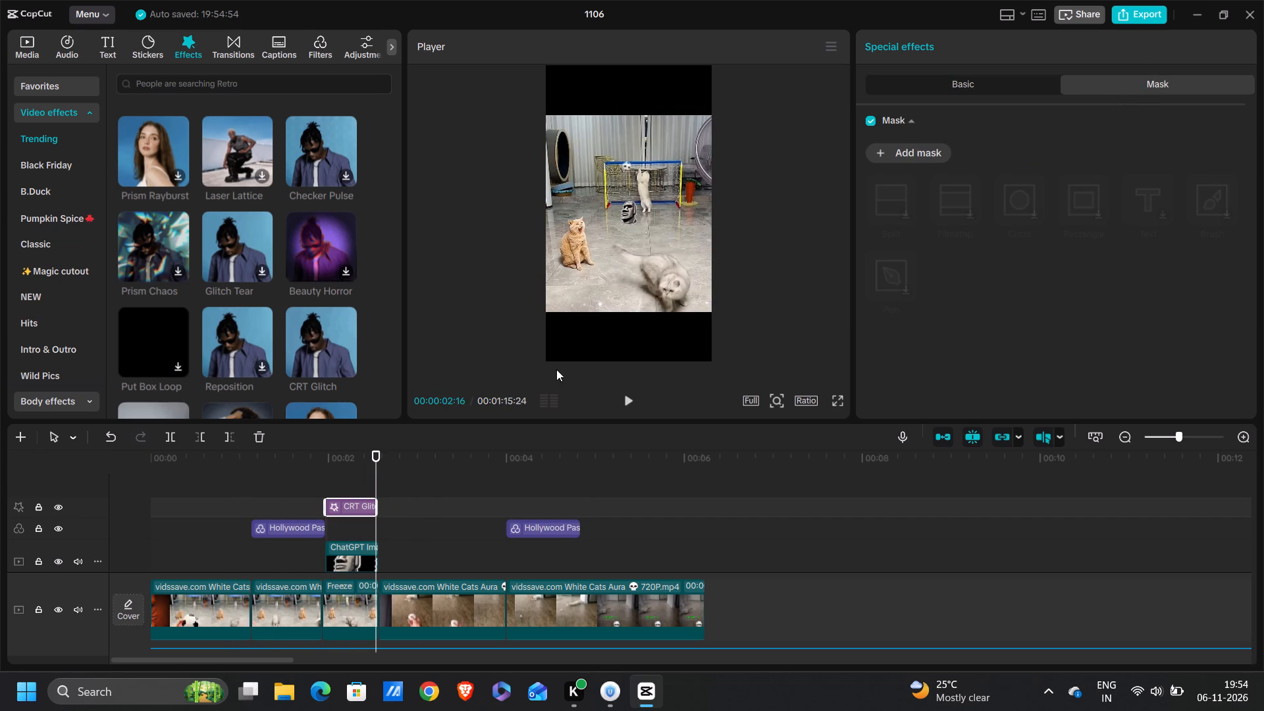
{"action": "left_click", "coordinate": [342, 488]}
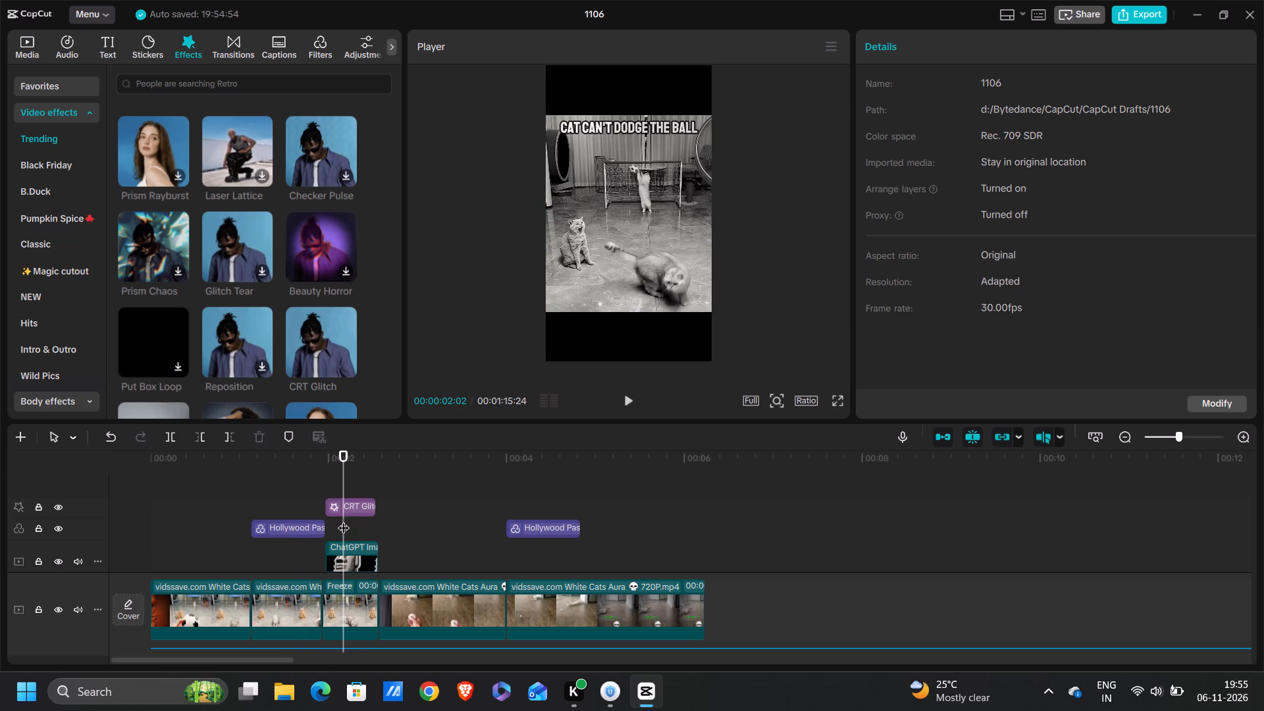
{"action": "left_click", "coordinate": [359, 511]}
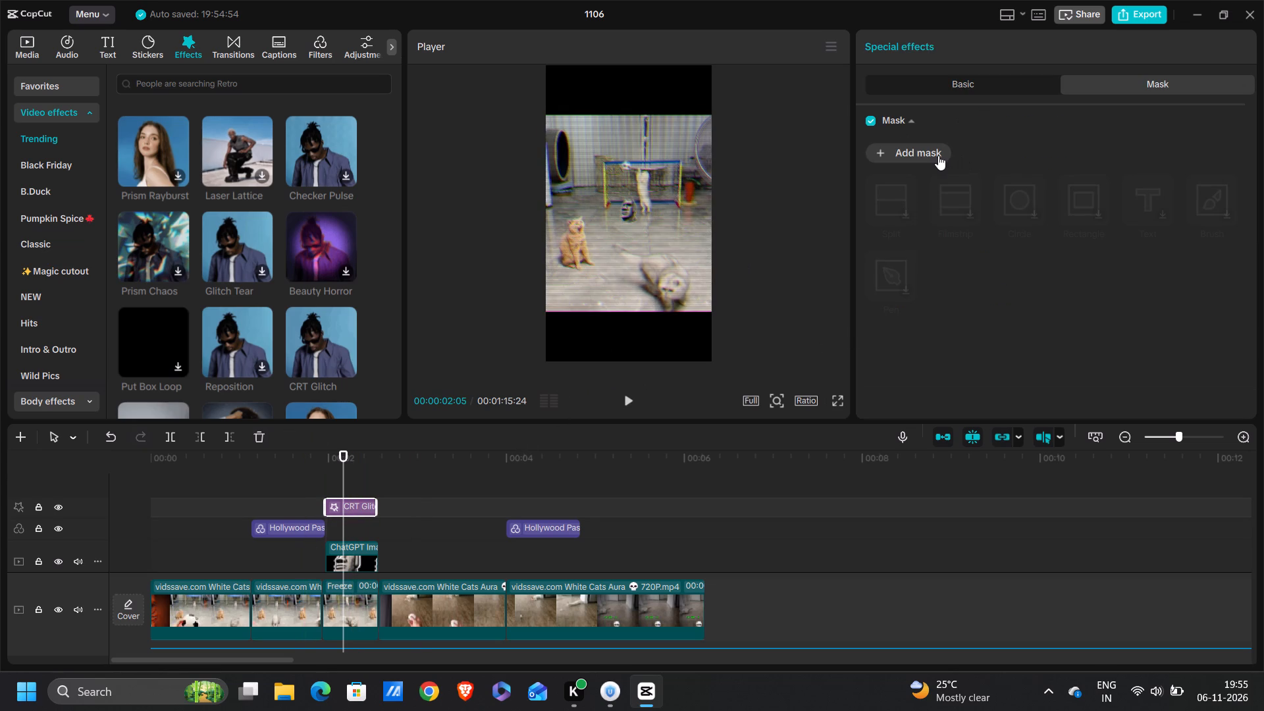
{"action": "left_click", "coordinate": [937, 155]}
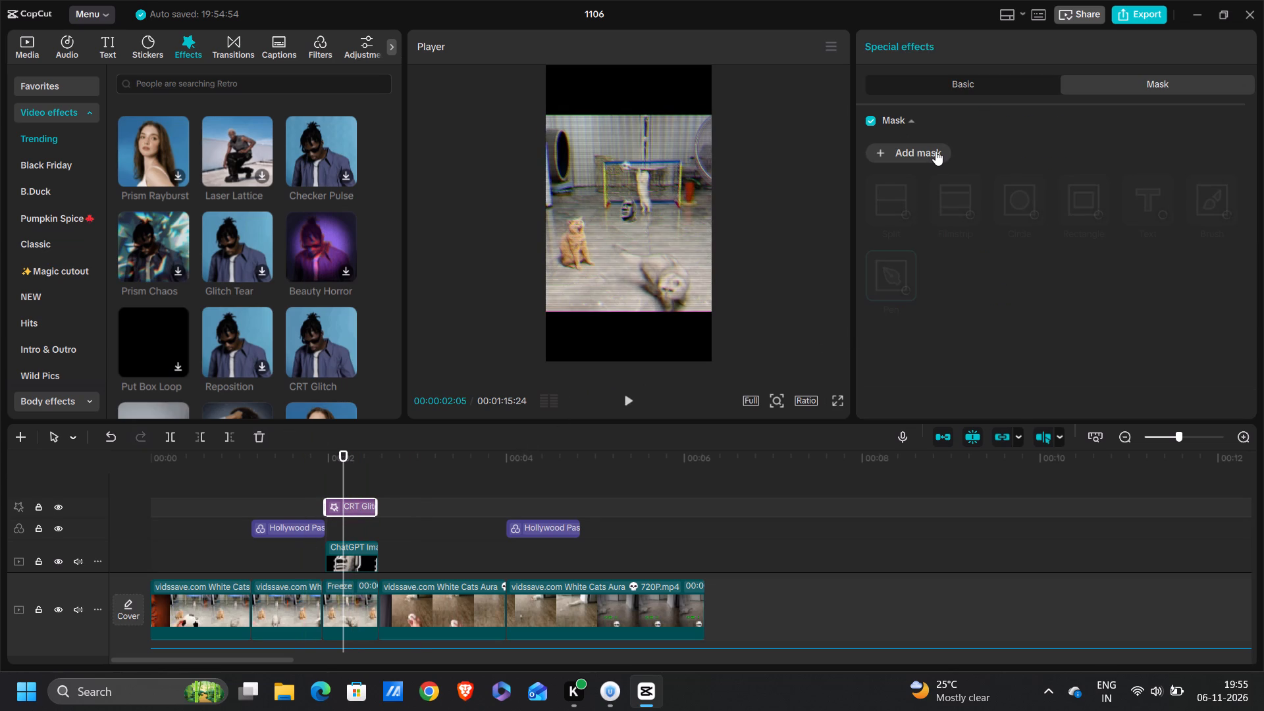
{"action": "left_click", "coordinate": [935, 151]}
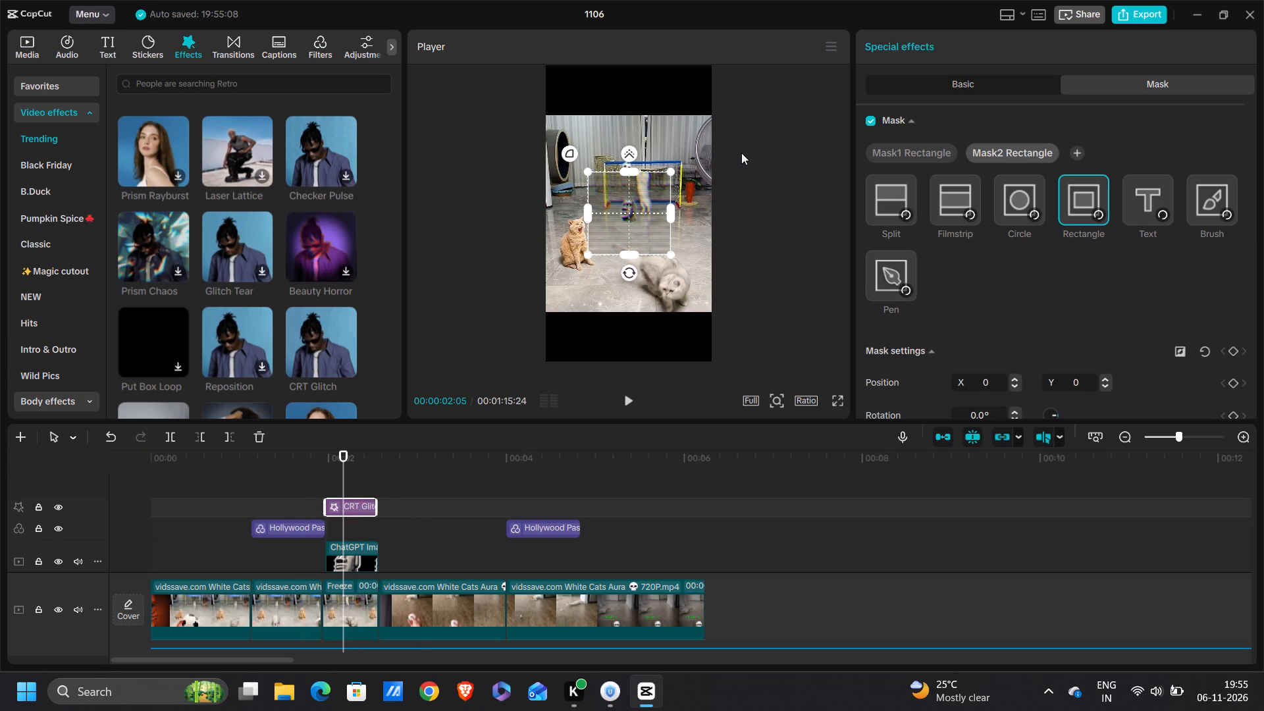
Increase the feathering of the second rectangle mask on CRT Glitch and play back the freeze-frame section.
{"action": "left_click_drag", "start_coordinate": [626, 156], "coordinate": [631, 130]}
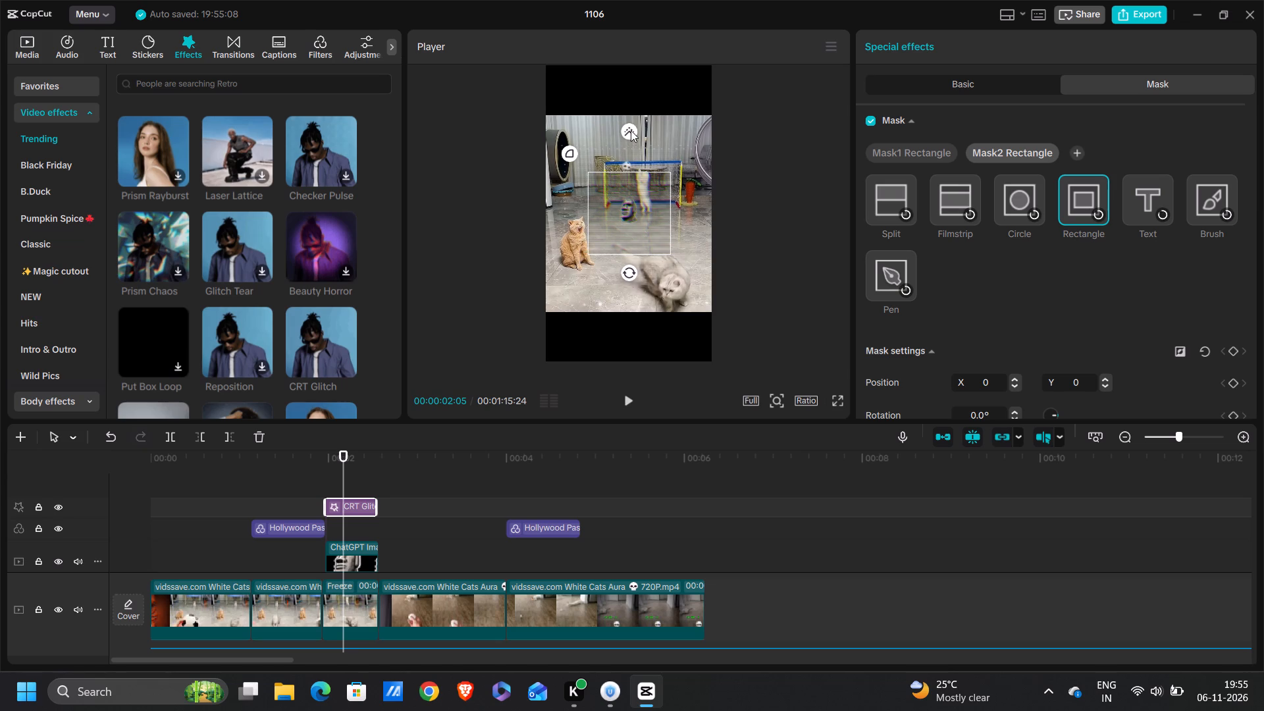
{"action": "left_click_drag", "start_coordinate": [631, 130], "coordinate": [634, 95]}
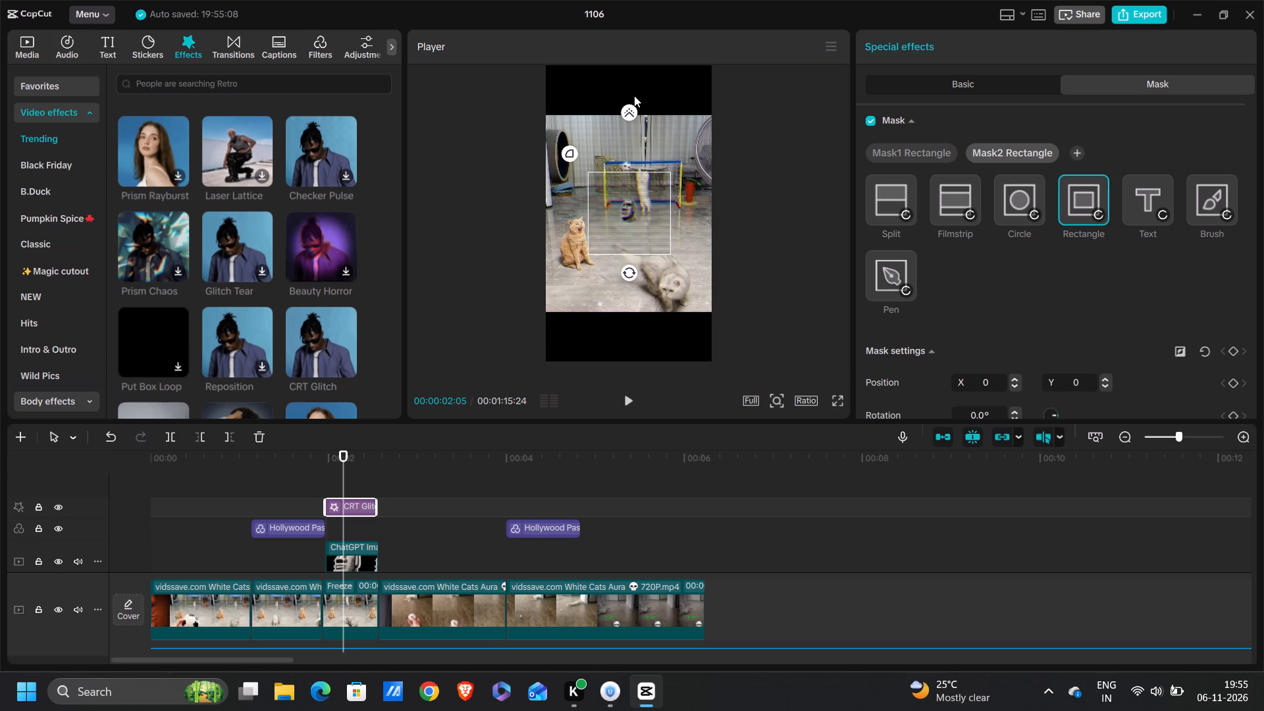
{"action": "left_click_drag", "start_coordinate": [634, 95], "coordinate": [631, 77]}
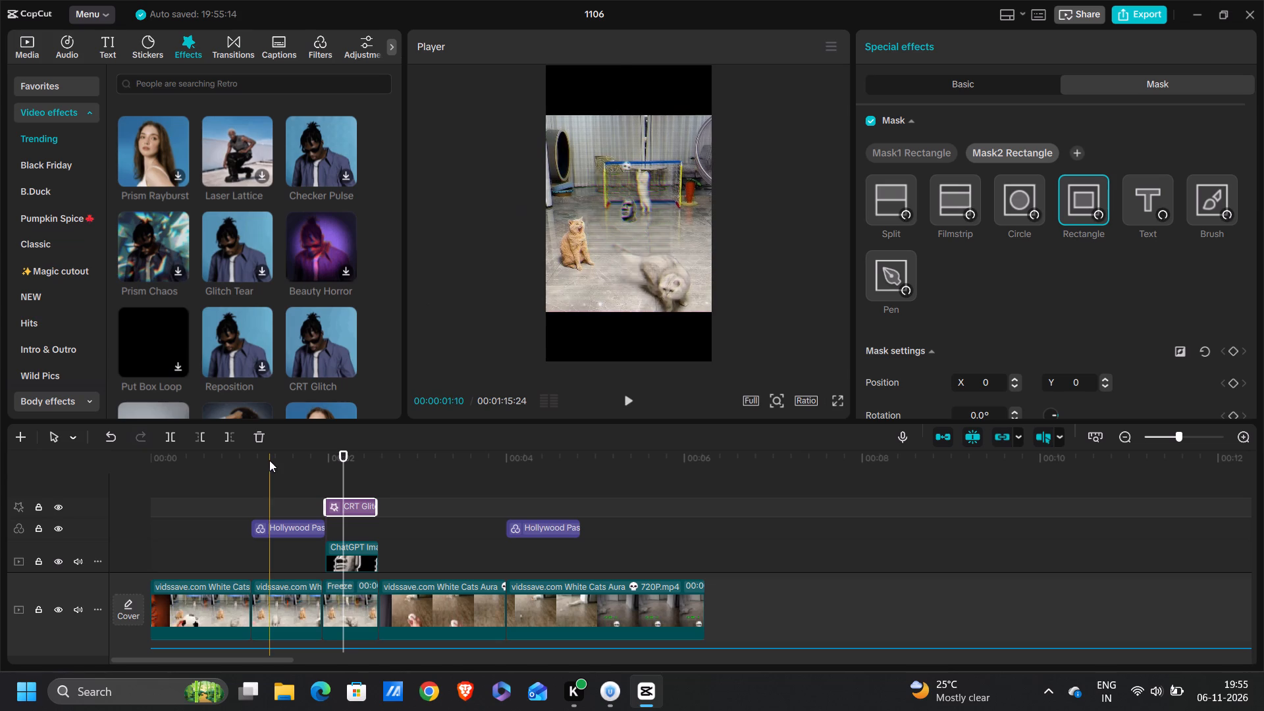
{"action": "left_click_drag", "start_coordinate": [338, 469], "coordinate": [321, 478]}
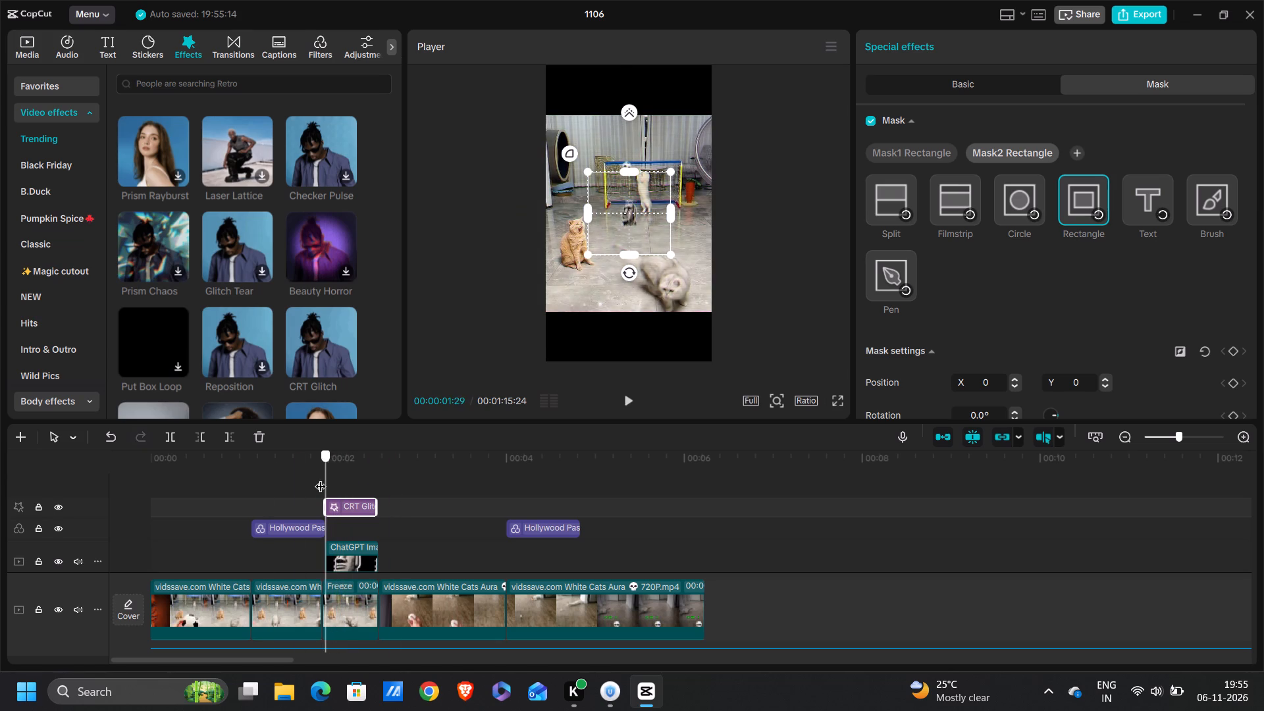
{"action": "left_click_drag", "start_coordinate": [321, 478], "coordinate": [314, 479]}
{"action": "key", "text": "space"}
{"action": "key", "text": "space"}
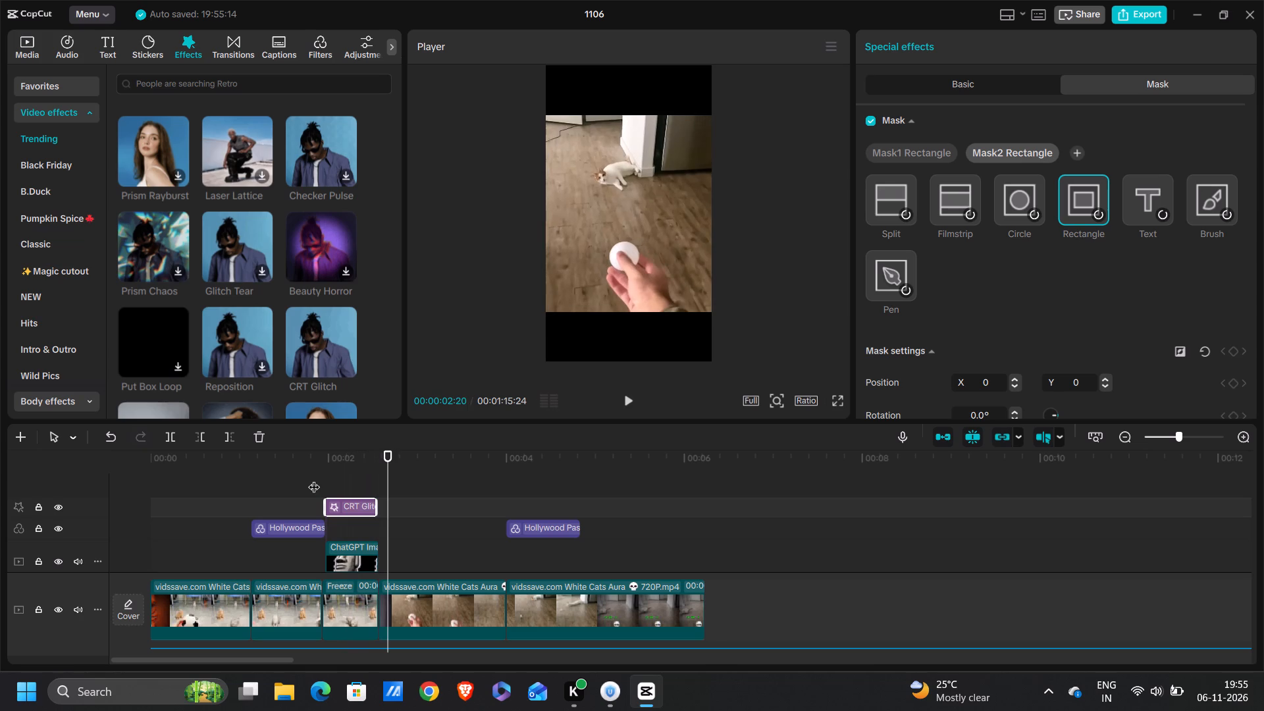
Shift the second CRT Glitch rectangle mask to X -2, Y 102 and resize it to the freeze frame's width, reaching its bottom edge.
{"action": "left_click", "coordinate": [369, 480]}
{"action": "left_click_drag", "start_coordinate": [368, 479], "coordinate": [359, 479]}
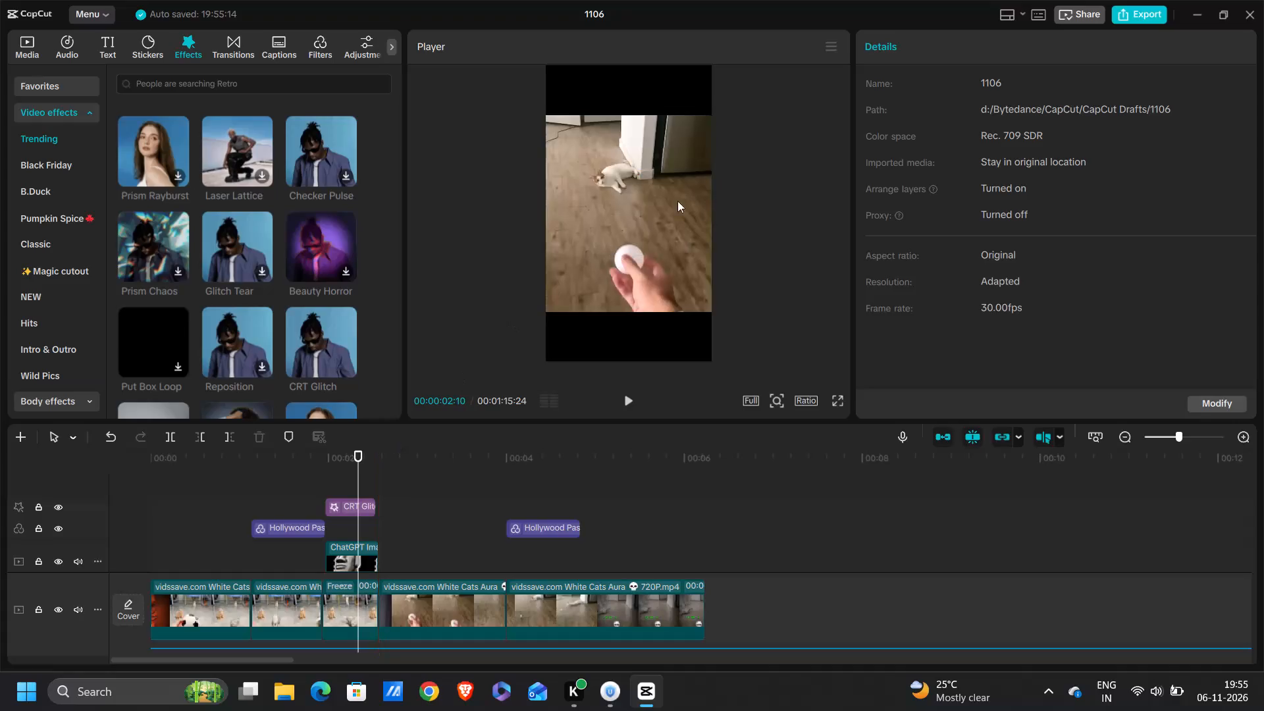
{"action": "left_click", "coordinate": [694, 186]}
{"action": "left_click_drag", "start_coordinate": [677, 190], "coordinate": [685, 190]}
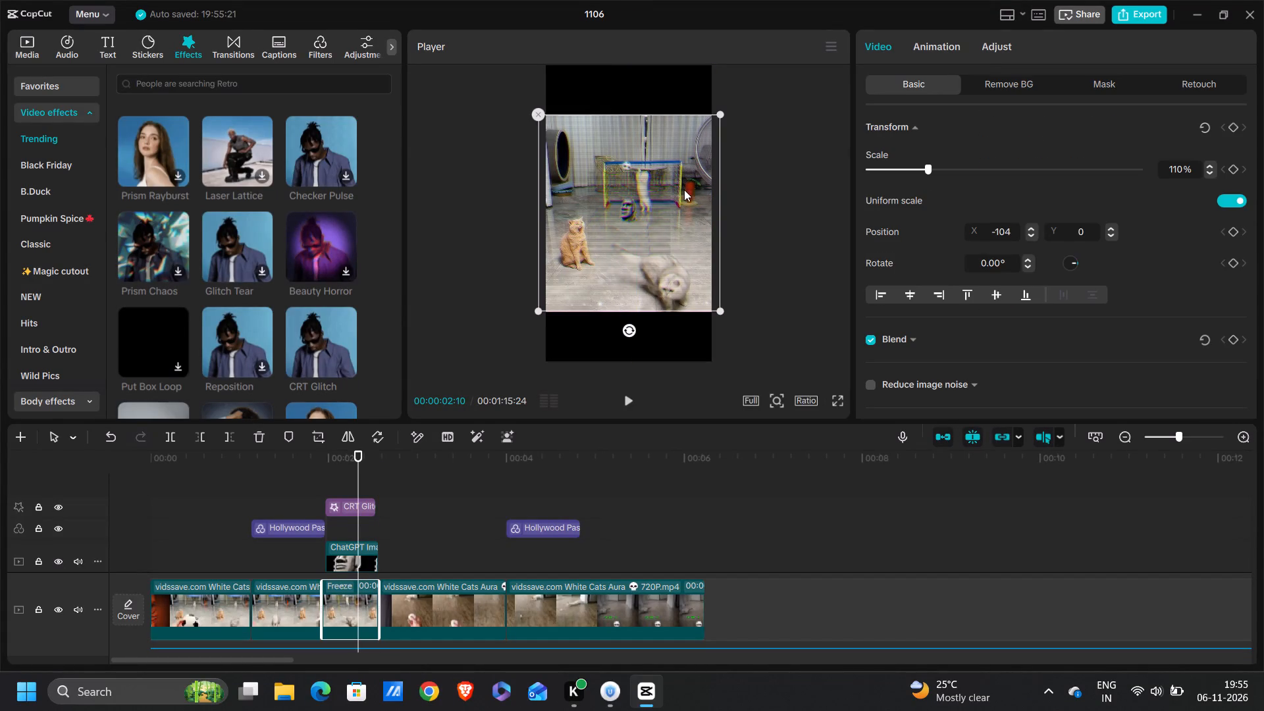
{"action": "left_click", "coordinate": [650, 195]}
{"action": "left_click", "coordinate": [637, 228]}
{"action": "left_click", "coordinate": [367, 512]}
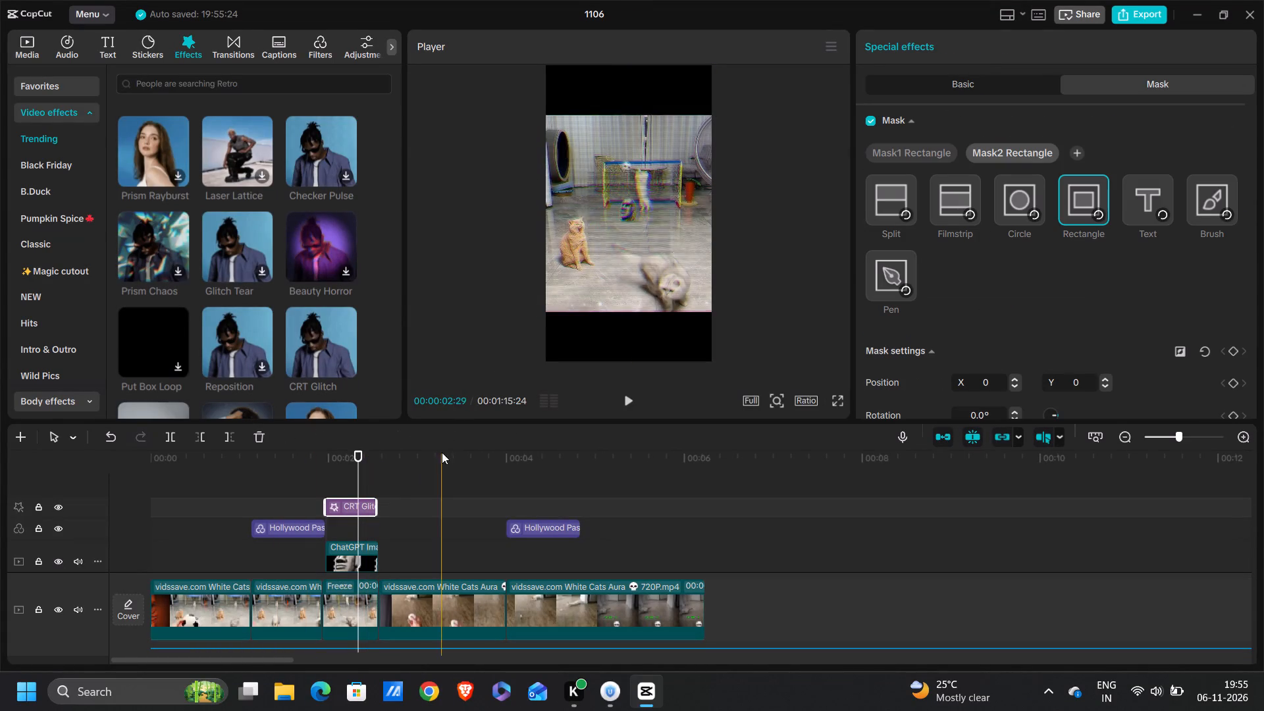
{"action": "left_click_drag", "start_coordinate": [670, 253], "coordinate": [716, 290]}
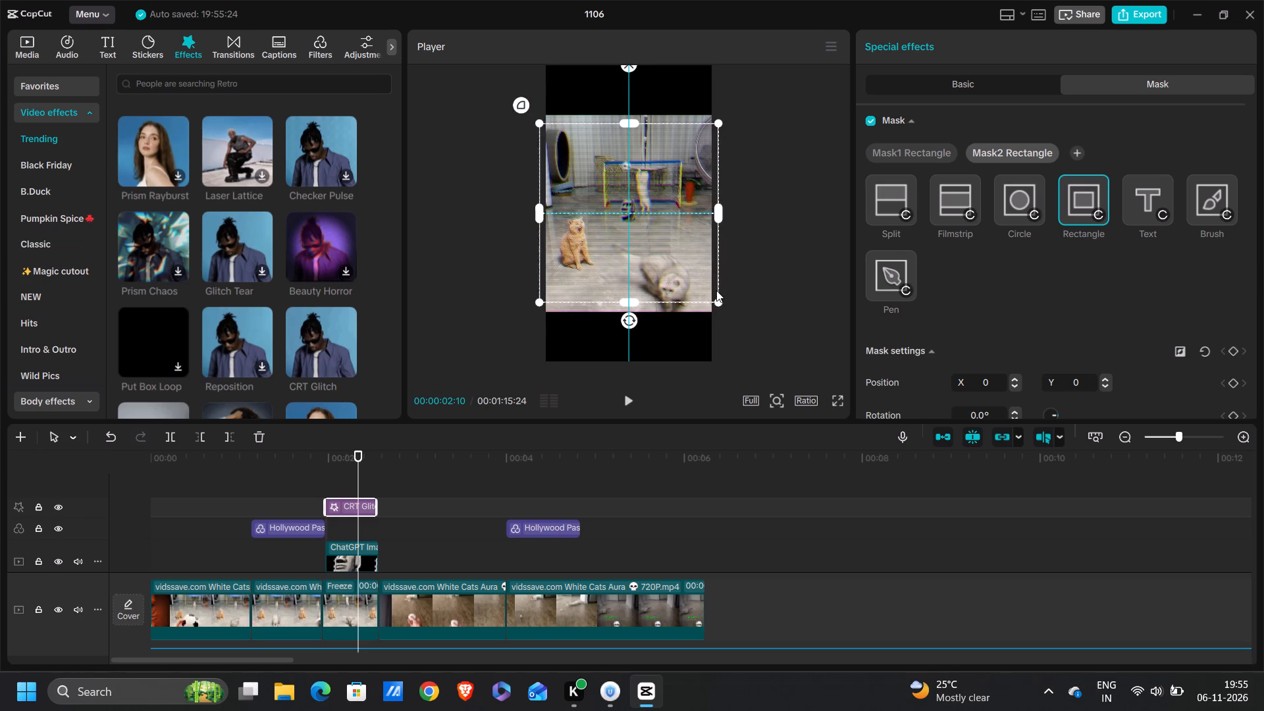
{"action": "left_click_drag", "start_coordinate": [716, 290], "coordinate": [708, 286]}
{"action": "left_click_drag", "start_coordinate": [629, 126], "coordinate": [629, 124]}
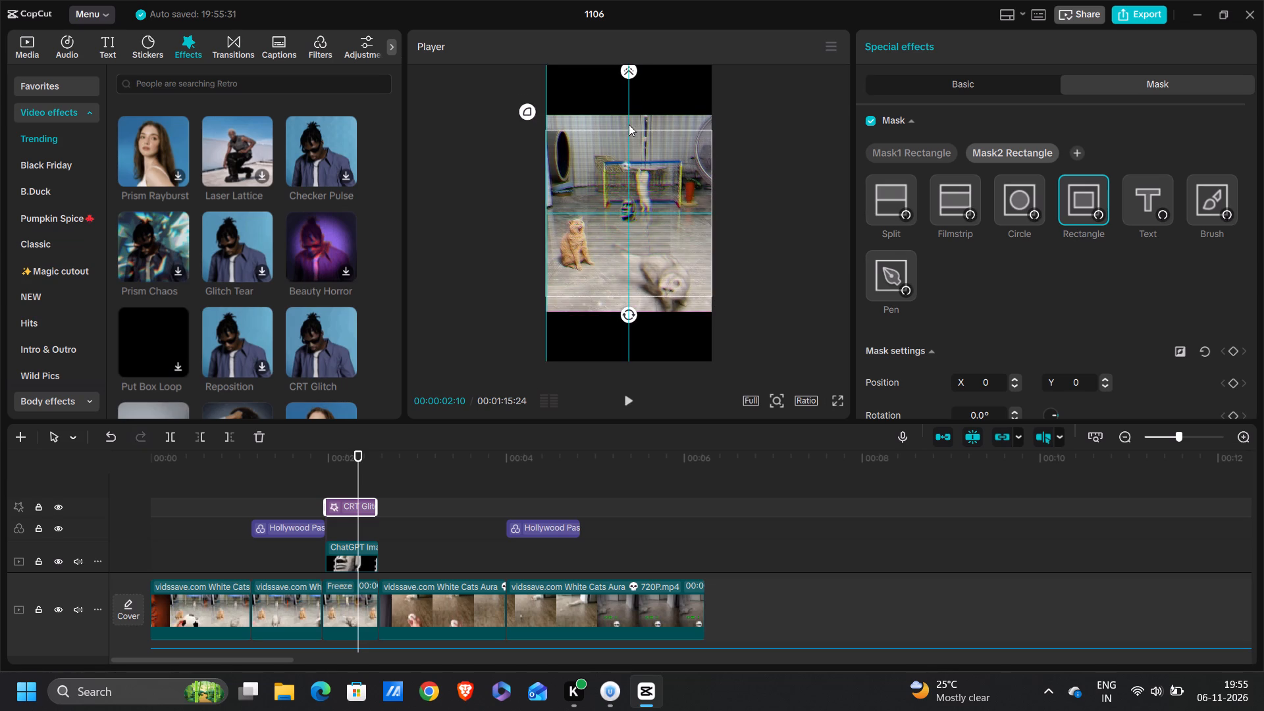
{"action": "left_click_drag", "start_coordinate": [629, 124], "coordinate": [631, 110]}
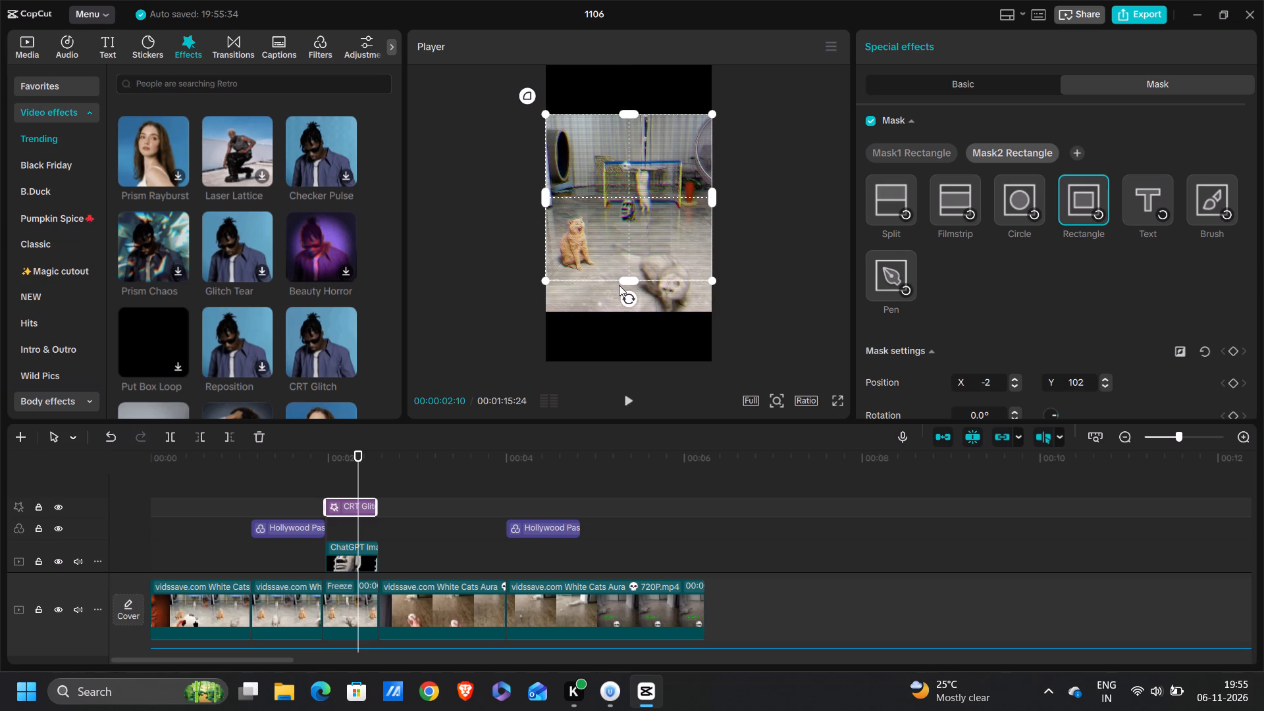
{"action": "left_click_drag", "start_coordinate": [626, 282], "coordinate": [626, 315]}
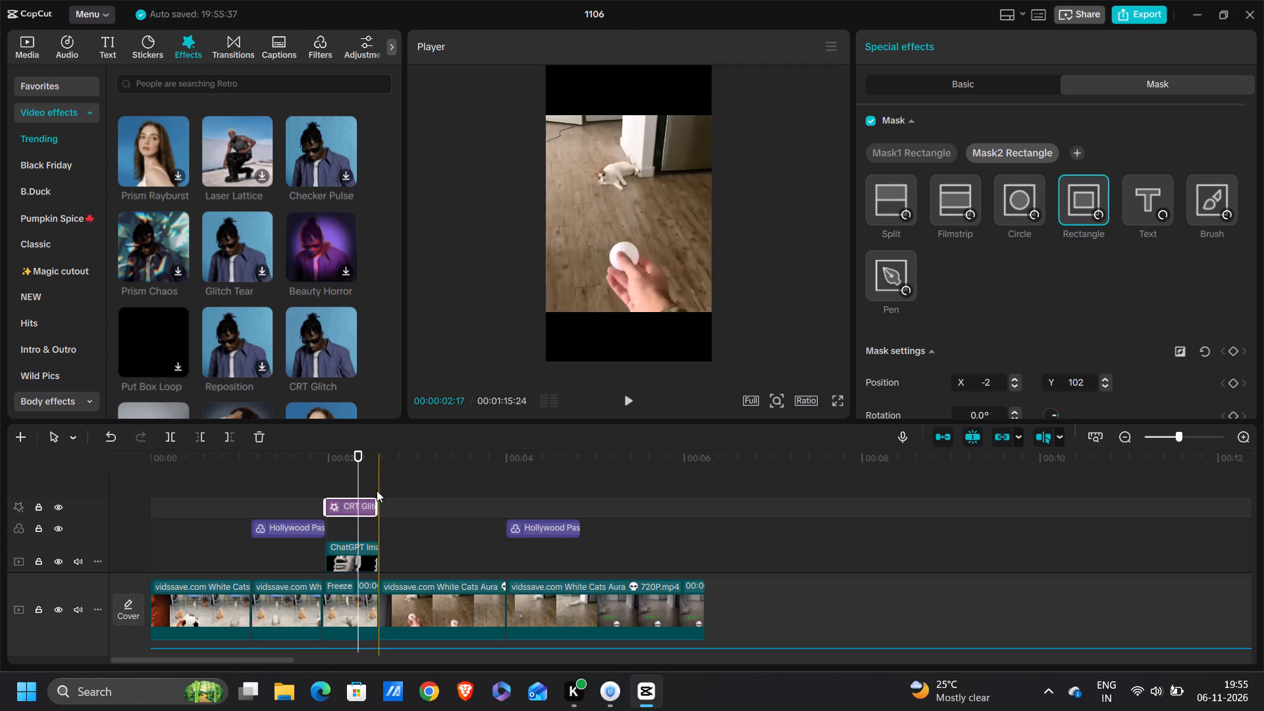
Play back the freeze-frame section from just before it starts to check the masked CRT Glitch effect.
{"action": "left_click_drag", "start_coordinate": [359, 479], "coordinate": [316, 484]}
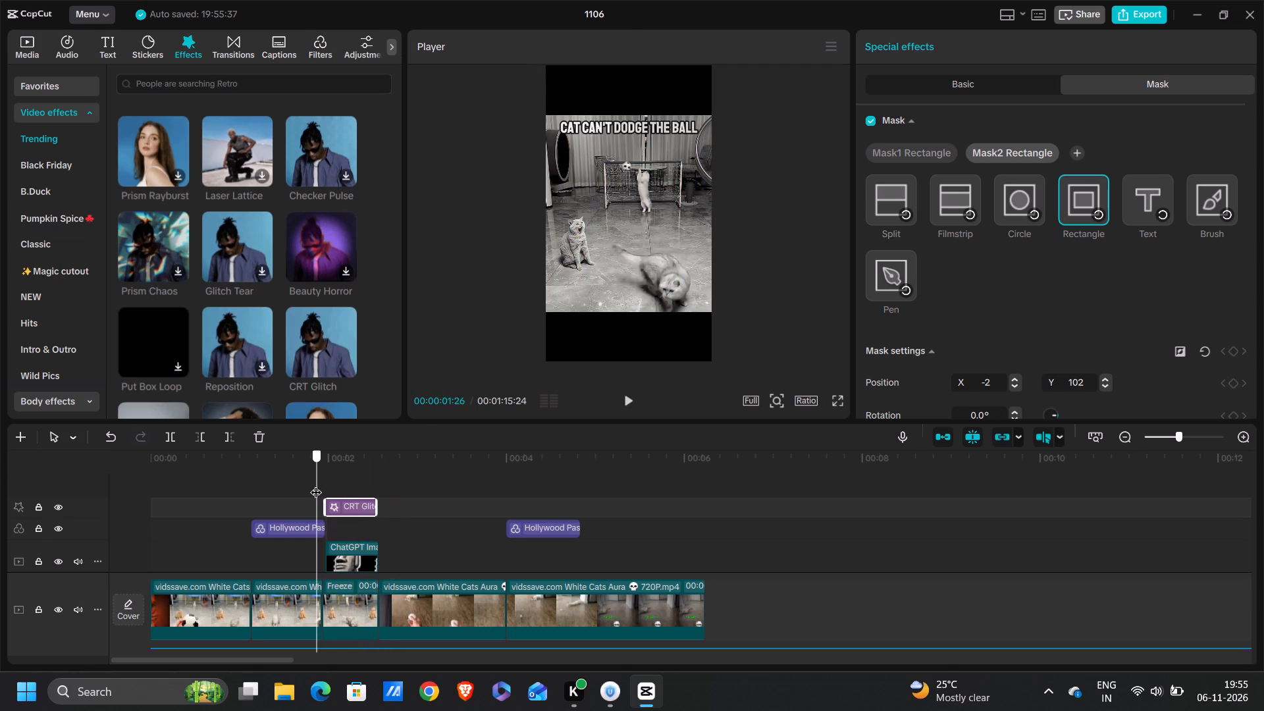
{"action": "left_click_drag", "start_coordinate": [316, 484], "coordinate": [315, 483]}
{"action": "key", "text": "space"}
{"action": "key", "text": "space"}
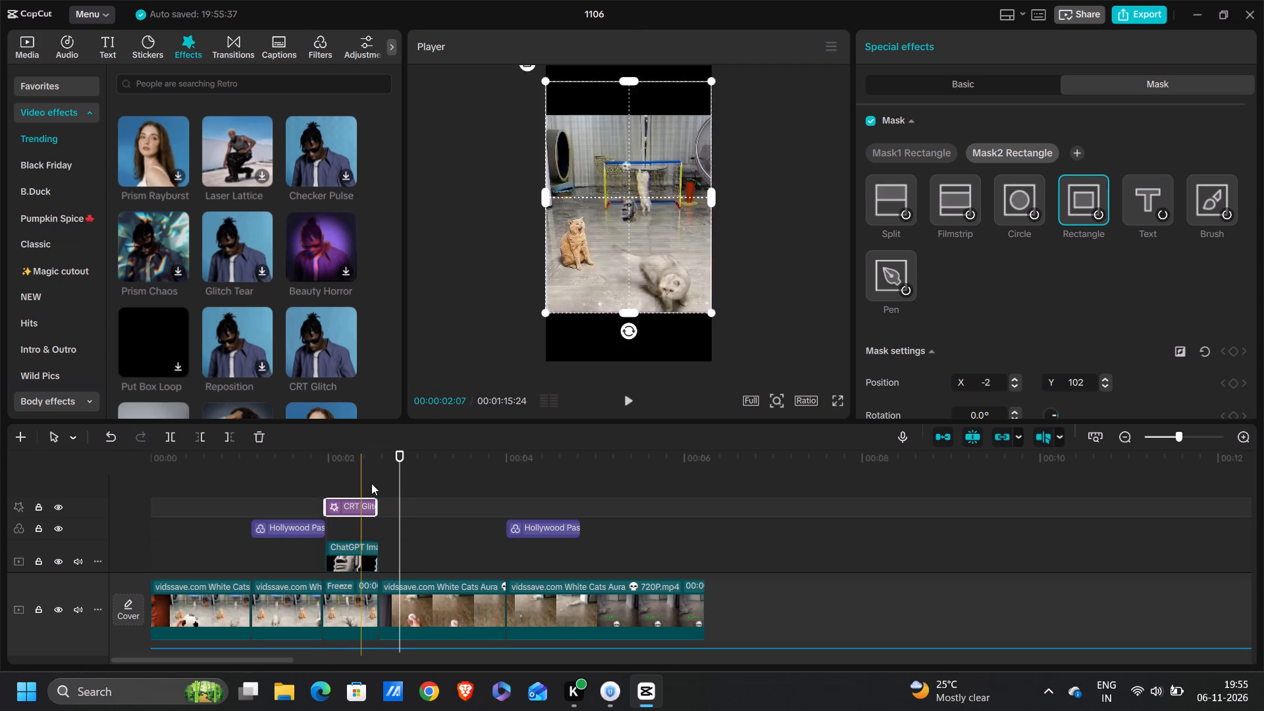
{"action": "left_click", "coordinate": [354, 475]}
{"action": "left_click_drag", "start_coordinate": [354, 475], "coordinate": [329, 485]}
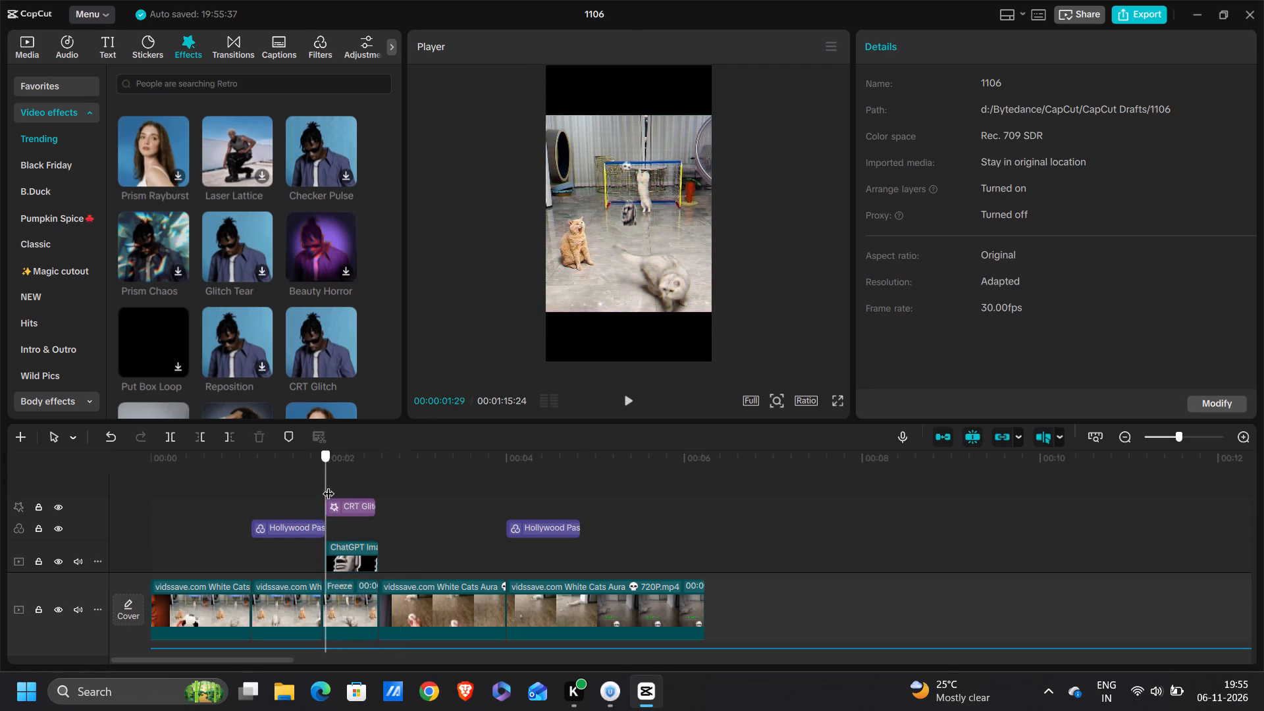
{"action": "left_click_drag", "start_coordinate": [329, 485], "coordinate": [298, 480]}
{"action": "key", "text": "space"}
{"action": "key", "text": "space"}
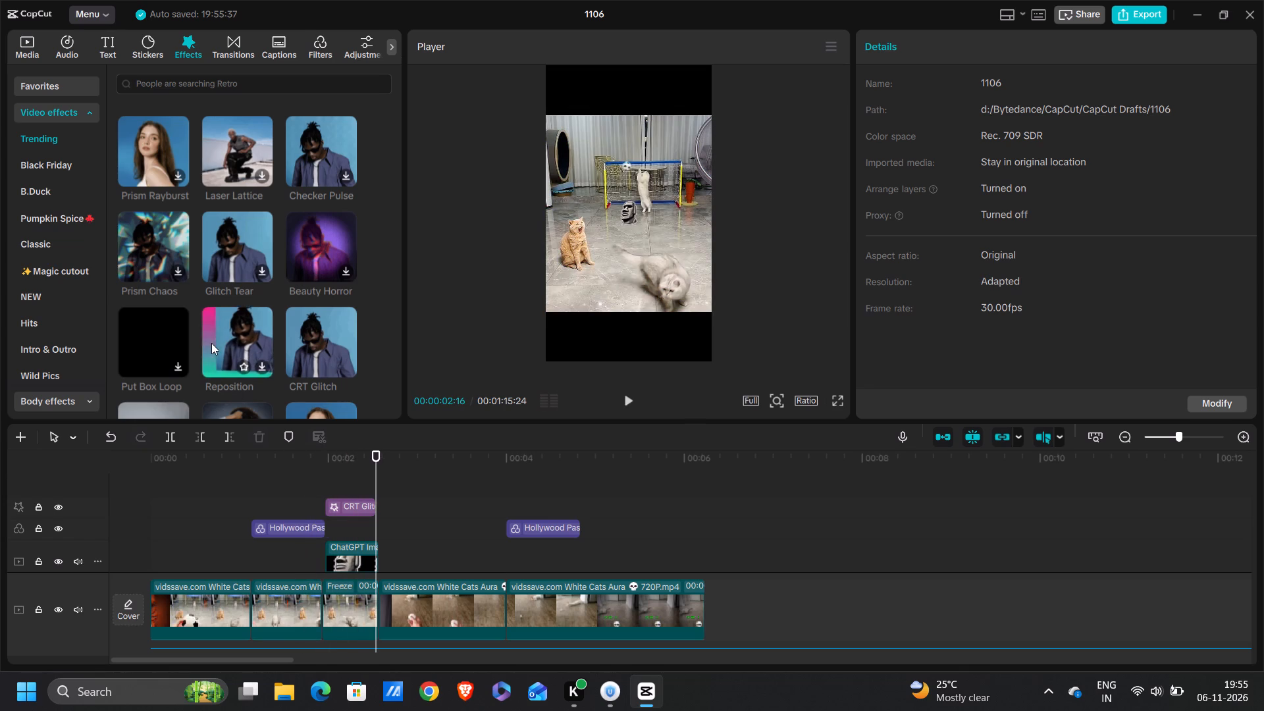
Browse further through the Trending video effects for another effect that suits the freeze-frame section.
{"action": "scroll", "coordinate": [211, 343], "scroll_direction": "down", "scroll_amount": 1}
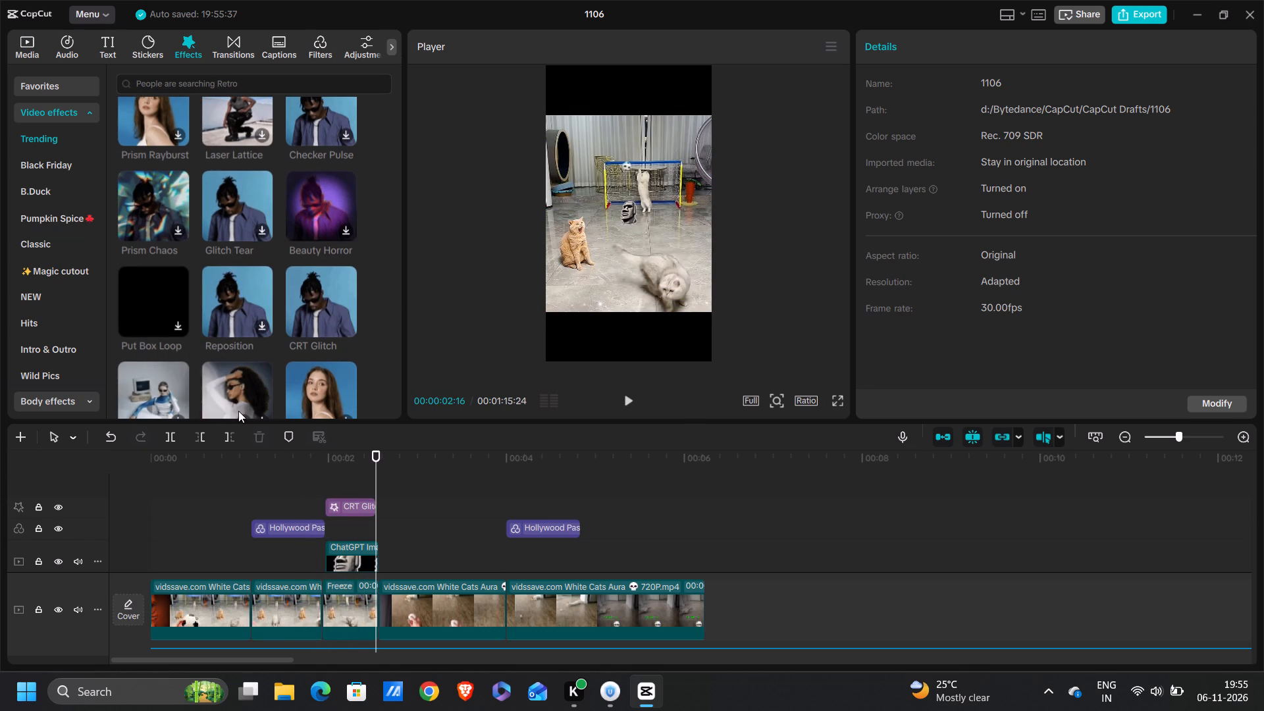
{"action": "scroll", "coordinate": [238, 411], "scroll_direction": "down", "scroll_amount": 2}
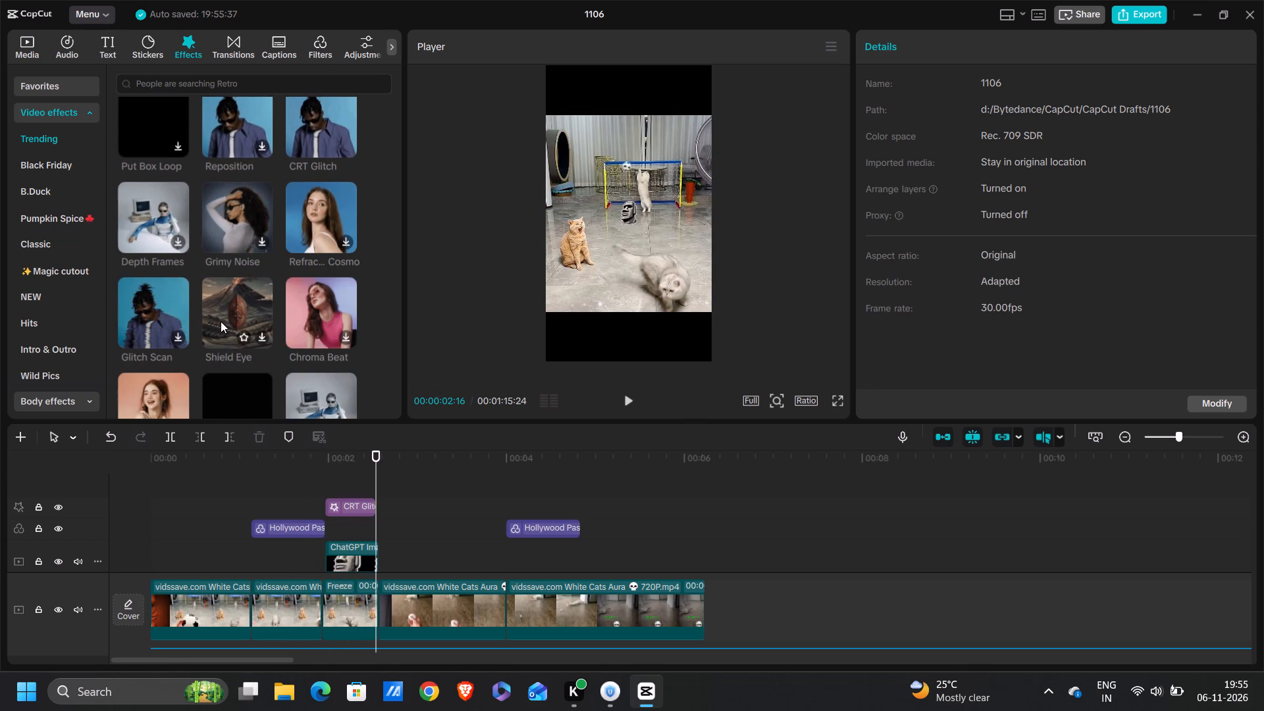
{"action": "scroll", "coordinate": [221, 321], "scroll_direction": "down", "scroll_amount": 2}
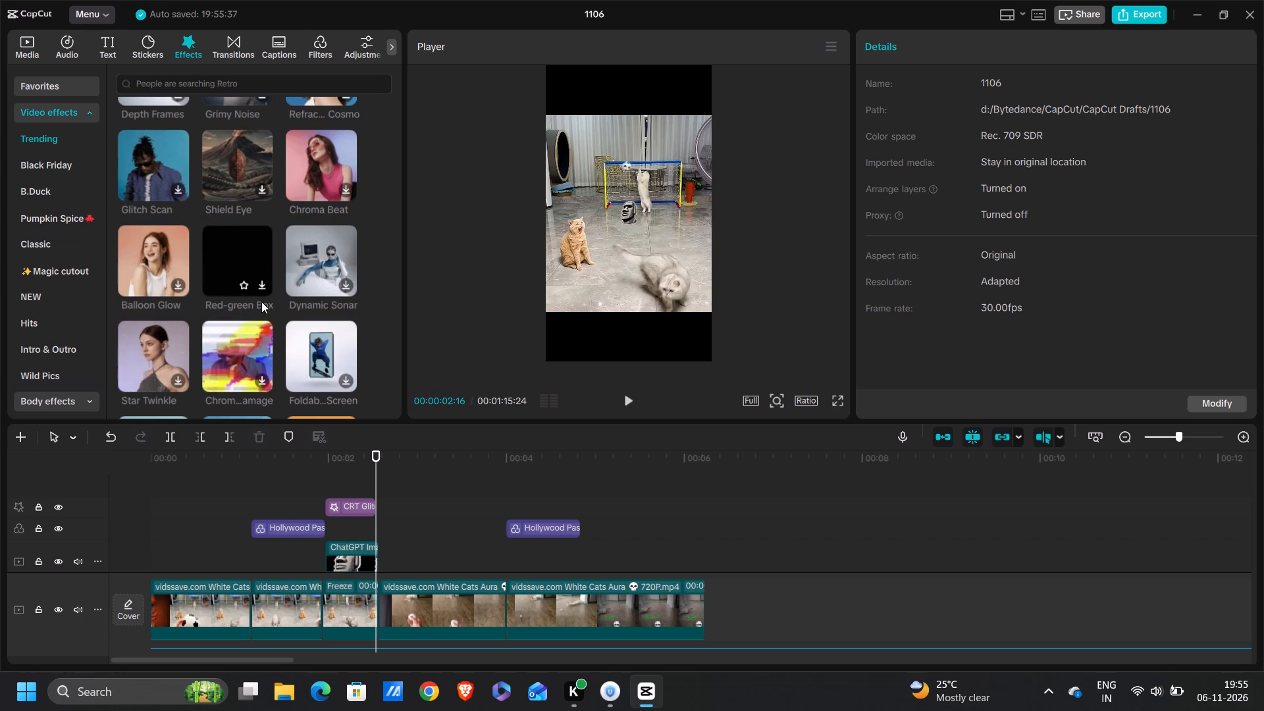
{"action": "scroll", "coordinate": [330, 339], "scroll_direction": "down", "scroll_amount": 2}
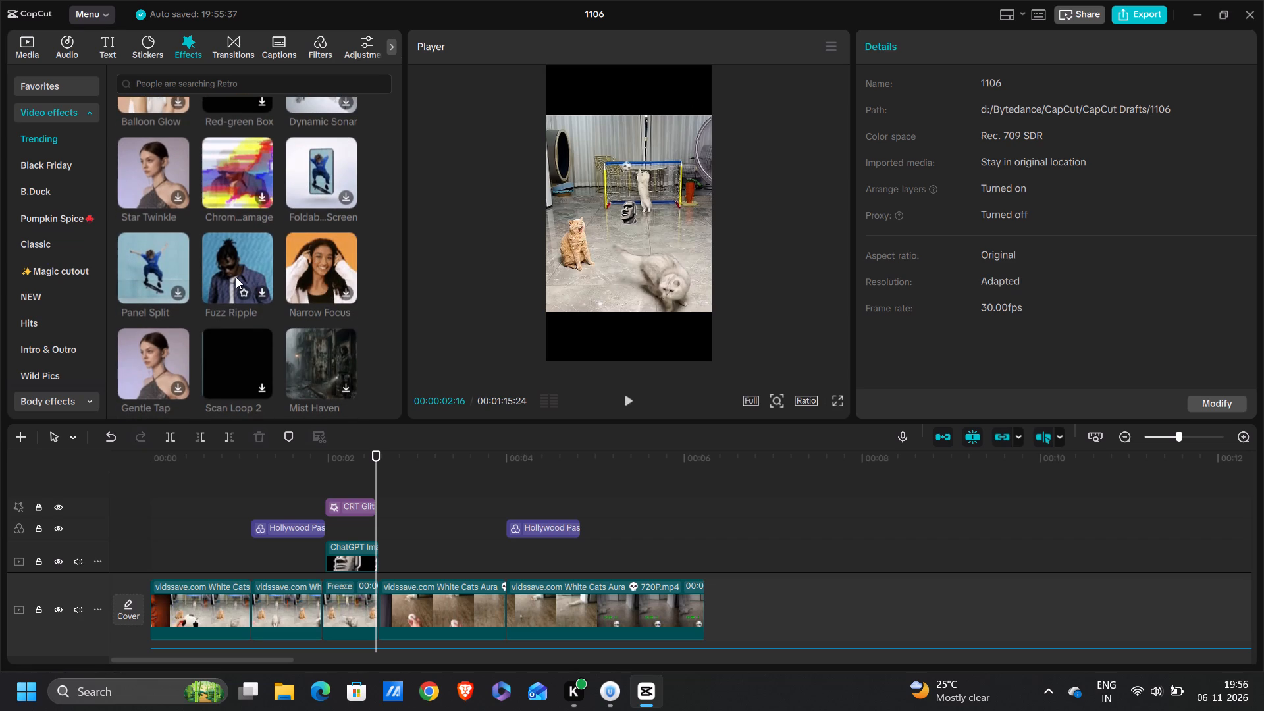
{"action": "scroll", "coordinate": [236, 277], "scroll_direction": "down", "scroll_amount": 1}
{"action": "scroll", "coordinate": [145, 311], "scroll_direction": "down", "scroll_amount": 1}
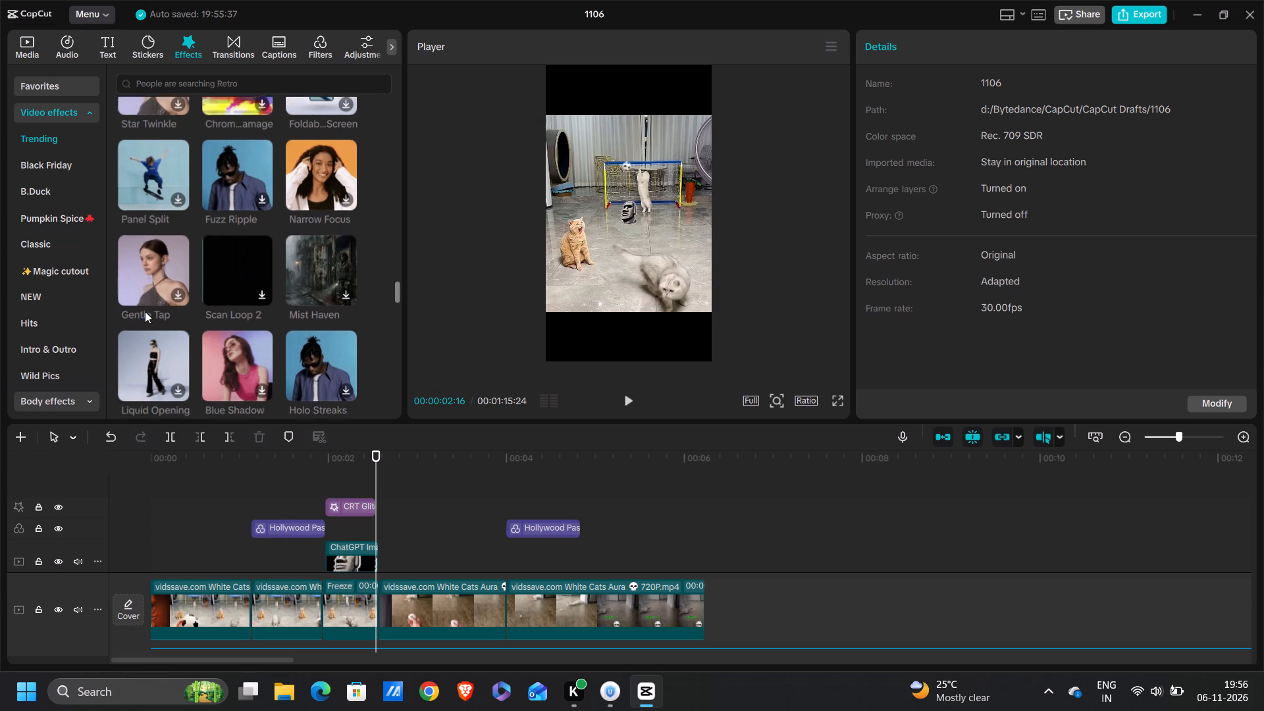
{"action": "scroll", "coordinate": [145, 311], "scroll_direction": "down", "scroll_amount": 1}
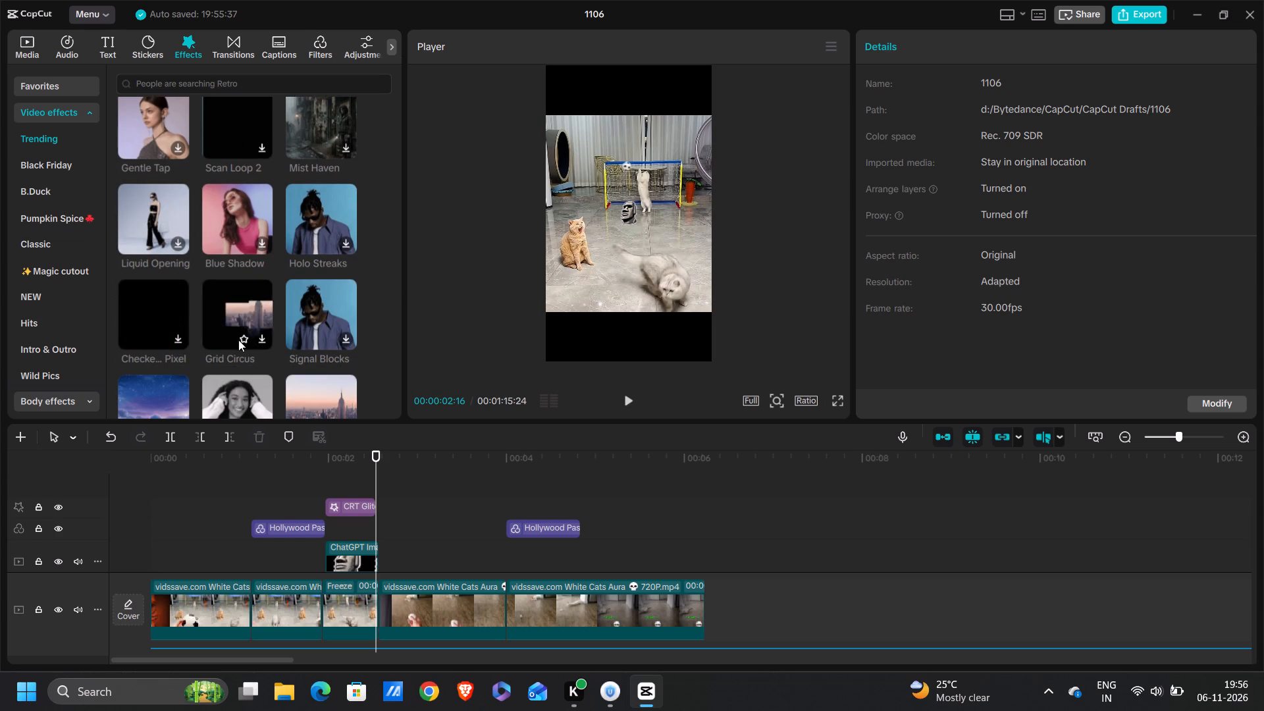
{"action": "scroll", "coordinate": [330, 313], "scroll_direction": "down", "scroll_amount": 2}
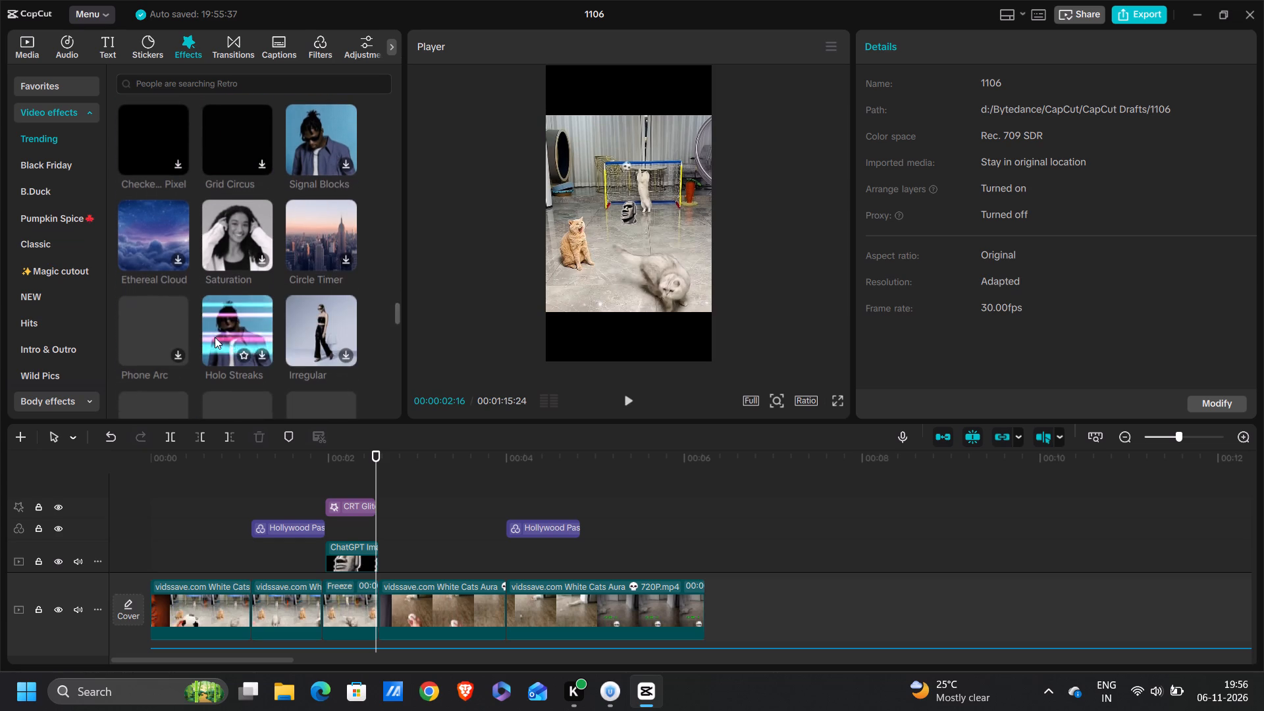